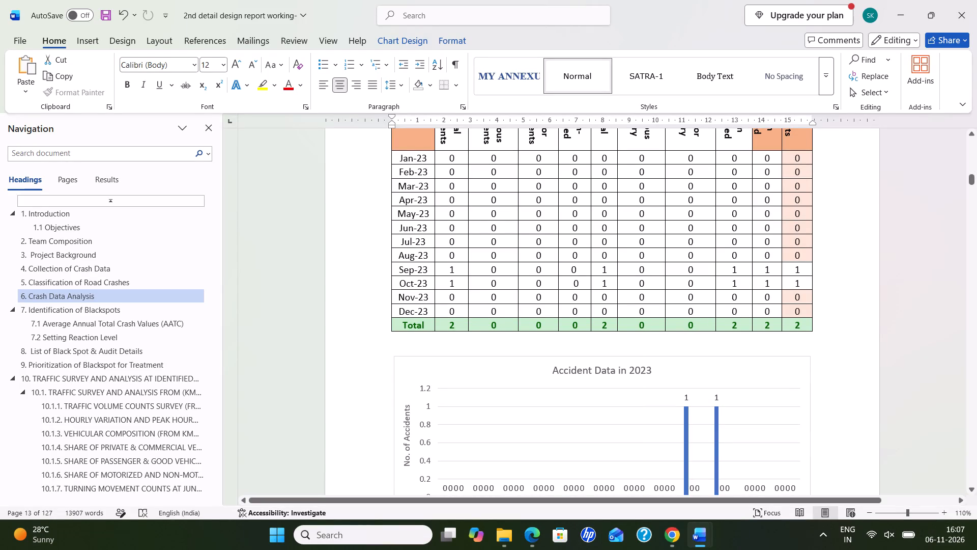
# Review the Crash Data Analysis section of the Ausa to Chakur report, through the 2023 accident table and graph.
pyautogui.click(166, 300)
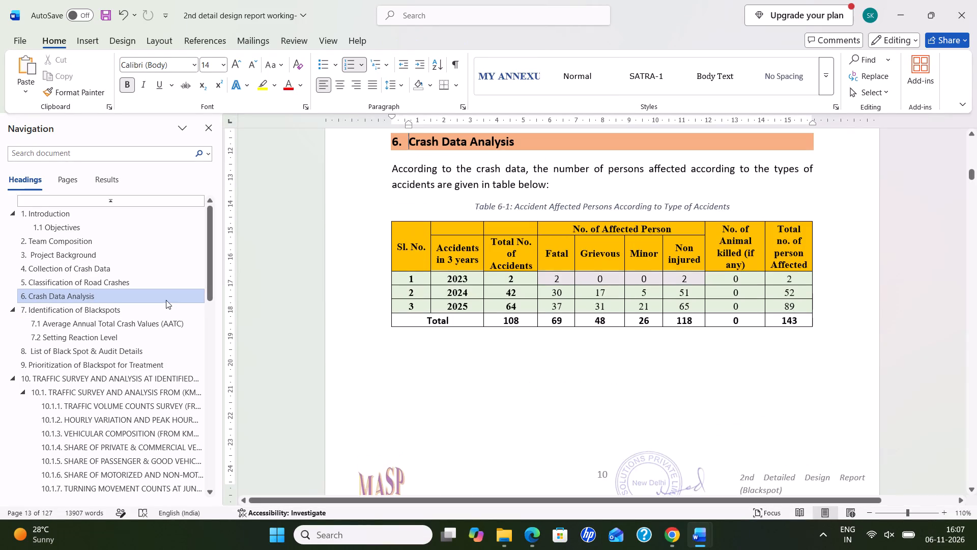
pyautogui.scroll(-4, 471, 335)
pyautogui.scroll(1, 471, 333)
pyautogui.scroll(-2, 471, 333)
pyautogui.scroll(1, 484, 322)
pyautogui.scroll(-5, 485, 322)
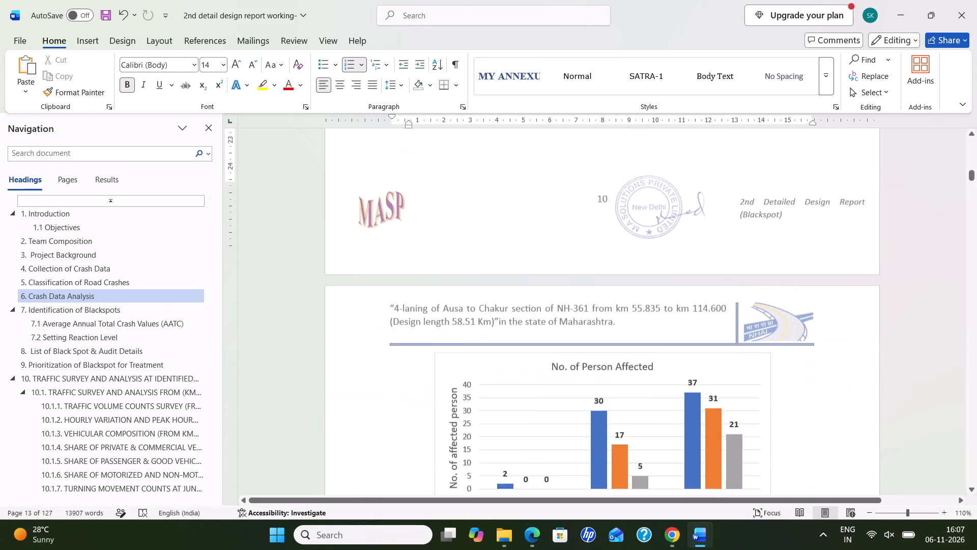
pyautogui.scroll(-2, 500, 332)
pyautogui.scroll(-13, 543, 344)
pyautogui.hotkey('alt', 'Tab')
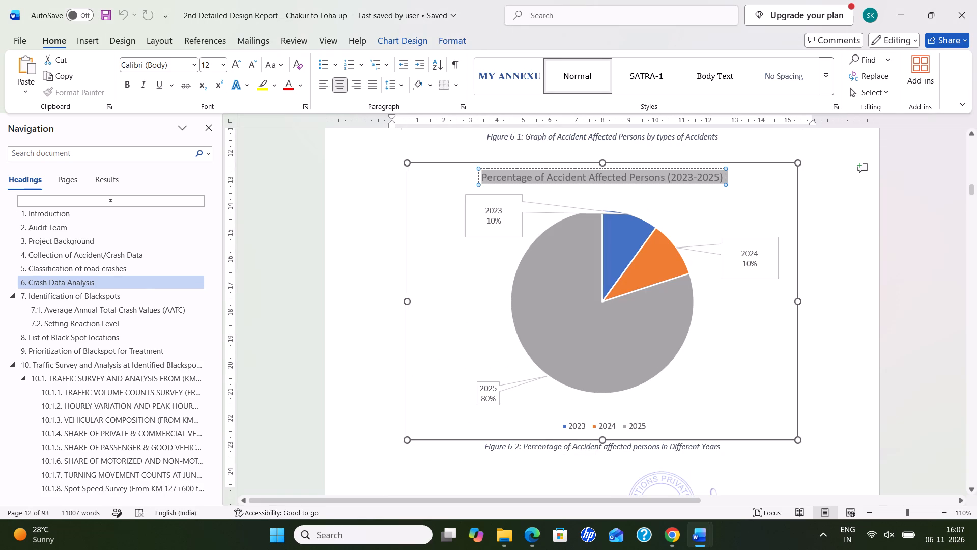
pyautogui.hotkey('alt', 'Tab')
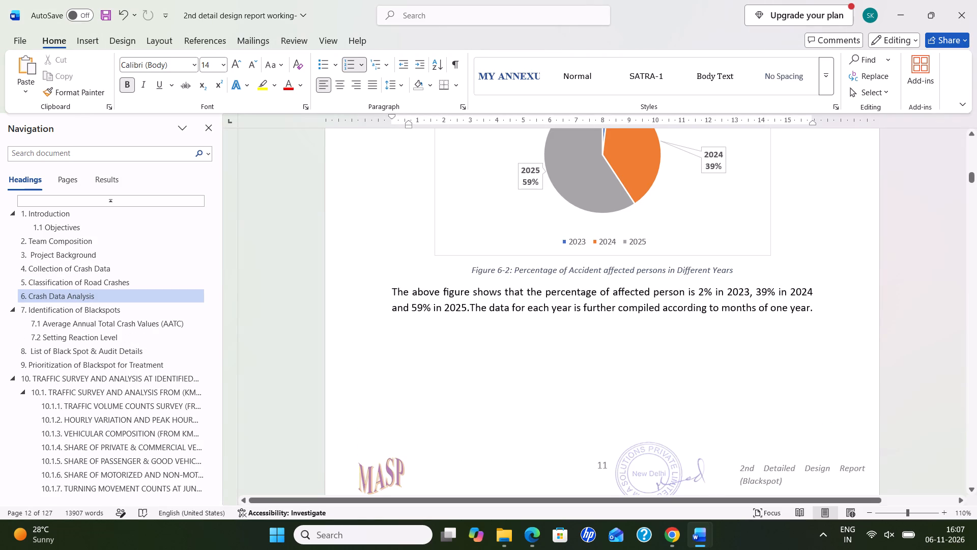
pyautogui.scroll(-3, 558, 382)
pyautogui.scroll(1, 558, 382)
pyautogui.scroll(-11, 558, 382)
pyautogui.scroll(1, 560, 386)
pyautogui.scroll(-3, 560, 386)
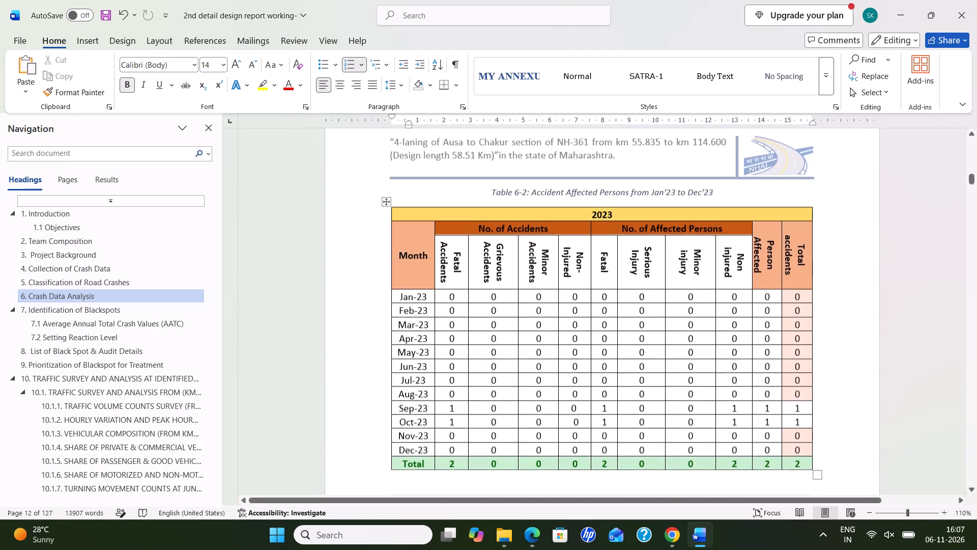
pyautogui.scroll(-4, 562, 386)
pyautogui.scroll(1, 562, 386)
pyautogui.scroll(-5, 562, 386)
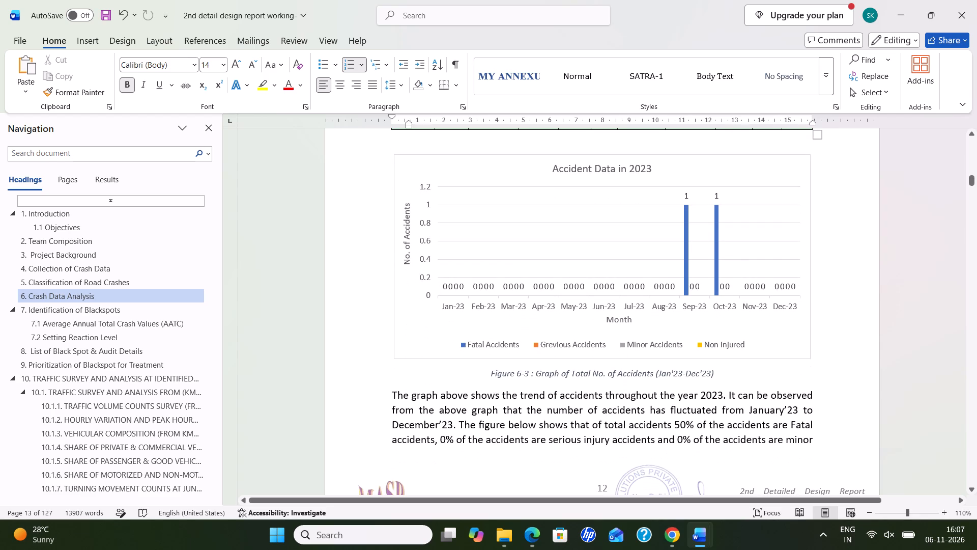
# In the Chakur to Loha report, correct the flagged wording in the Figure 6-3 caption to "of total".
pyautogui.hotkey('alt', 'Tab')
pyautogui.scroll(-7, 561, 385)
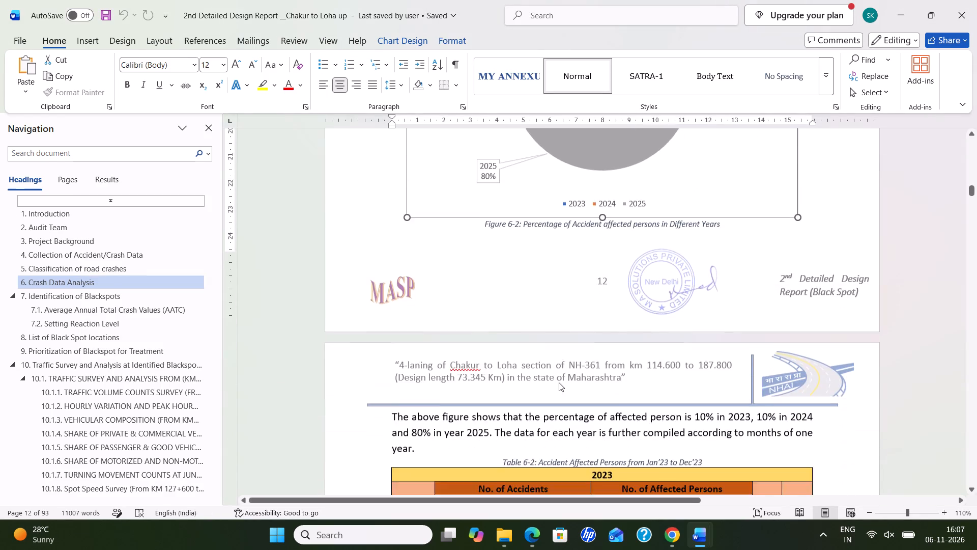
pyautogui.scroll(-10, 559, 382)
pyautogui.scroll(2, 558, 390)
pyautogui.scroll(-12, 558, 390)
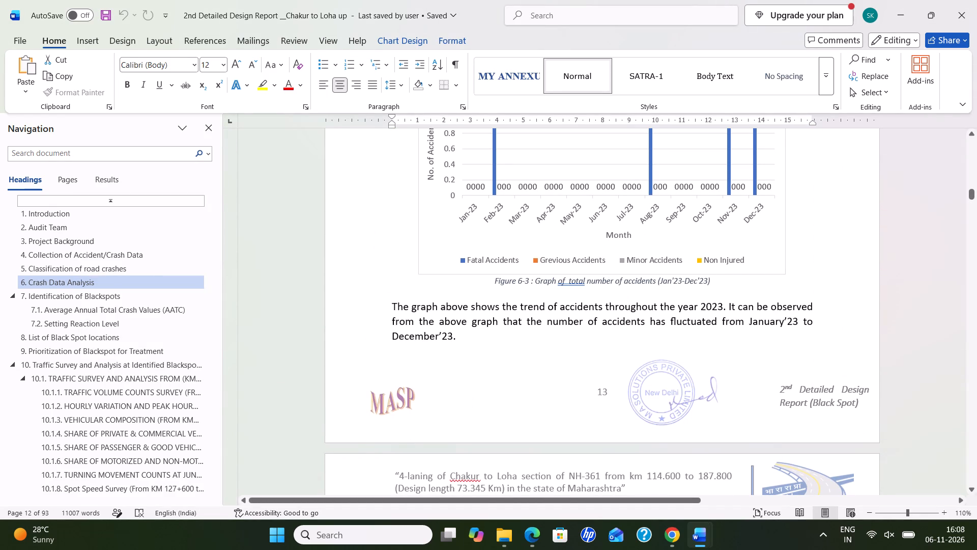
pyautogui.click(569, 283)
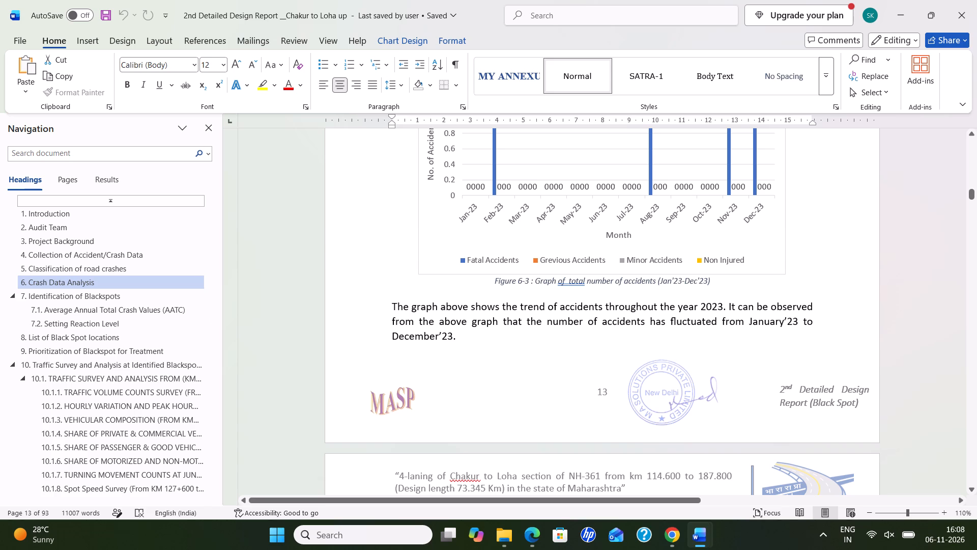
pyautogui.rightClick(569, 283)
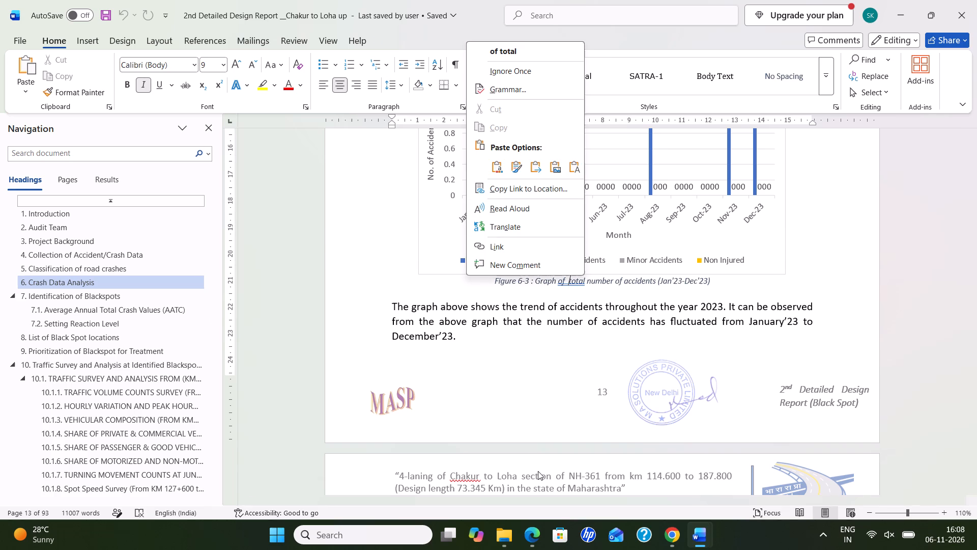
pyautogui.click(531, 44)
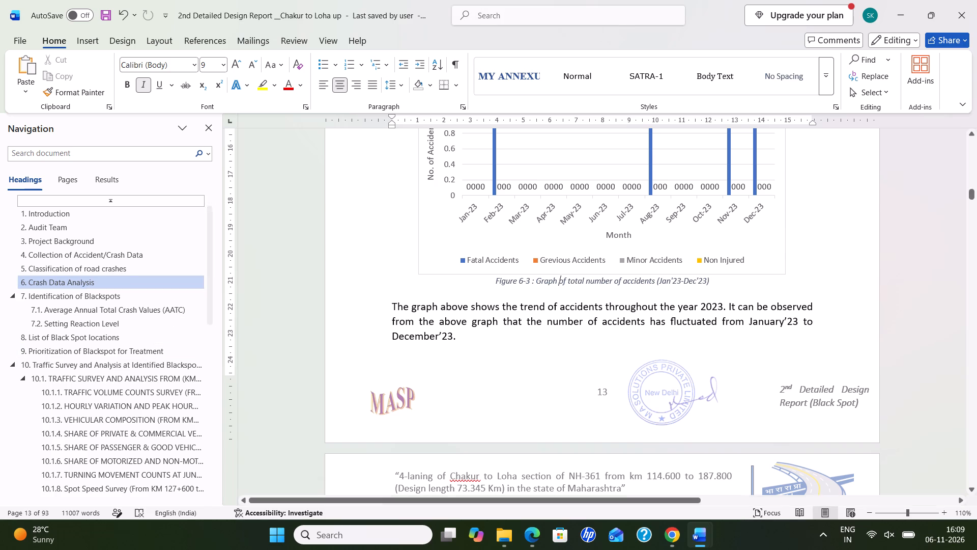
# Compare the 2023 accident trend paragraphs and persons-affected pie charts between the Ausa to Chakur and Chakur to Loha reports.
pyautogui.scroll(4, 791, 297)
pyautogui.hotkey('alt', 'Tab')
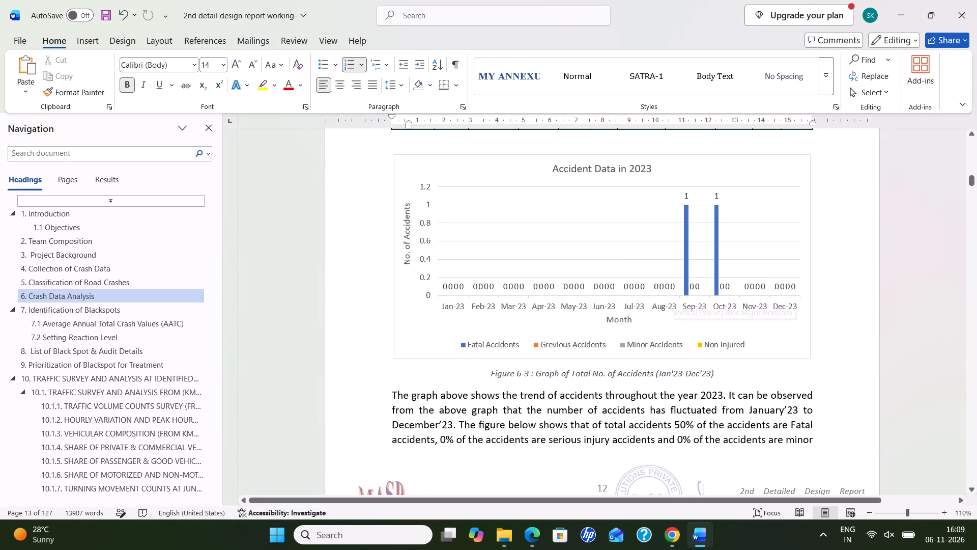
pyautogui.scroll(-1, 557, 352)
pyautogui.hotkey('alt', 'Tab')
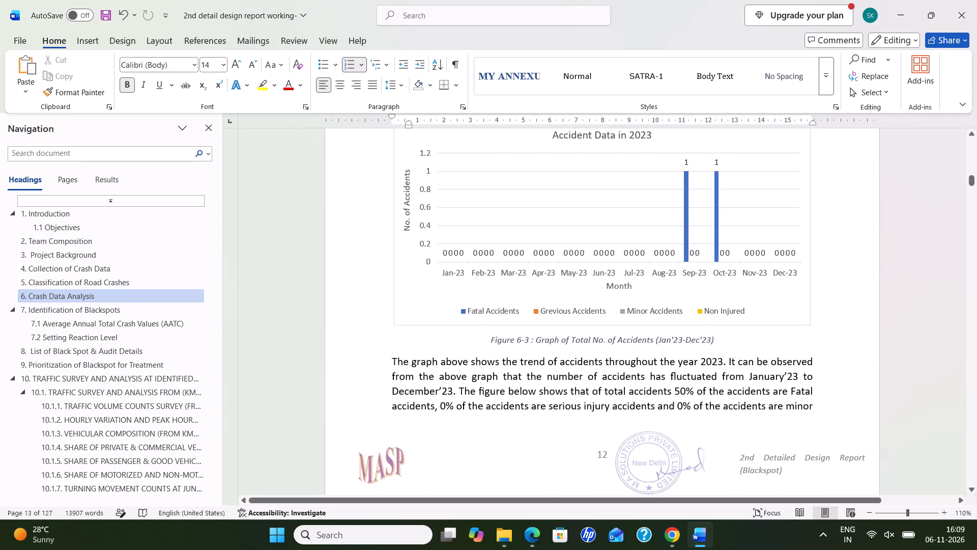
pyautogui.hotkey('alt', 'Tab')
pyautogui.scroll(-7, 596, 337)
pyautogui.hotkey('alt', 'Tab')
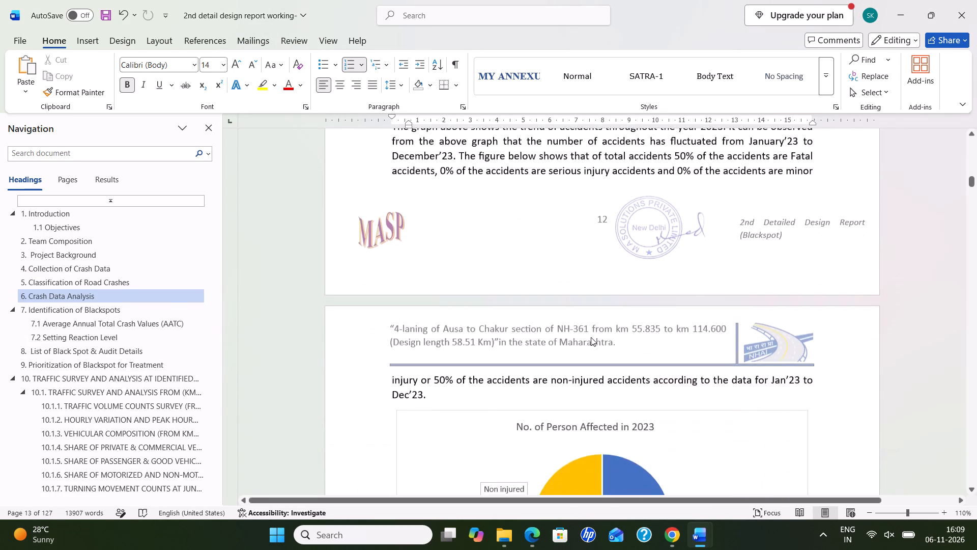
pyautogui.scroll(-10, 607, 408)
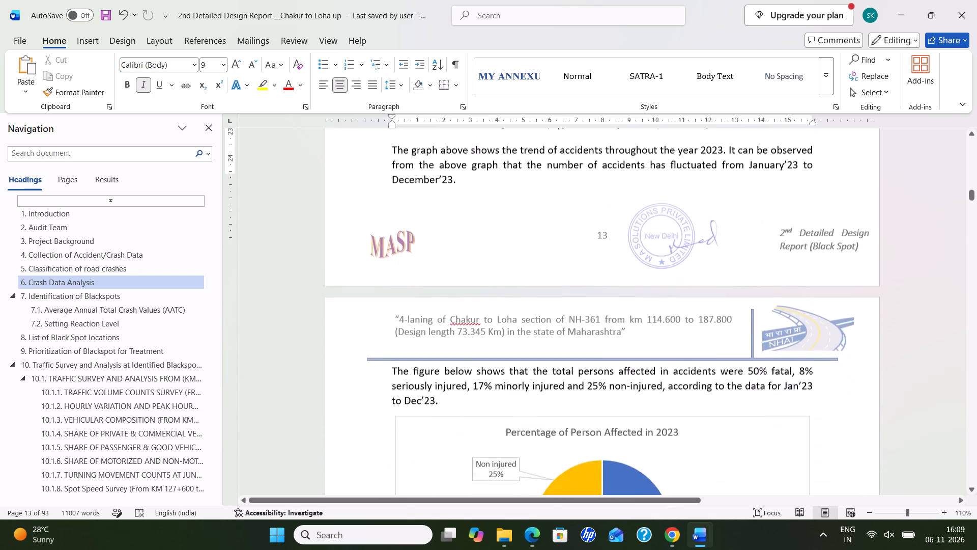
pyautogui.scroll(-6, 579, 372)
pyautogui.hotkey('alt', 'Tab')
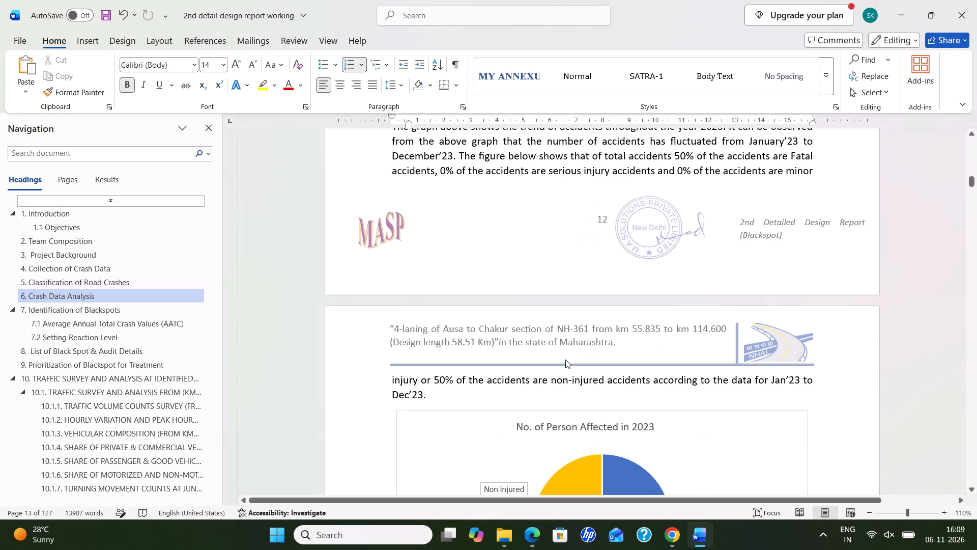
pyautogui.scroll(-4, 565, 360)
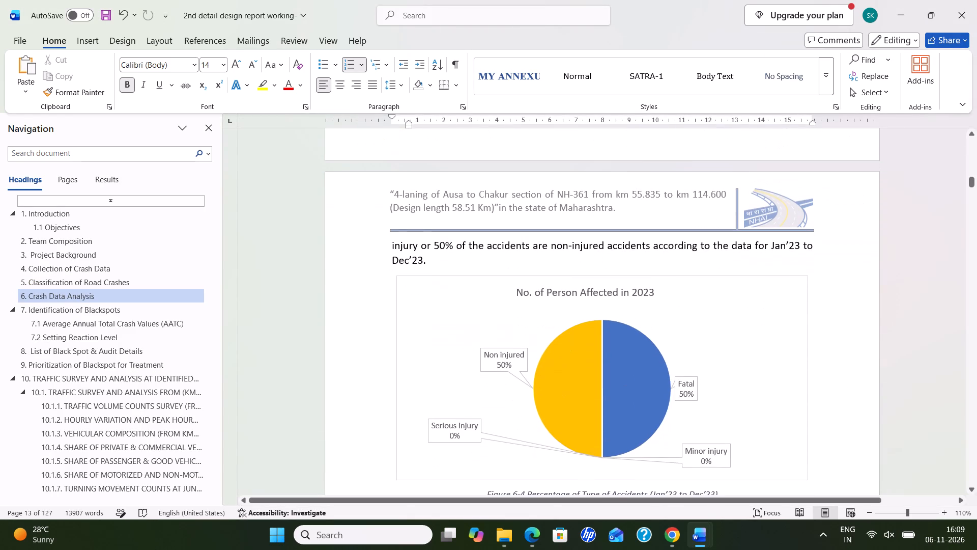
pyautogui.hotkey('alt', 'Tab')
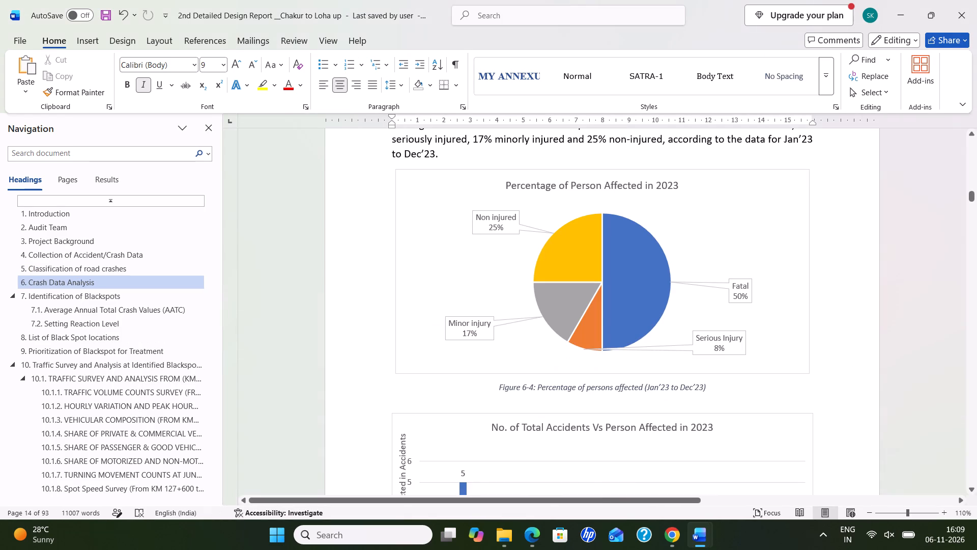
pyautogui.scroll(2, 575, 328)
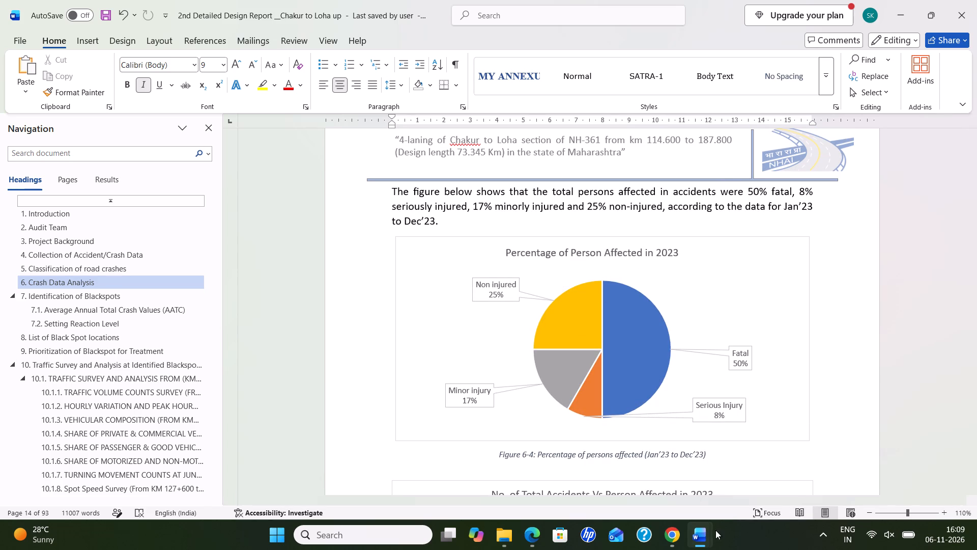
pyautogui.click(657, 480)
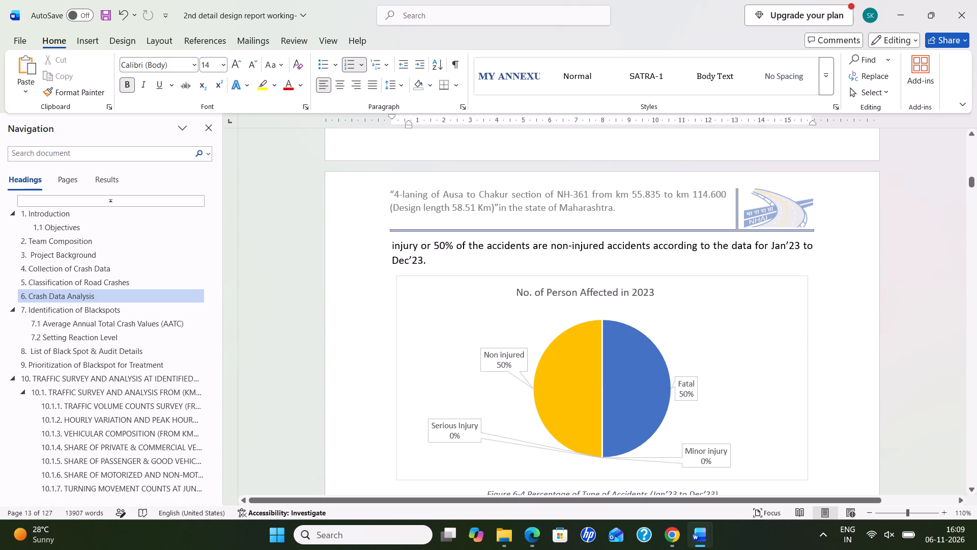
pyautogui.scroll(-3, 535, 319)
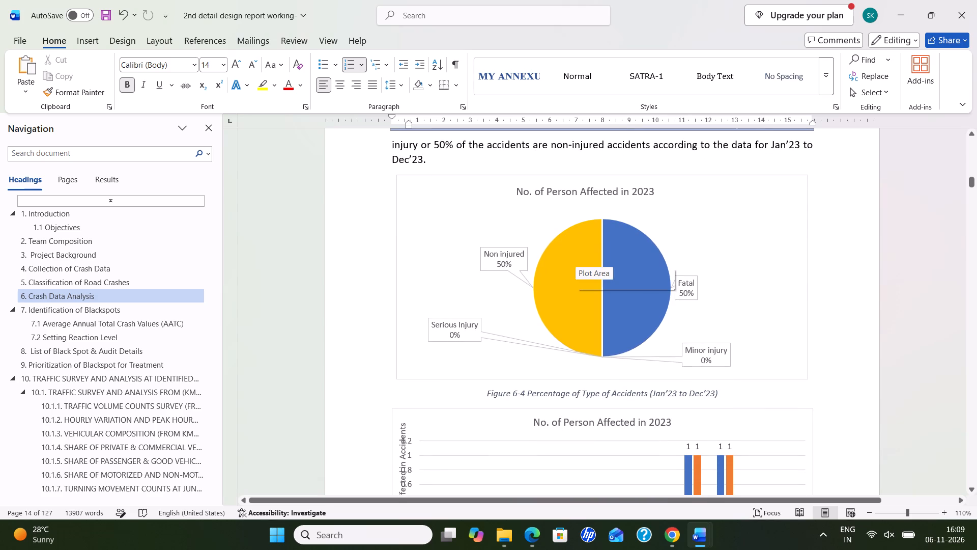
pyautogui.scroll(4, 572, 243)
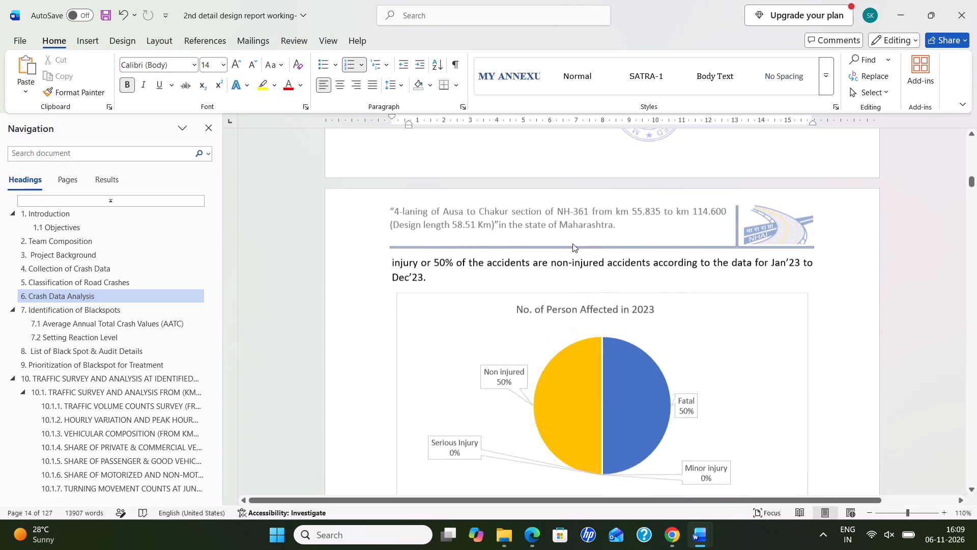
pyautogui.scroll(4, 591, 291)
pyautogui.scroll(-4, 591, 291)
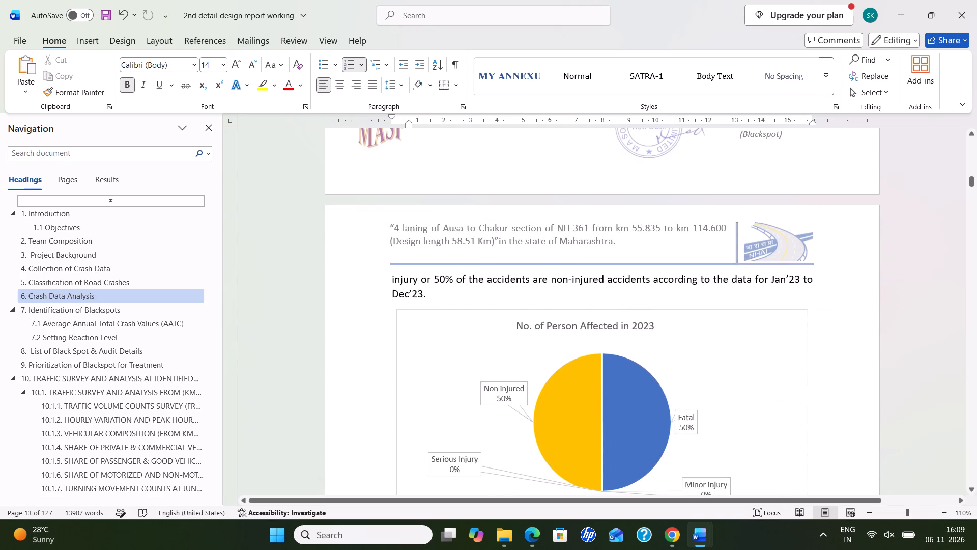
# Copy the pie chart title "Percentage of Person Affected in 2023" from the Chakur to Loha report over the Ausa to Chakur pie chart's title.
pyautogui.hotkey('alt', 'Tab')
pyautogui.click(542, 251)
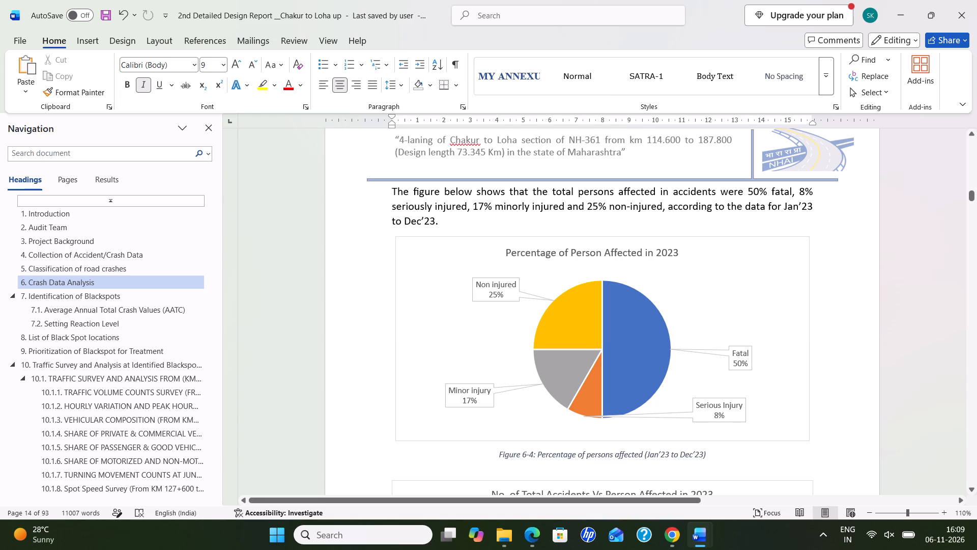
pyautogui.moveTo(506, 252); pyautogui.dragTo(688, 256)
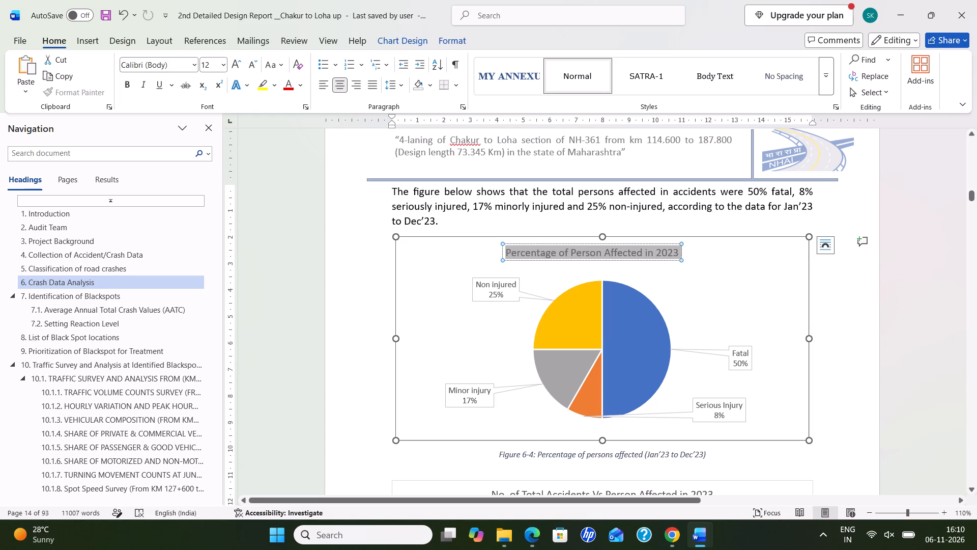
pyautogui.moveTo(688, 256); pyautogui.dragTo(689, 256)
pyautogui.hotkey('ctrl', 'c')
pyautogui.hotkey('alt', 'Tab')
pyautogui.click(555, 329)
pyautogui.moveTo(525, 324); pyautogui.dragTo(653, 328)
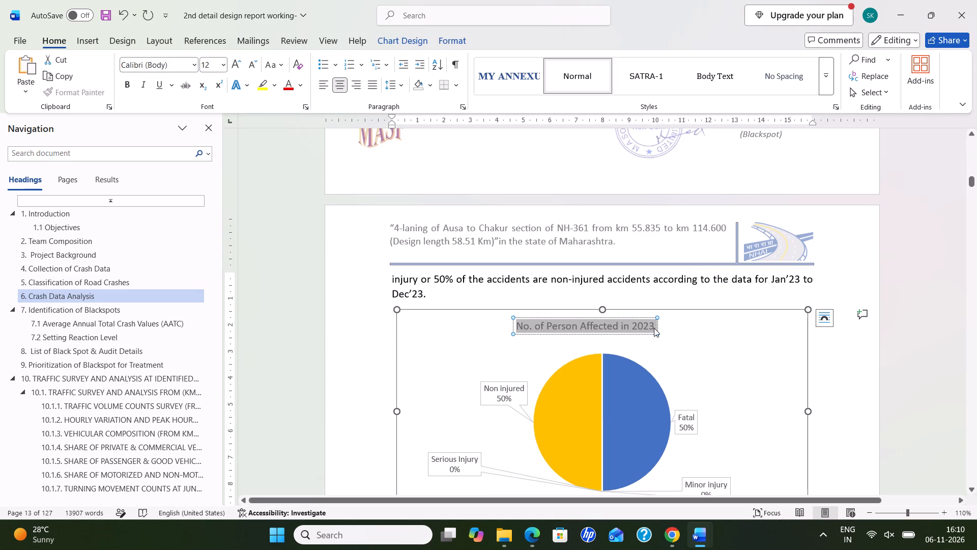
pyautogui.hotkey('ctrl', 'v')
# Compare the Figure 6-4 captions and the 2023 persons-affected bar charts between the Ausa to Chakur and Chakur to Loha reports.
pyautogui.hotkey('alt', 'Tab')
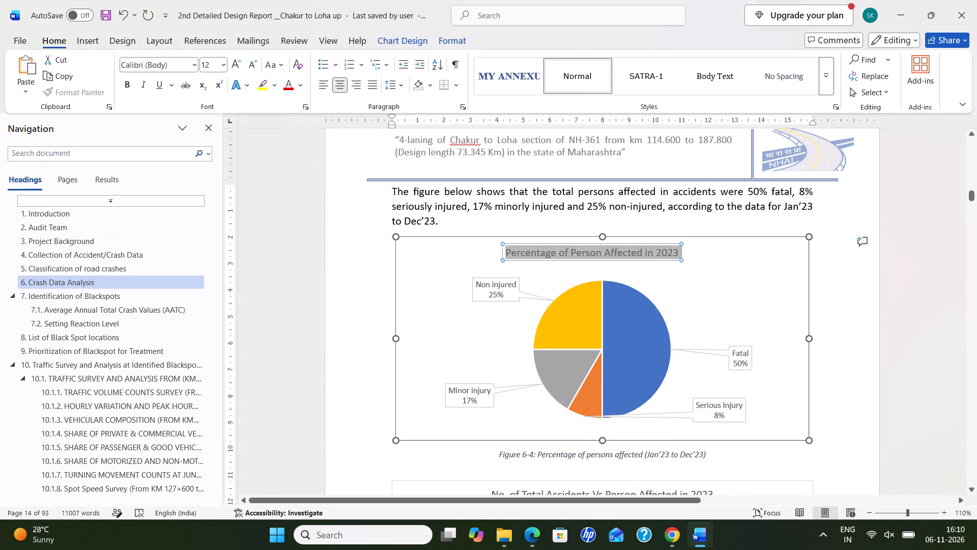
pyautogui.scroll(-2, 570, 408)
pyautogui.hotkey('alt', 'Tab')
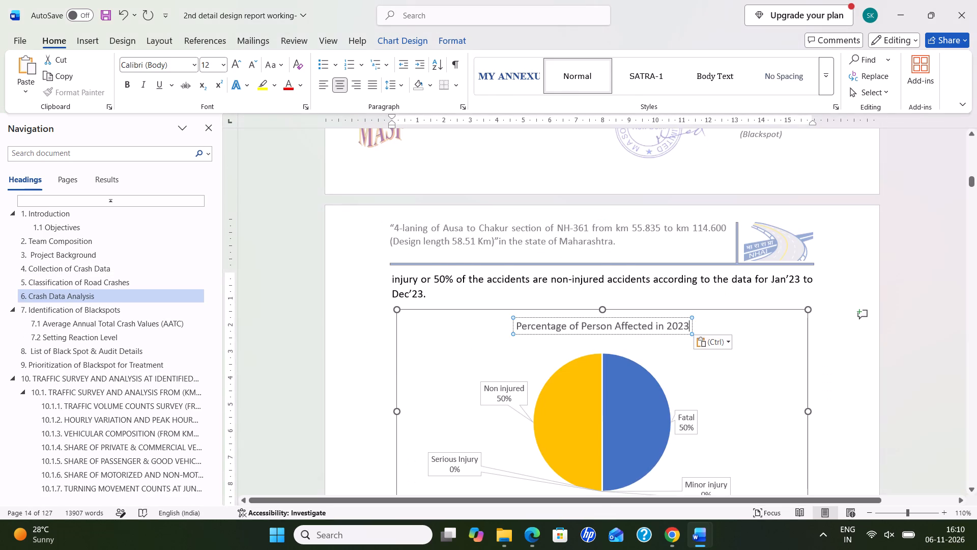
pyautogui.scroll(-10, 572, 355)
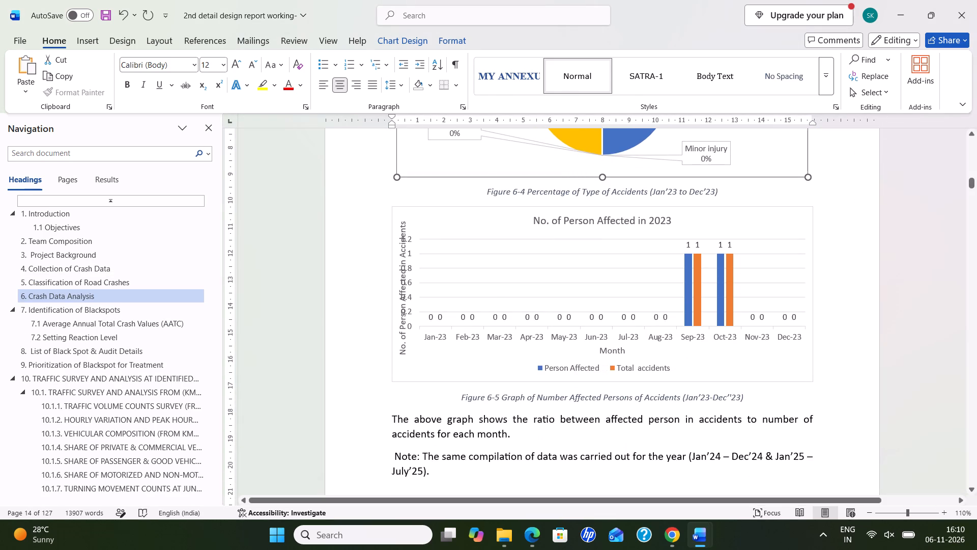
pyautogui.hotkey('alt', 'Tab')
pyautogui.scroll(-4, 563, 375)
pyautogui.hotkey('alt', 'Tab')
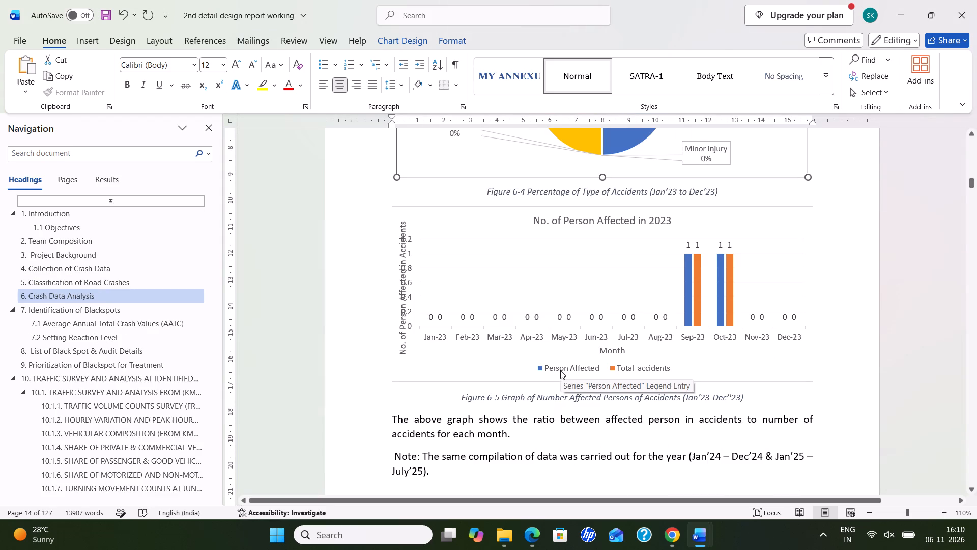
pyautogui.hotkey('alt', 'Tab')
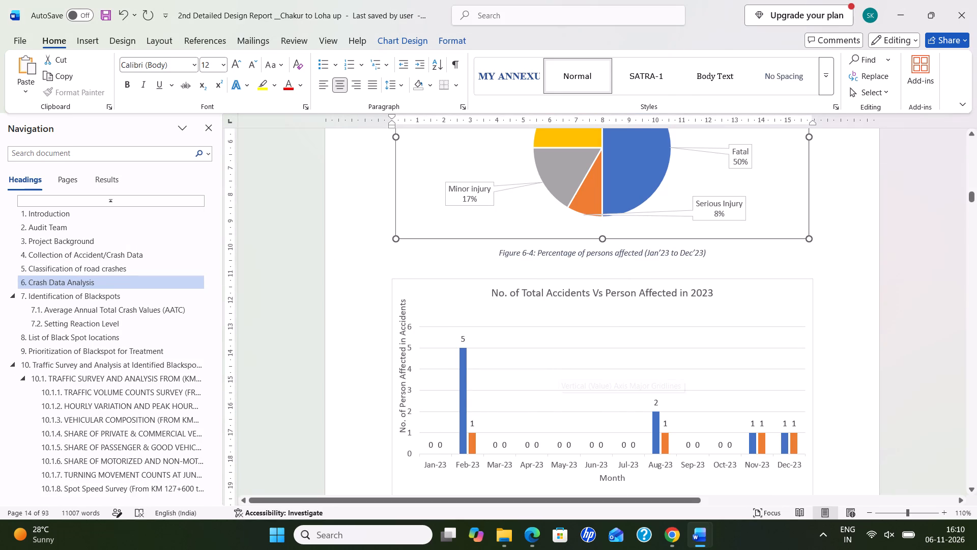
pyautogui.hotkey('alt', 'Tab')
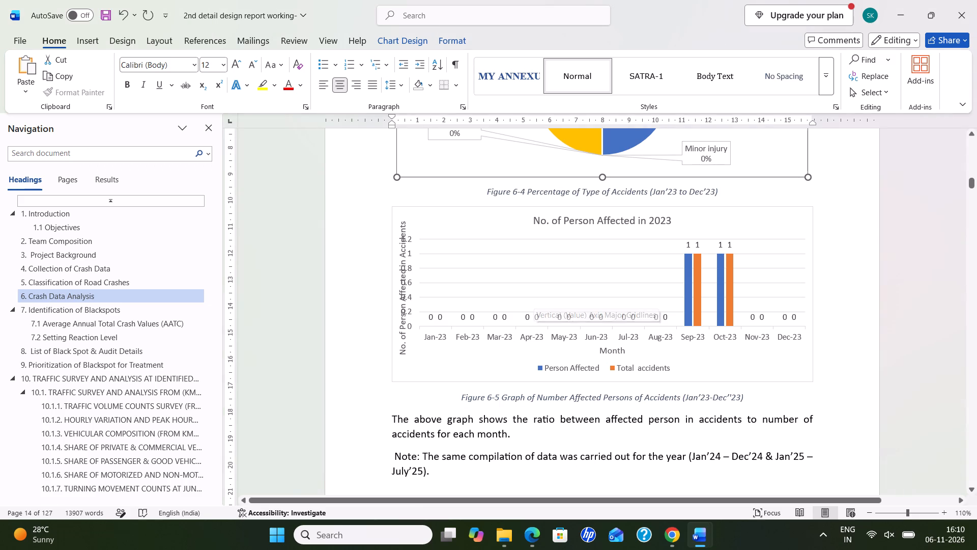
# Copy the bar chart title "No. of Total Accidents Vs Person Affected in 2023" from the Chakur to Loha report over the Ausa to Chakur bar chart's title.
pyautogui.hotkey('alt', 'Tab')
pyautogui.click(501, 295)
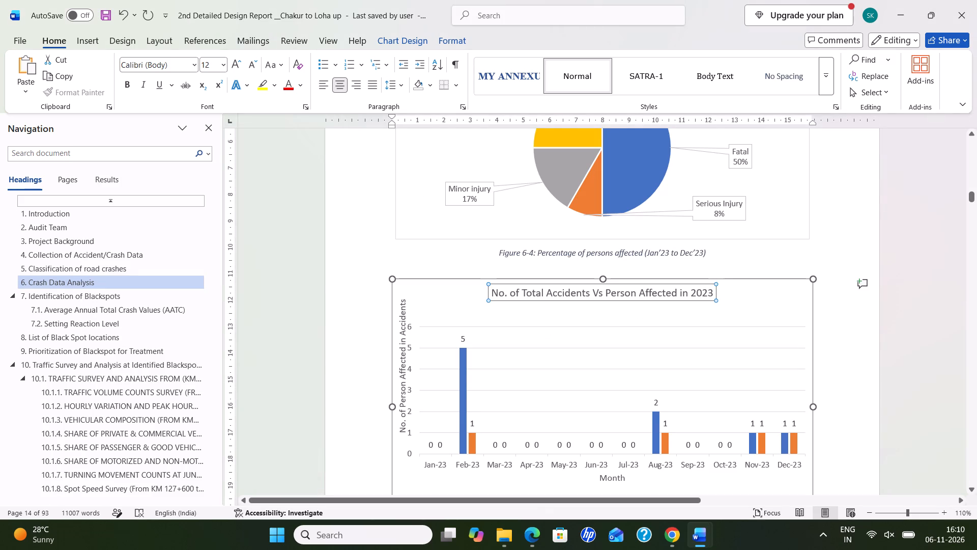
pyautogui.moveTo(493, 294); pyautogui.dragTo(710, 301)
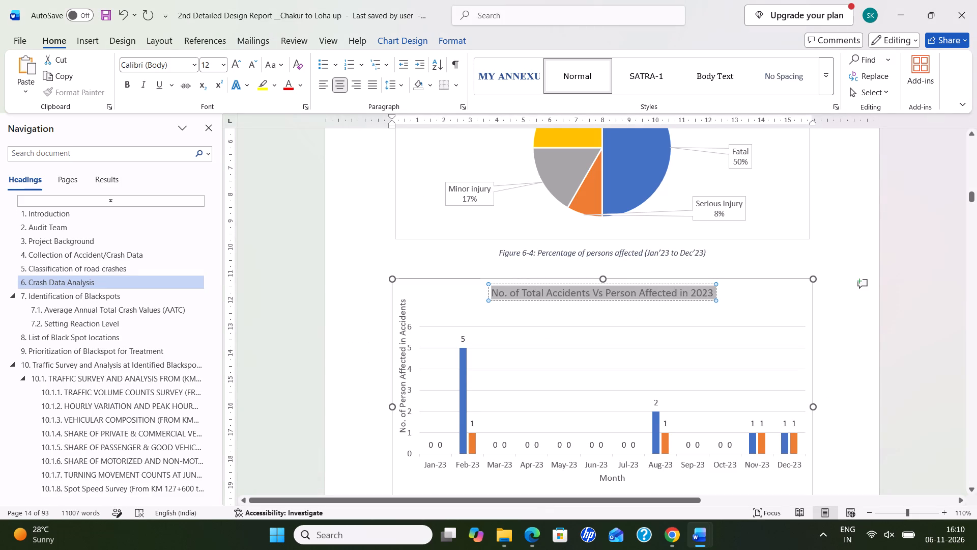
pyautogui.moveTo(710, 301); pyautogui.dragTo(712, 301)
pyautogui.hotkey('ctrl', 'c')
pyautogui.hotkey('alt', 'Tab')
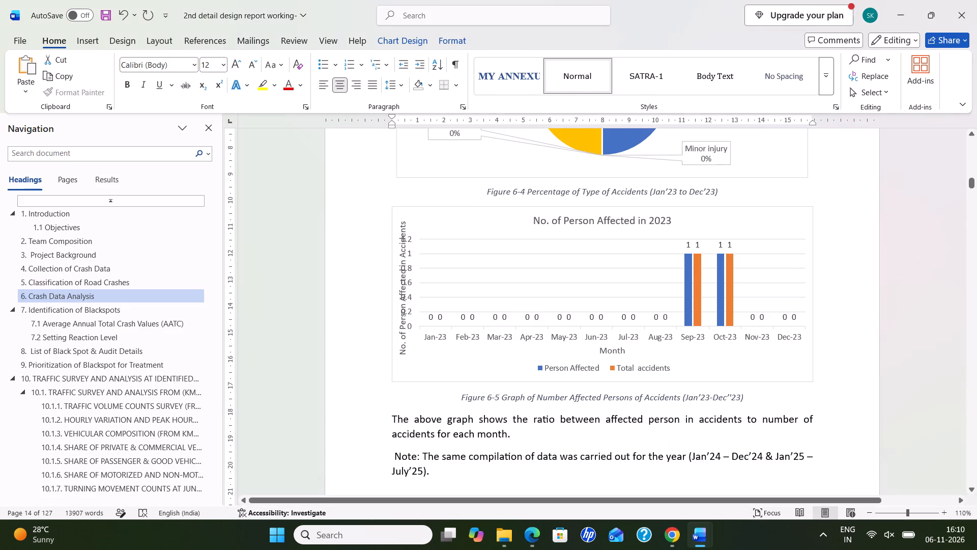
pyautogui.click(541, 224)
pyautogui.moveTo(537, 219); pyautogui.dragTo(655, 231)
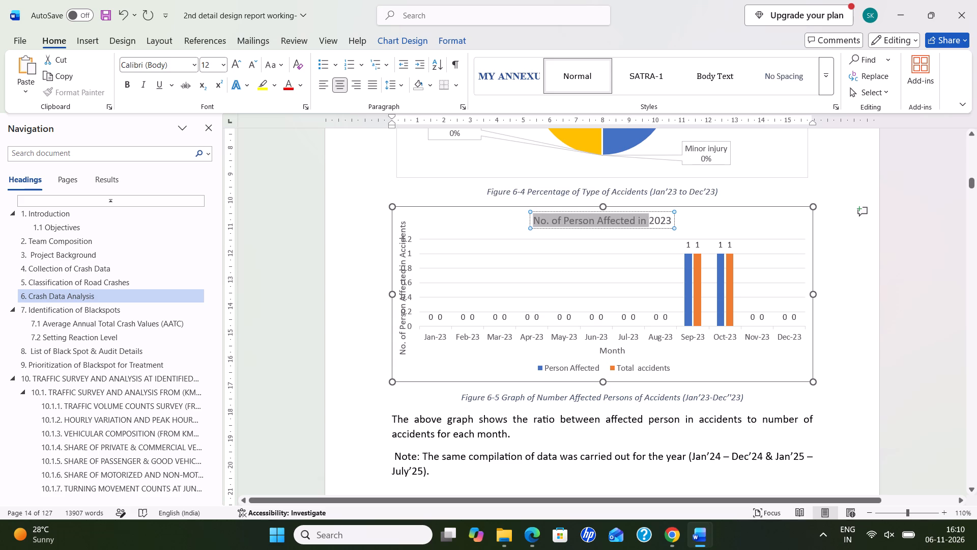
pyautogui.moveTo(655, 231); pyautogui.dragTo(666, 231)
pyautogui.hotkey('ctrl', 'v')
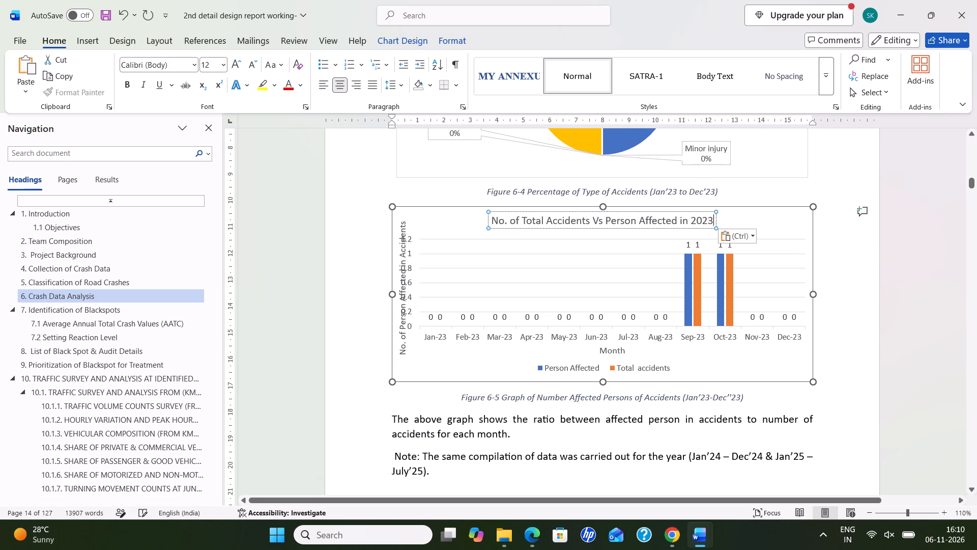
# Replace Ausa to Chakur's Figure 6-5 caption text with Chakur to Loha's "Graph of Accident Affected Persons vs Total accidents (Jan'23-Dec'23)", removing the extra line break.
pyautogui.hotkey('alt', 'Tab')
pyautogui.scroll(-4, 537, 387)
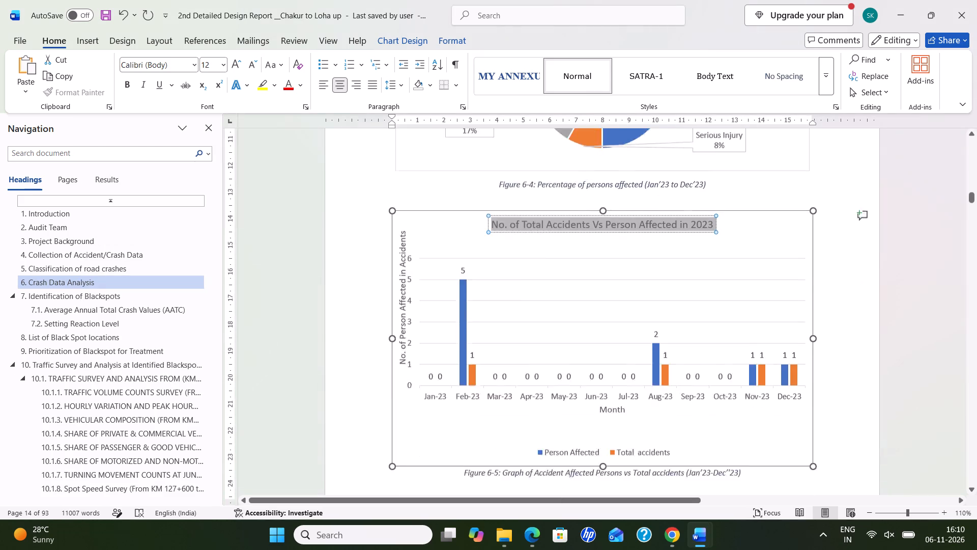
pyautogui.scroll(-1, 536, 384)
pyautogui.moveTo(502, 375); pyautogui.dragTo(653, 375)
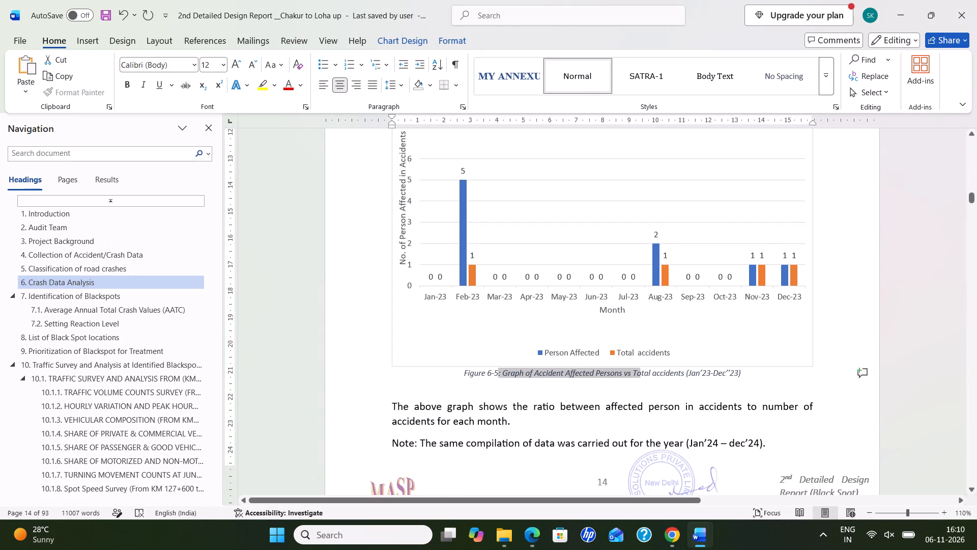
pyautogui.moveTo(653, 375); pyautogui.dragTo(741, 377)
pyautogui.click(712, 391)
pyautogui.moveTo(741, 376); pyautogui.dragTo(741, 377)
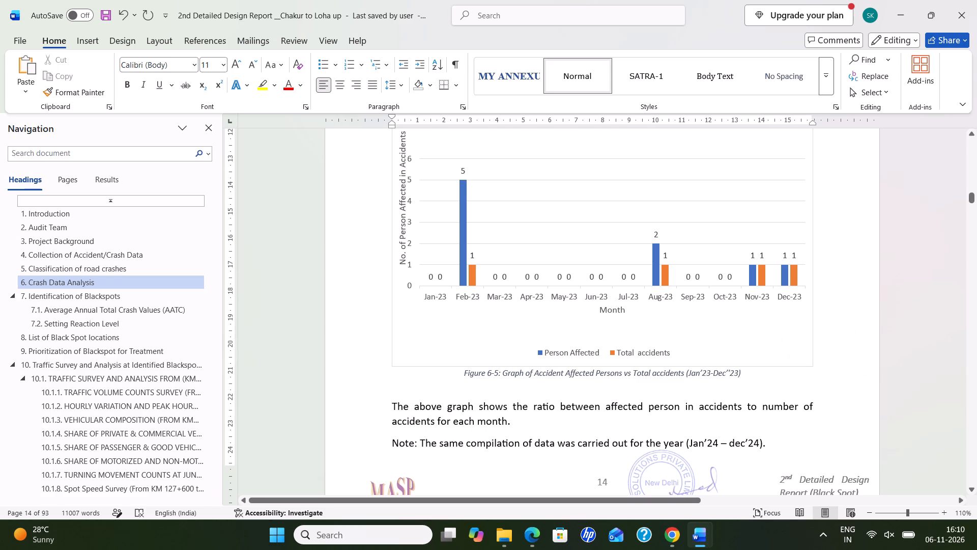
pyautogui.moveTo(741, 377); pyautogui.dragTo(511, 376)
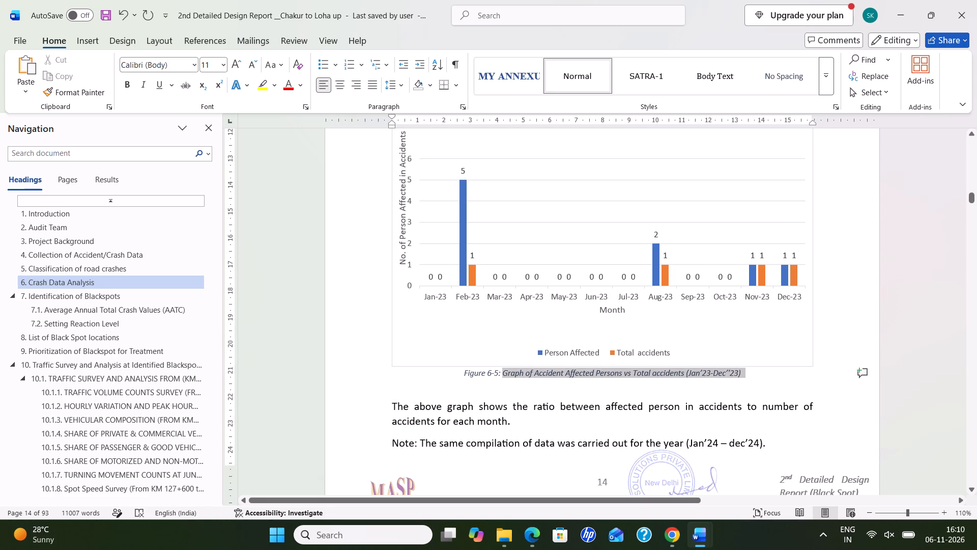
pyautogui.moveTo(511, 376); pyautogui.dragTo(516, 376)
pyautogui.hotkey('ctrl', 'c')
pyautogui.hotkey('alt', 'Tab')
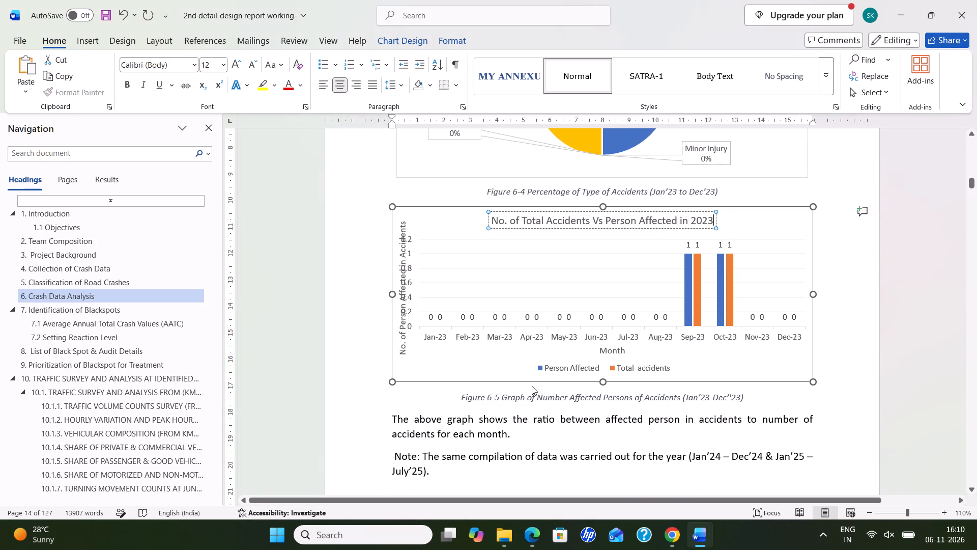
pyautogui.moveTo(502, 398); pyautogui.dragTo(746, 401)
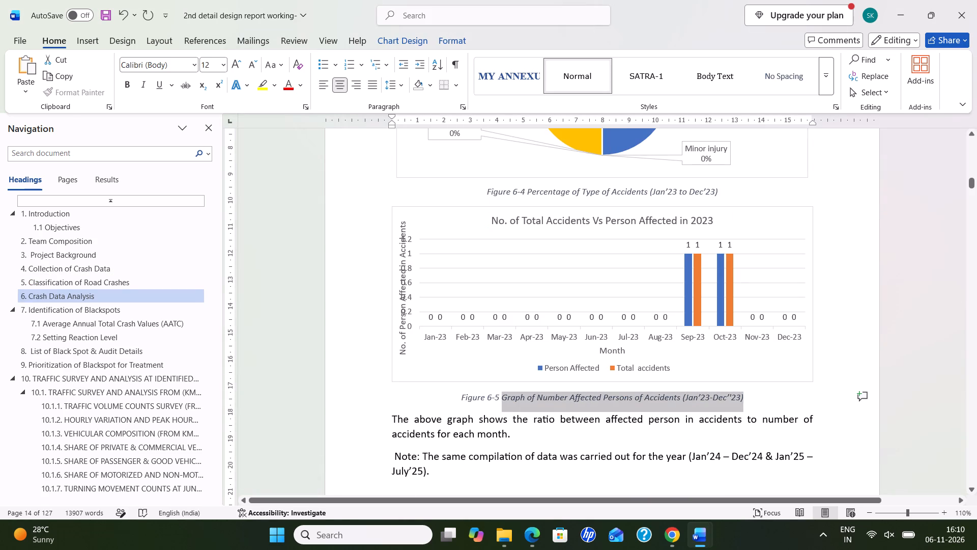
pyautogui.moveTo(746, 401); pyautogui.dragTo(747, 401)
pyautogui.hotkey('ctrl', 'v')
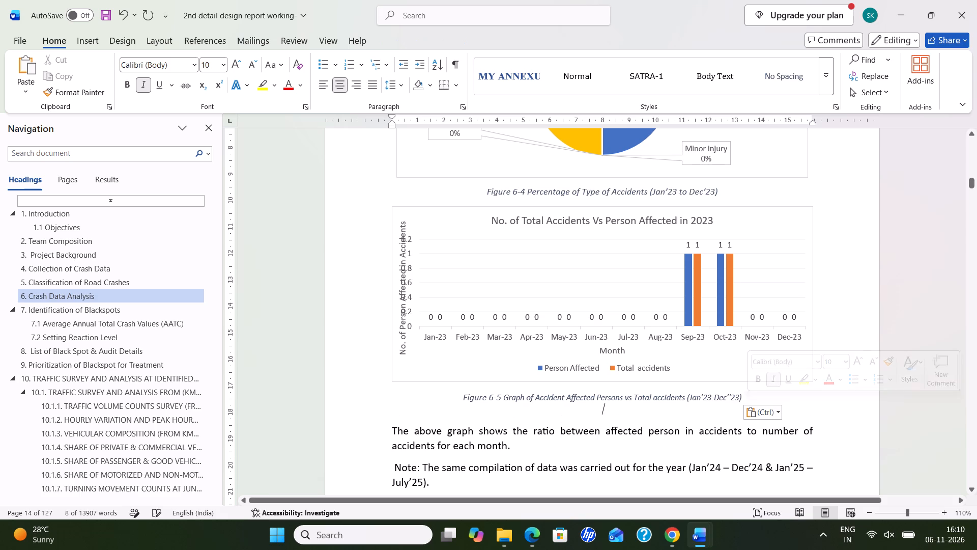
pyautogui.press('BackSpace')
pyautogui.press('BackSpace')
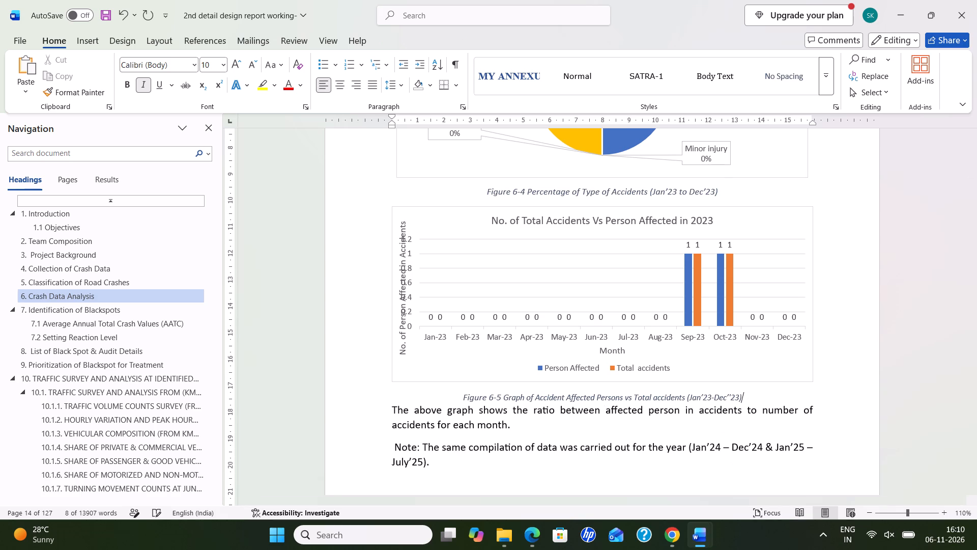
# Move the Table 6-3 caption in the Ausa to Chakur report onto the following page, together with its 2024 accident table.
pyautogui.scroll(-12, 625, 417)
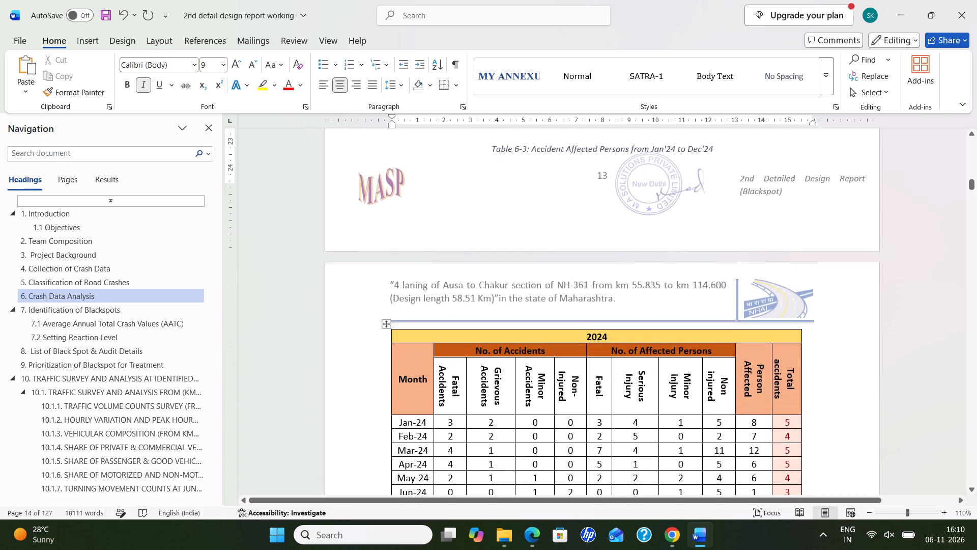
pyautogui.scroll(3, 582, 338)
pyautogui.click(574, 220)
pyautogui.press('Return')
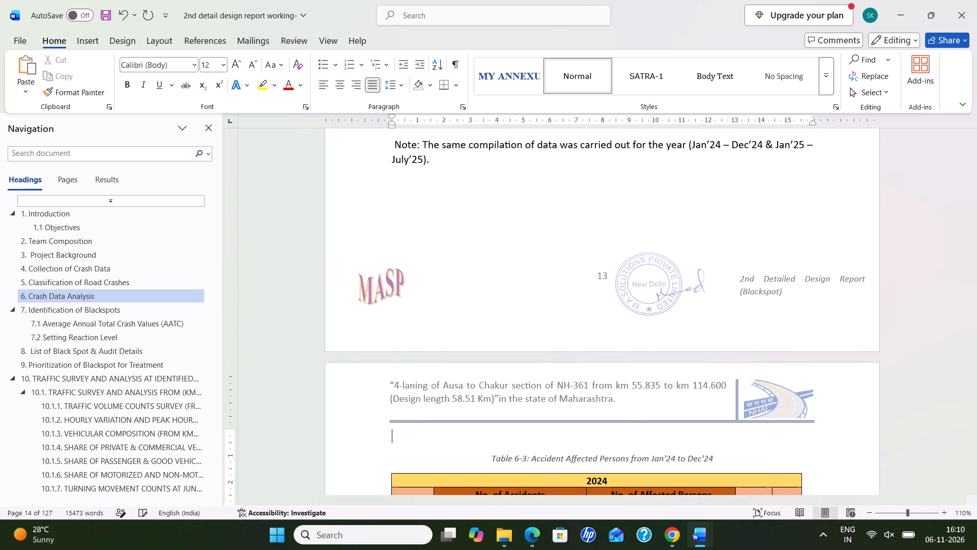
pyautogui.press('BackSpace')
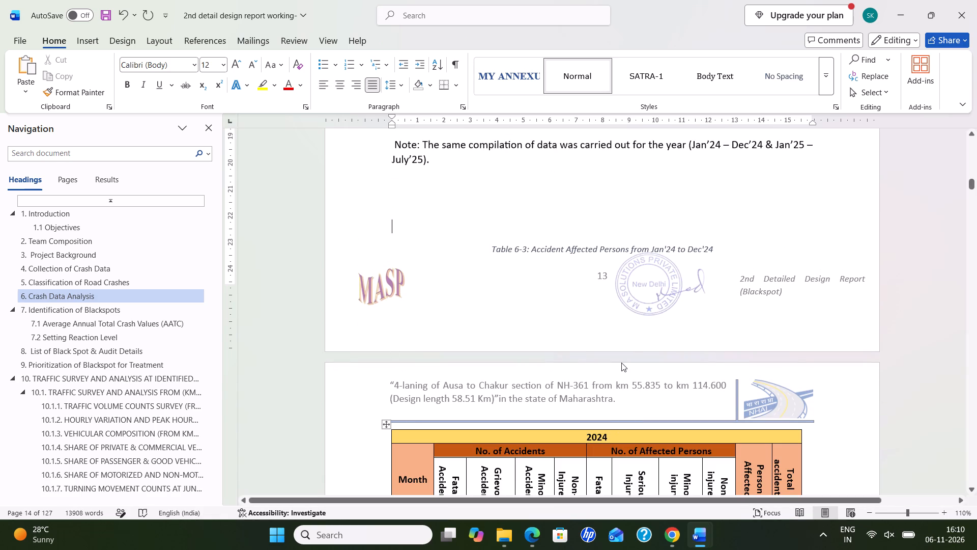
pyautogui.press('Return')
pyautogui.click(554, 439)
pyautogui.click(551, 445)
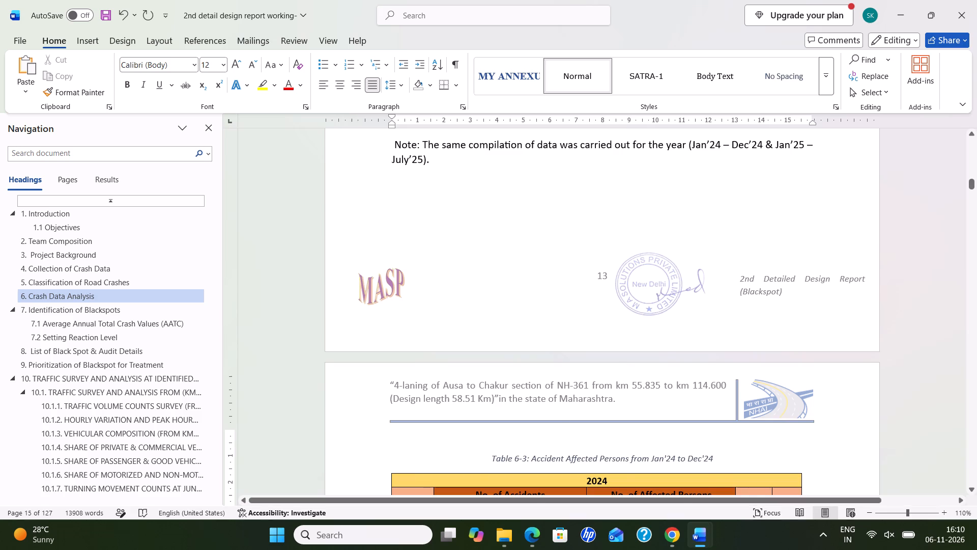
pyautogui.press('Delete')
pyautogui.press('Return')
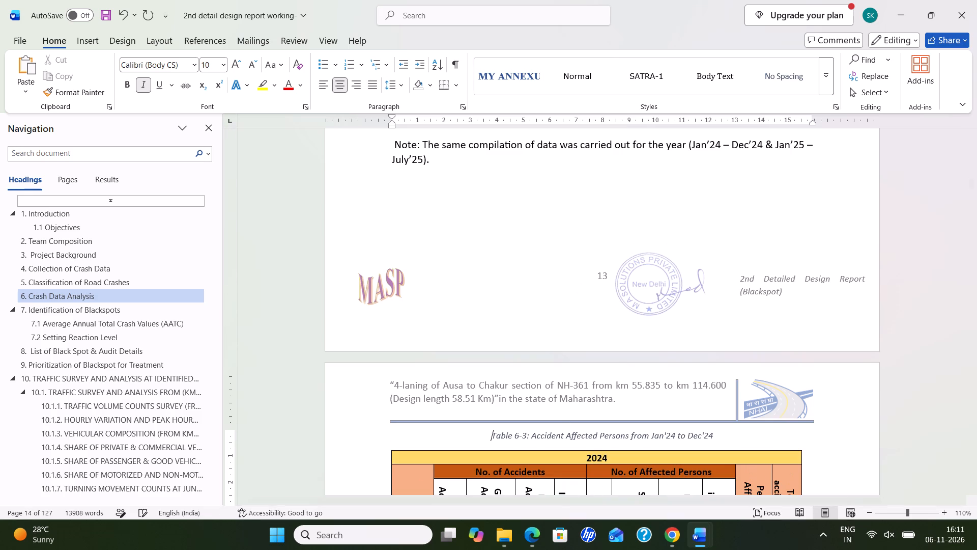
# Set the "No. of Accidents" axis title of the "Accident Data in 2024" chart to font size 12.
pyautogui.scroll(-11, 509, 409)
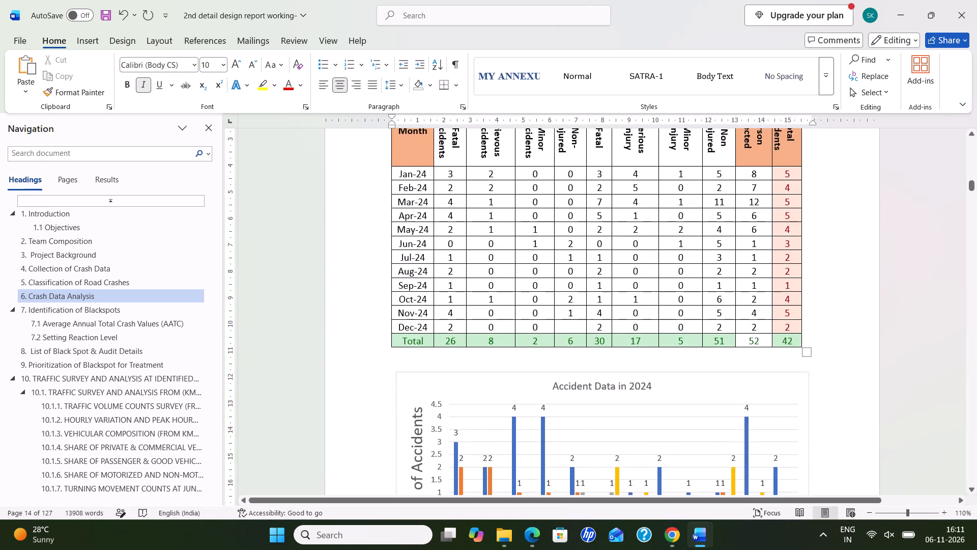
pyautogui.scroll(-2, 529, 331)
pyautogui.scroll(1, 552, 331)
pyautogui.scroll(-1, 559, 325)
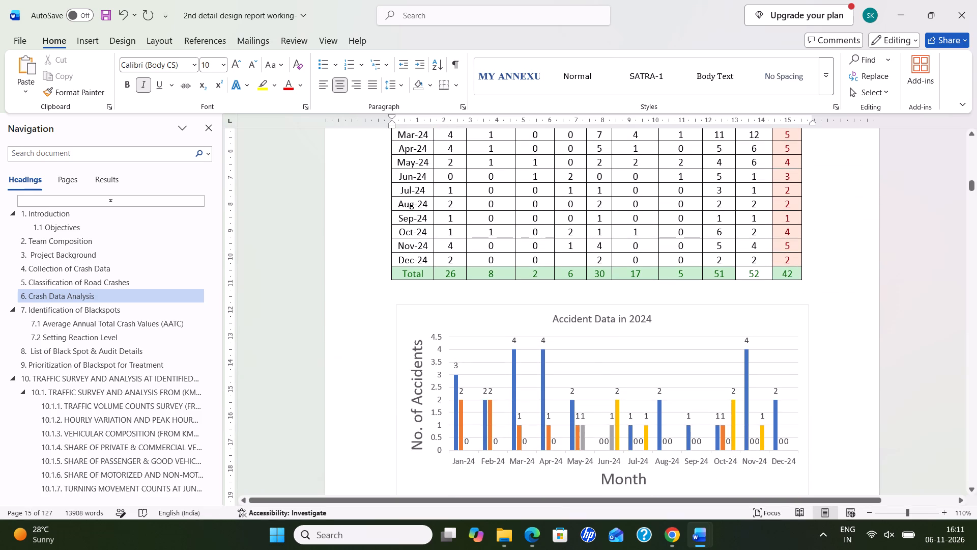
pyautogui.click(421, 383)
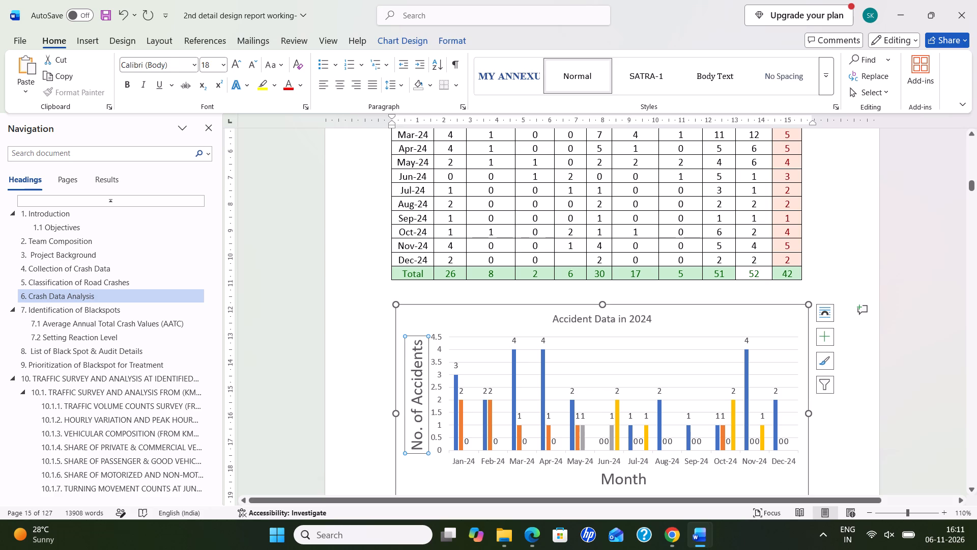
pyautogui.moveTo(415, 342); pyautogui.dragTo(407, 443)
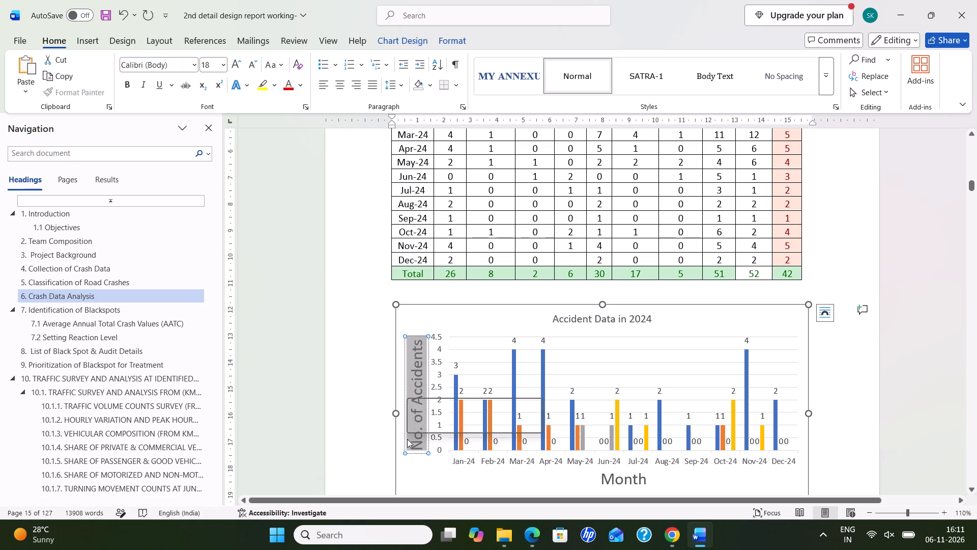
pyautogui.click(464, 410)
pyautogui.write('12')
pyautogui.press('Return')
# Set the "Month" axis title of the "Accident Data in 2024" chart to font size 12.
pyautogui.click(629, 481)
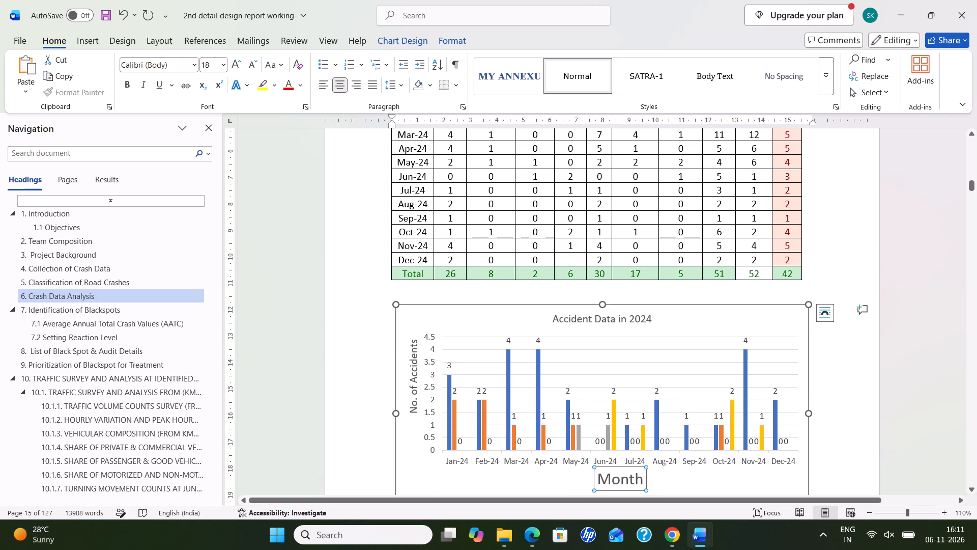
pyautogui.click(644, 482)
pyautogui.moveTo(596, 480); pyautogui.dragTo(644, 482)
pyautogui.click(705, 448)
pyautogui.write('12')
pyautogui.press('Return')
pyautogui.moveTo(664, 492); pyautogui.dragTo(663, 504)
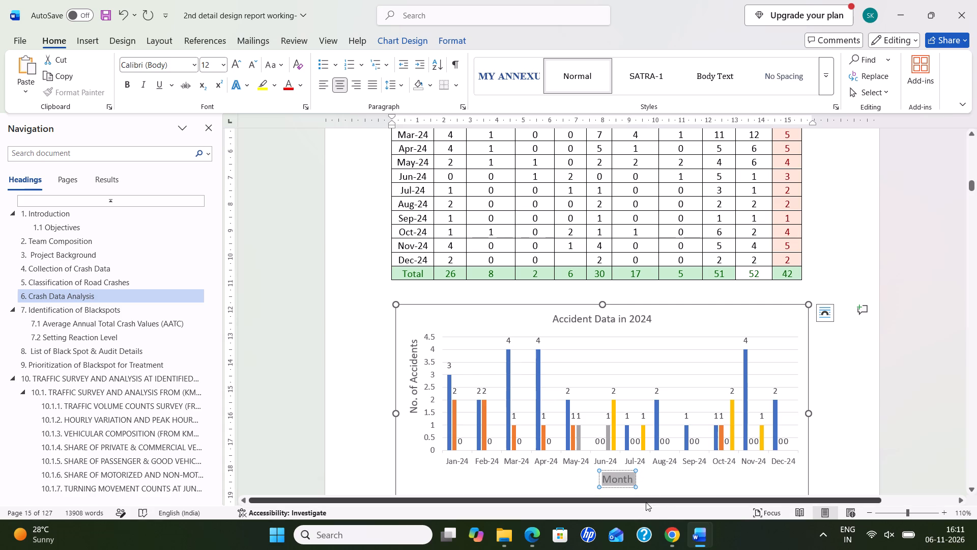
# Compare the 2024 accident table, the "Accident Data in 2024" chart, its Figure 6-6 caption and following text between the Ausa to Chakur and Chakur to Loha reports.
pyautogui.scroll(-4, 590, 437)
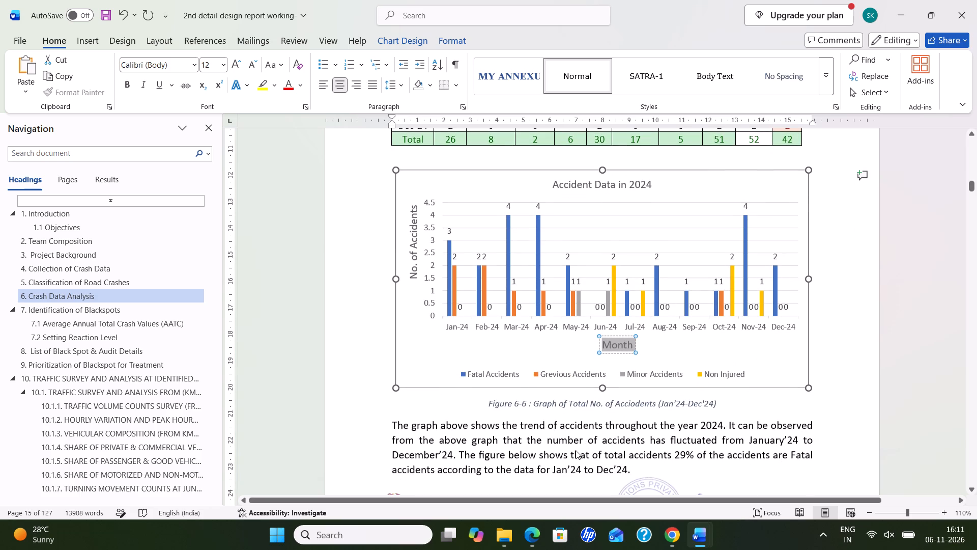
pyautogui.scroll(9, 577, 450)
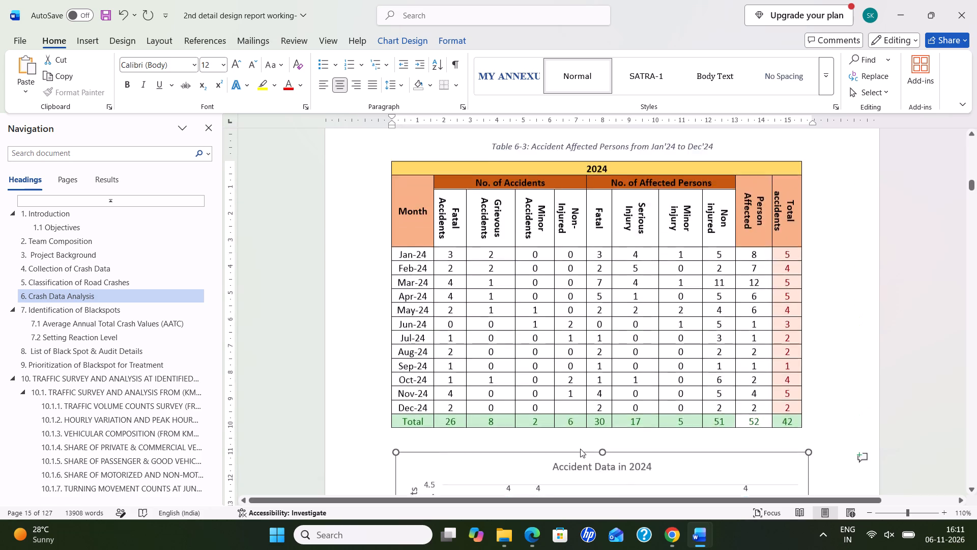
pyautogui.scroll(-4, 580, 449)
pyautogui.hotkey('alt', 'Tab')
pyautogui.scroll(-2, 560, 427)
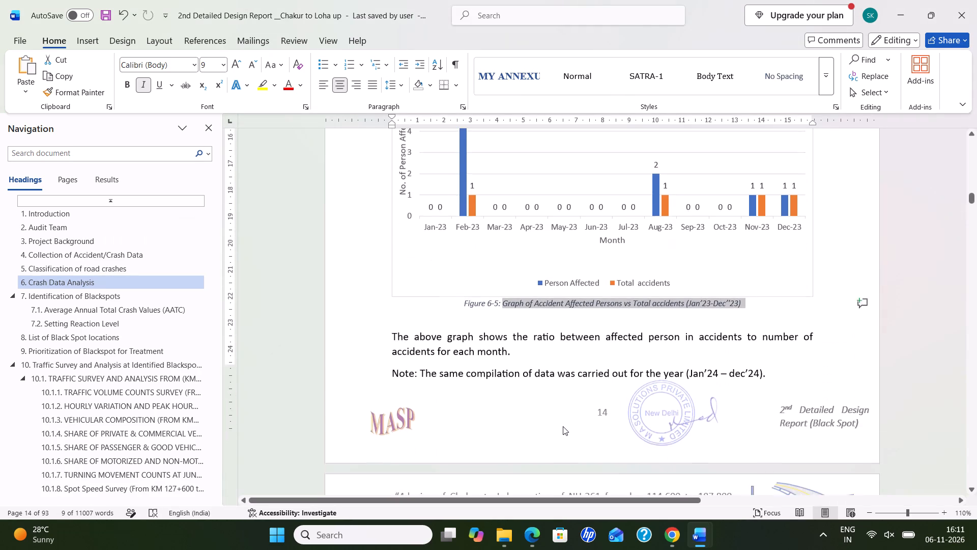
pyautogui.scroll(-20, 563, 426)
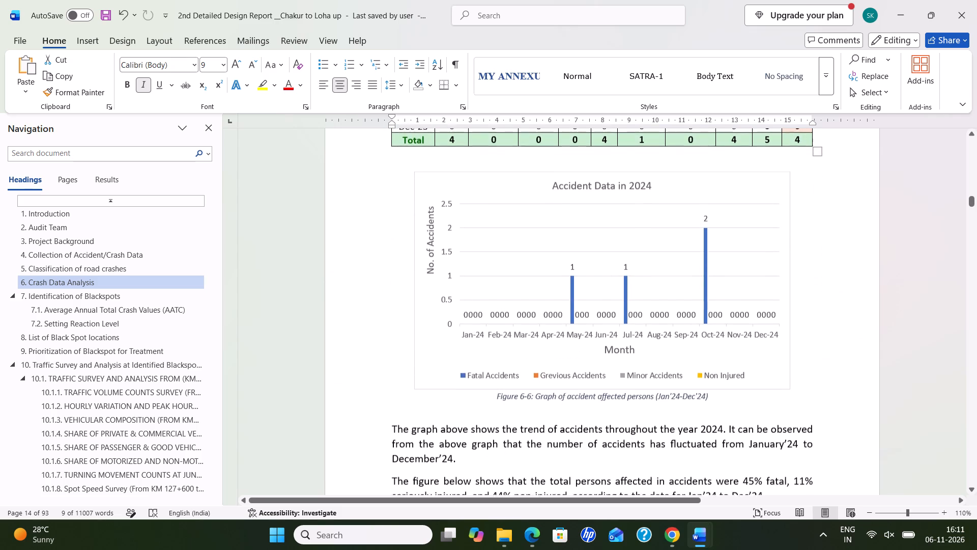
pyautogui.hotkey('alt', 'Tab')
pyautogui.scroll(-14, 614, 372)
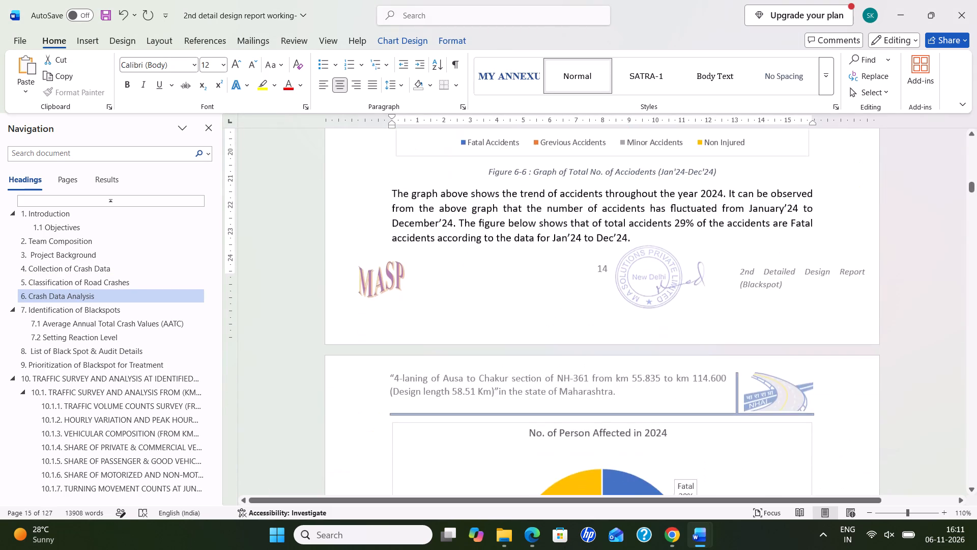
pyautogui.scroll(-6, 614, 374)
pyautogui.hotkey('alt', 'Tab')
pyautogui.scroll(-1, 591, 353)
pyautogui.scroll(1, 591, 353)
pyautogui.scroll(-4, 591, 353)
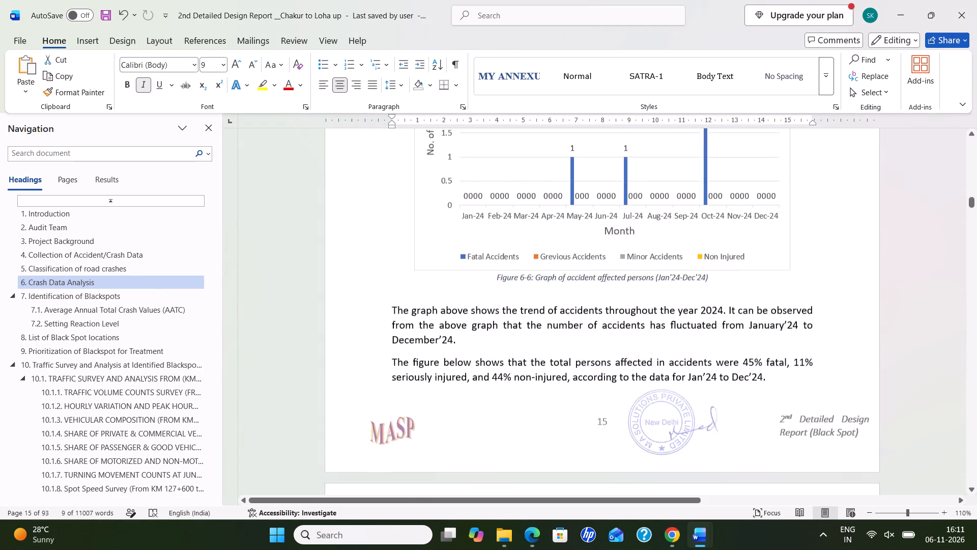
# Retitle Chakur to Loha's 2024 pie chart "Percentage of Person Affected in 2024", following its 2023 pie chart's title wording, and save the report.
pyautogui.scroll(-9, 591, 353)
pyautogui.click(565, 245)
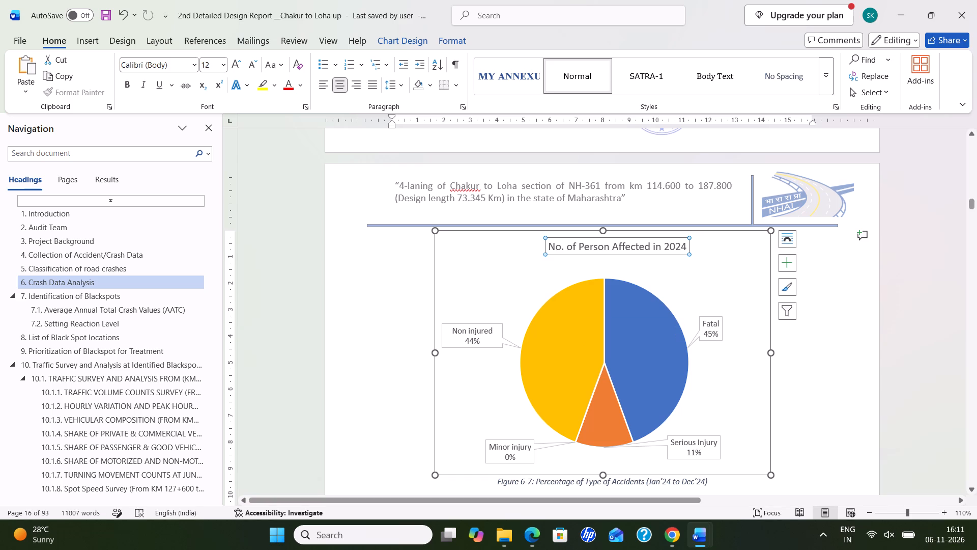
pyautogui.scroll(-2, 585, 309)
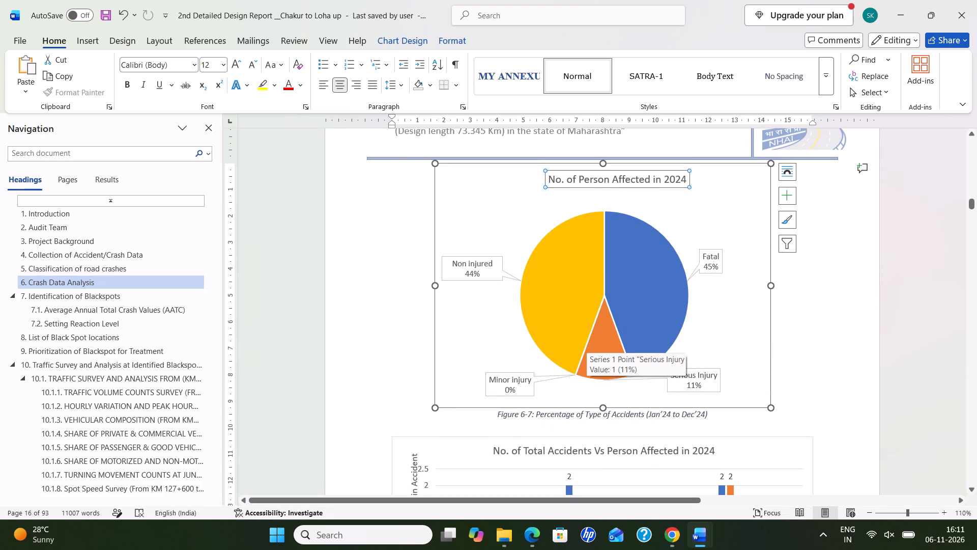
pyautogui.scroll(4, 587, 344)
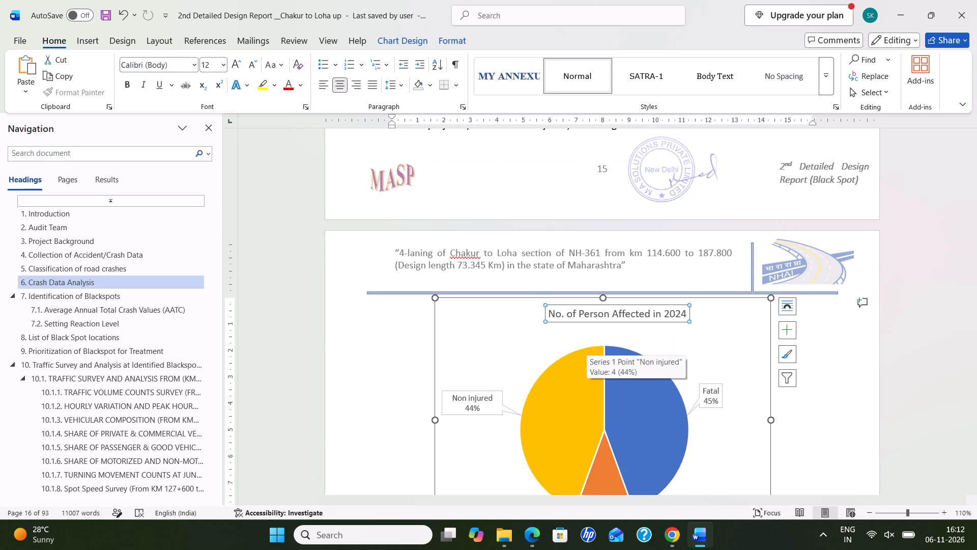
pyautogui.scroll(-3, 618, 312)
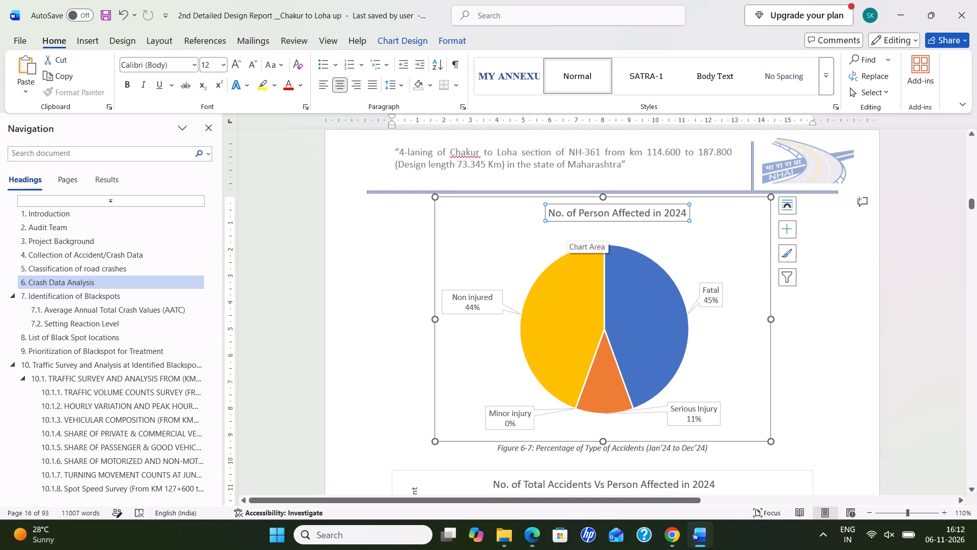
pyautogui.scroll(9, 624, 213)
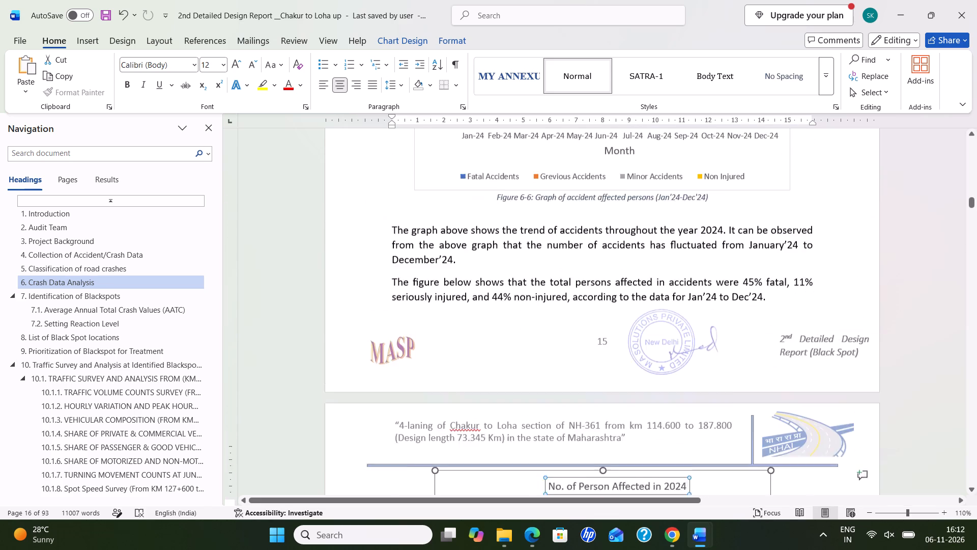
pyautogui.scroll(9, 624, 213)
pyautogui.scroll(9, 592, 178)
pyautogui.scroll(3, 633, 177)
pyautogui.scroll(-1, 633, 177)
pyautogui.scroll(17, 633, 177)
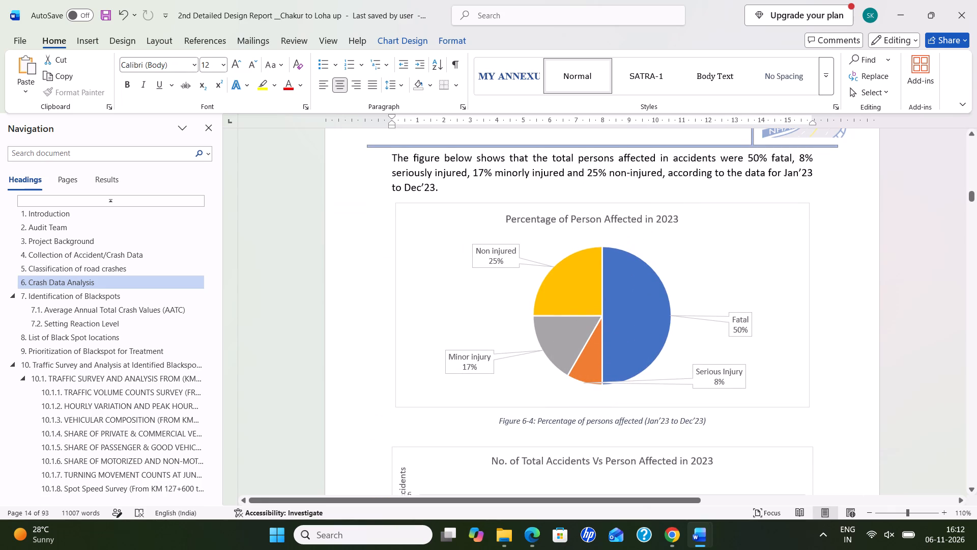
pyautogui.scroll(-18, 591, 238)
pyautogui.scroll(1, 594, 255)
pyautogui.scroll(-13, 594, 256)
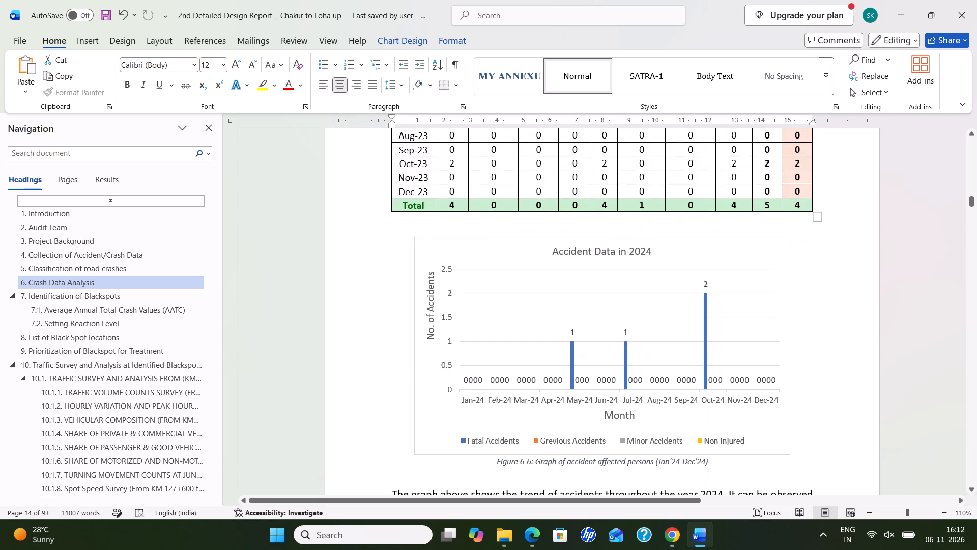
pyautogui.scroll(-14, 594, 257)
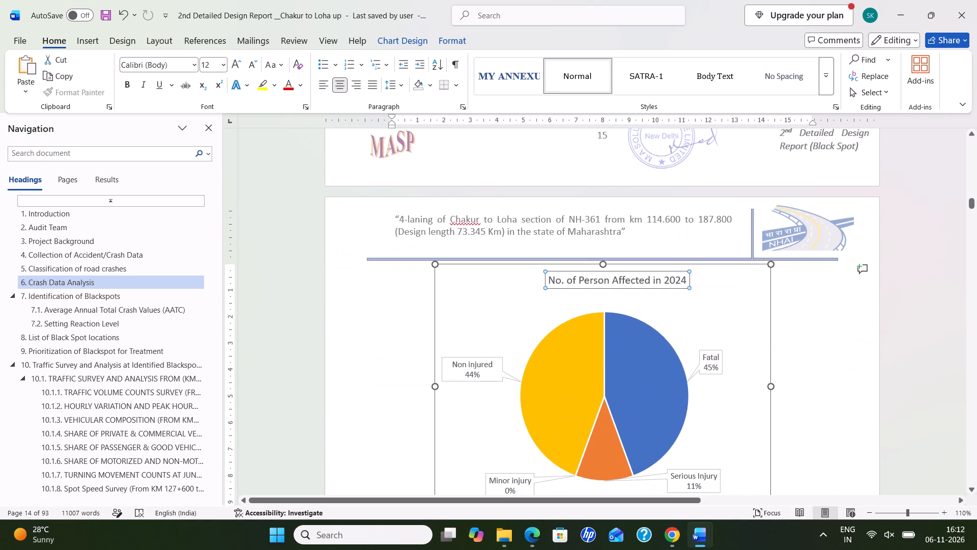
pyautogui.moveTo(549, 284); pyautogui.dragTo(564, 280)
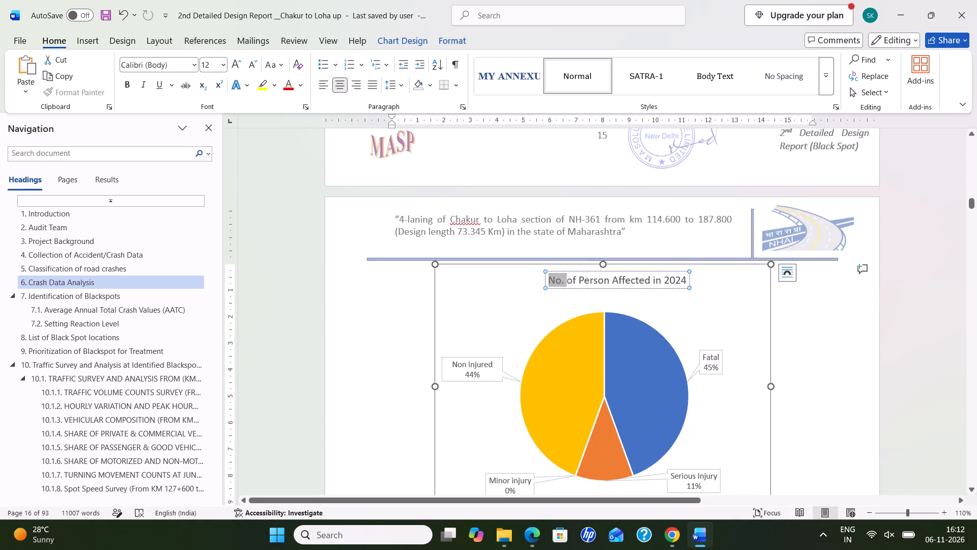
pyautogui.moveTo(564, 280); pyautogui.dragTo(565, 280)
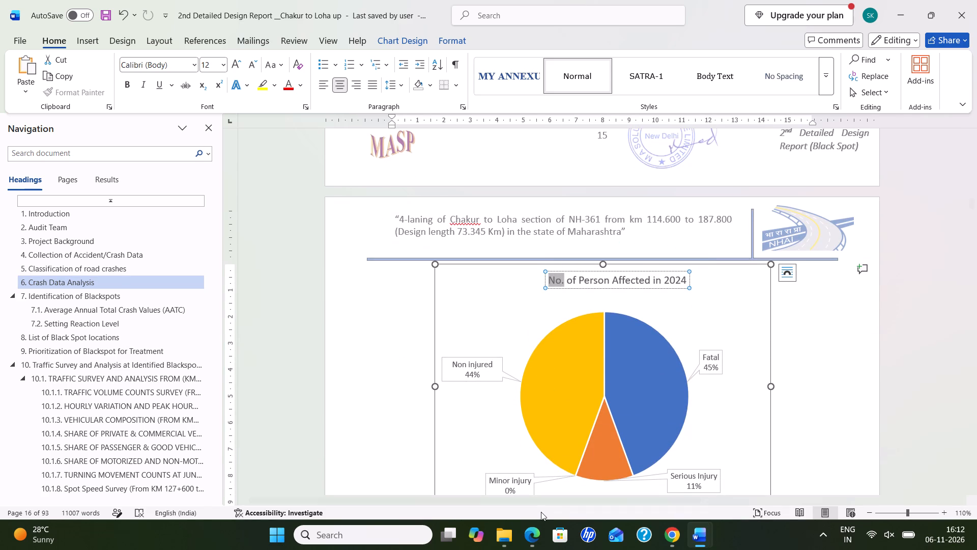
pyautogui.write('Perc')
pyautogui.write('entage')
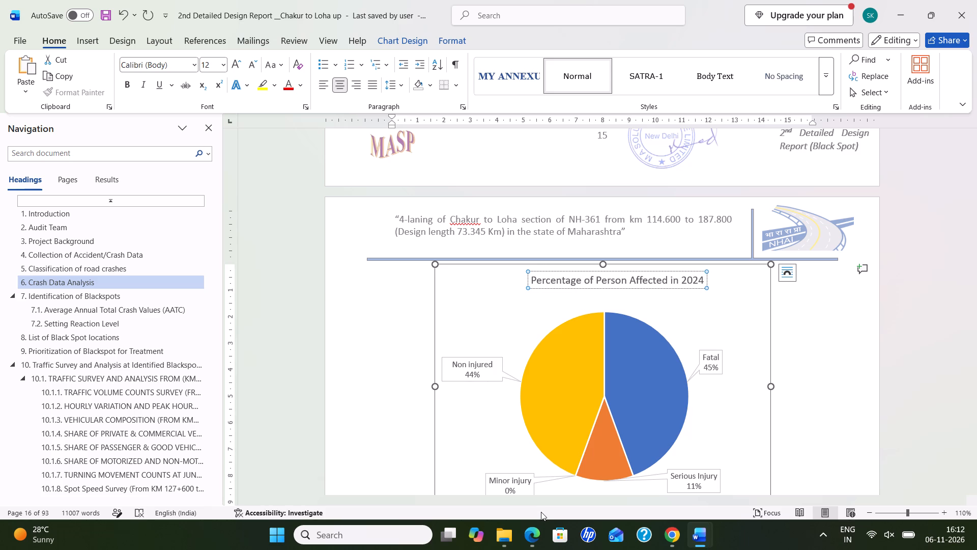
pyautogui.hotkey('ctrl', 's')
pyautogui.hotkey('ctrl', 's')
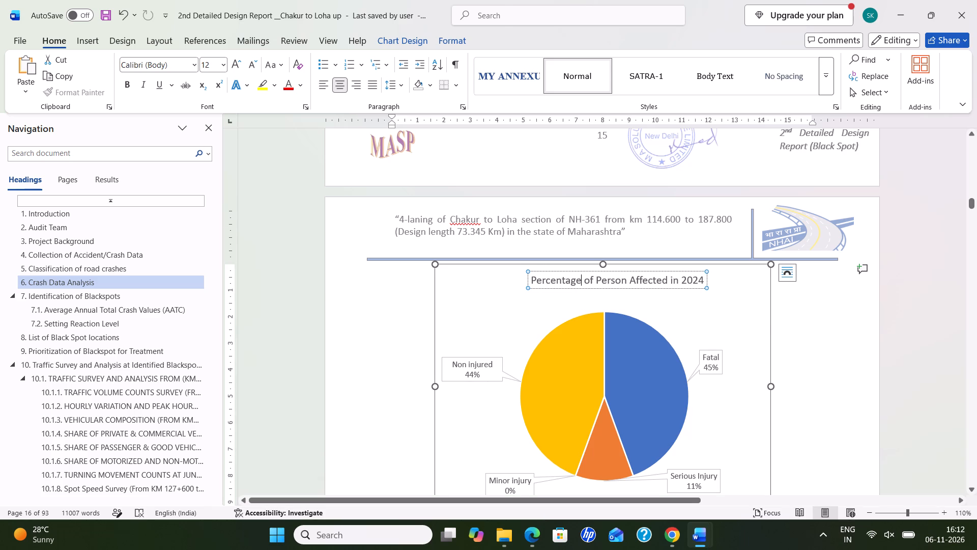
# Replace the title of Ausa to Chakur's 2024 pie chart with Chakur to Loha's "Percentage of Person Affected in 2024".
pyautogui.scroll(-3, 654, 351)
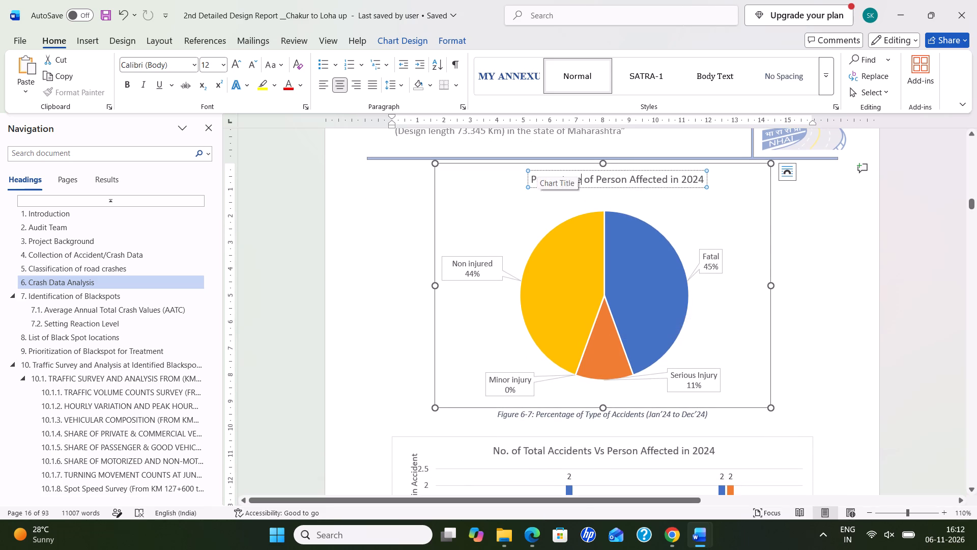
pyautogui.moveTo(536, 174); pyautogui.dragTo(700, 186)
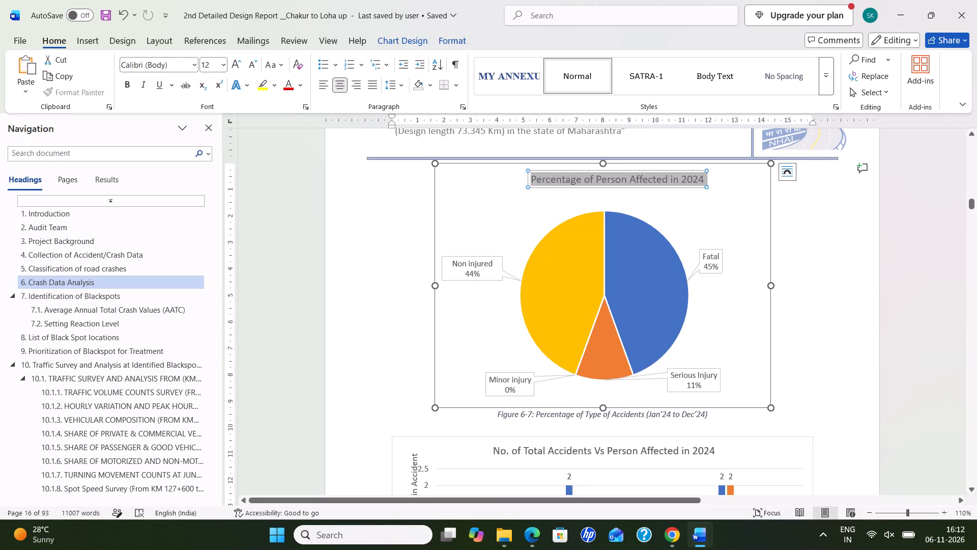
pyautogui.hotkey('ctrl', 'c')
pyautogui.hotkey('alt', 'Tab')
pyautogui.click(563, 166)
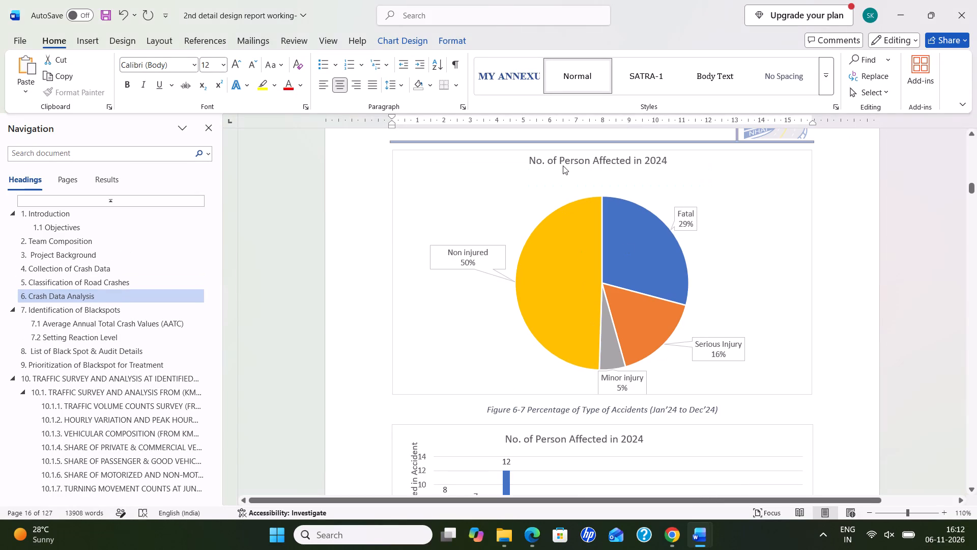
pyautogui.moveTo(530, 161); pyautogui.dragTo(652, 169)
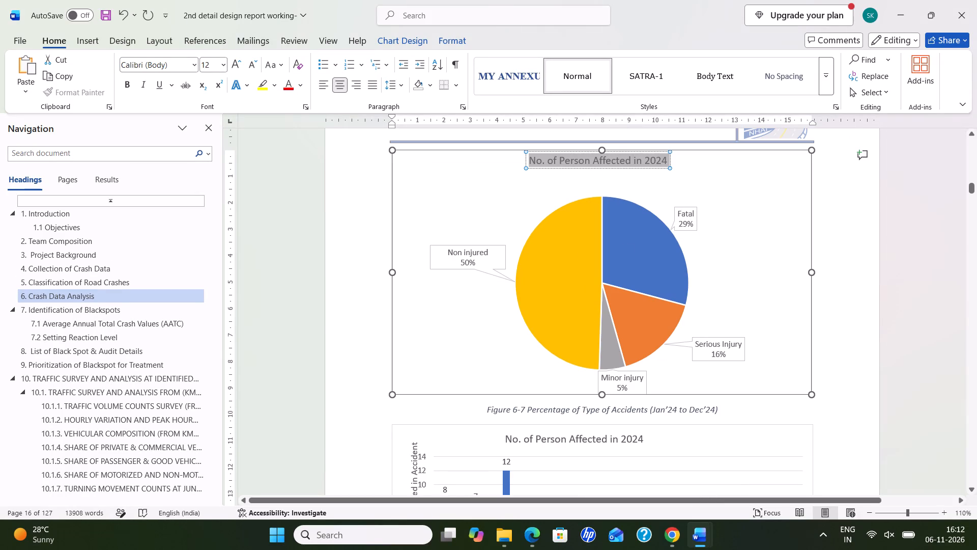
pyautogui.moveTo(652, 169); pyautogui.dragTo(657, 167)
pyautogui.hotkey('ctrl', 'v')
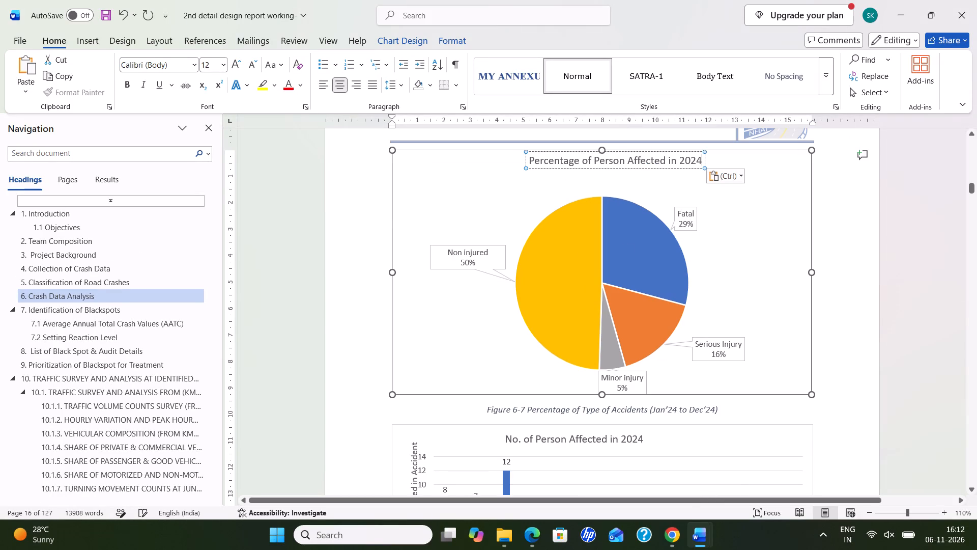
# Compare the 2024 persons-affected bar chart's title, Figure 6-8 caption and following note between the Ausa to Chakur and Chakur to Loha reports.
pyautogui.scroll(-4, 601, 216)
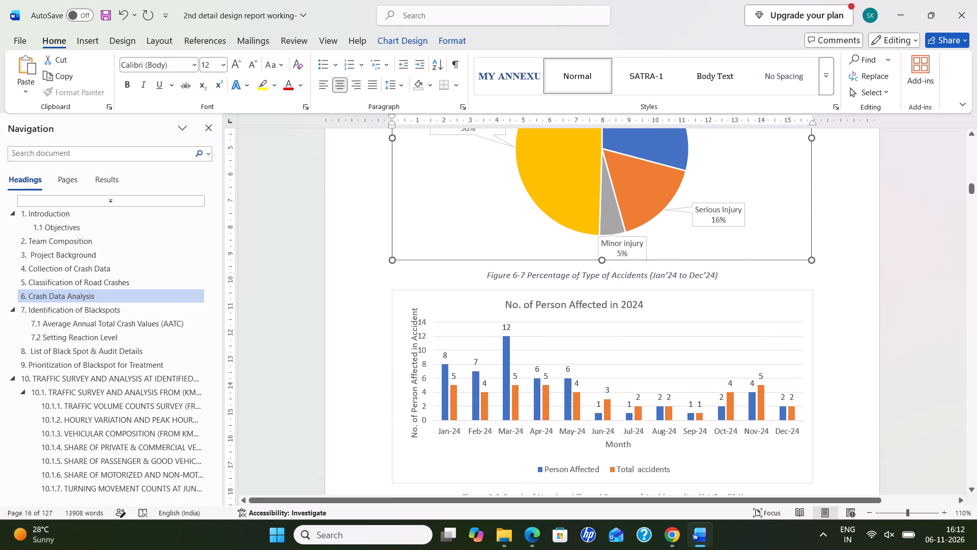
pyautogui.click(586, 307)
pyautogui.moveTo(589, 313); pyautogui.dragTo(621, 313)
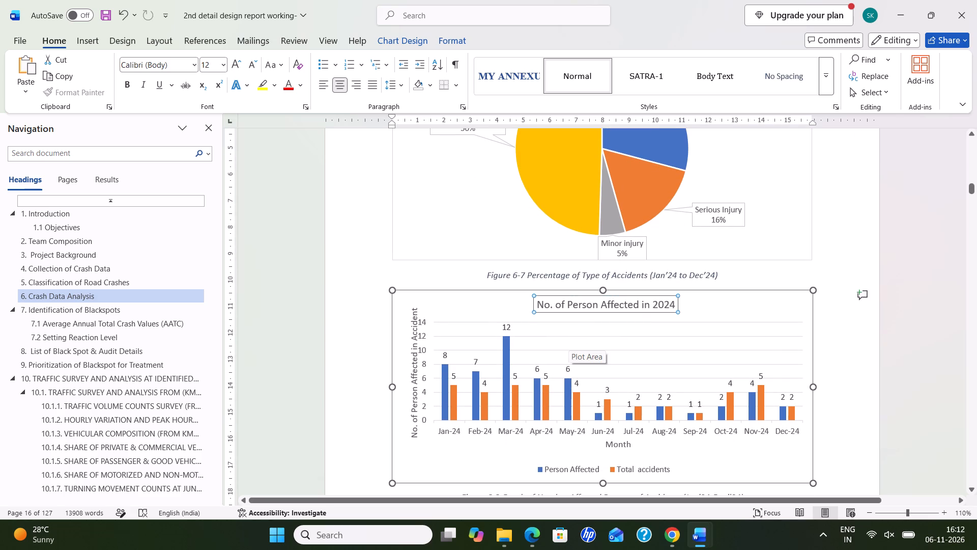
pyautogui.hotkey('alt', 'Tab')
pyautogui.scroll(-4, 567, 346)
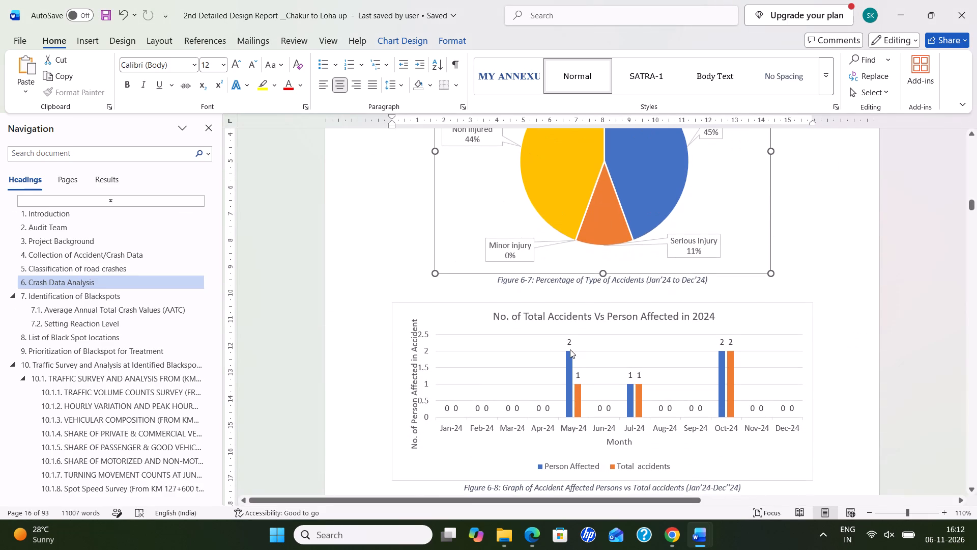
pyautogui.hotkey('alt', 'Tab')
pyautogui.hotkey('alt', 'Tab')
pyautogui.scroll(-7, 563, 323)
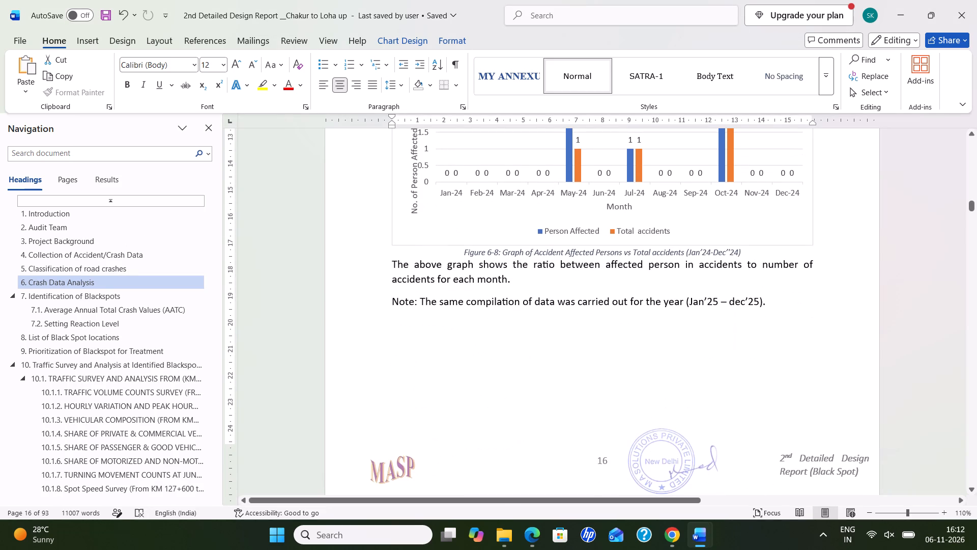
pyautogui.scroll(-4, 776, 281)
pyautogui.hotkey('alt', 'Tab')
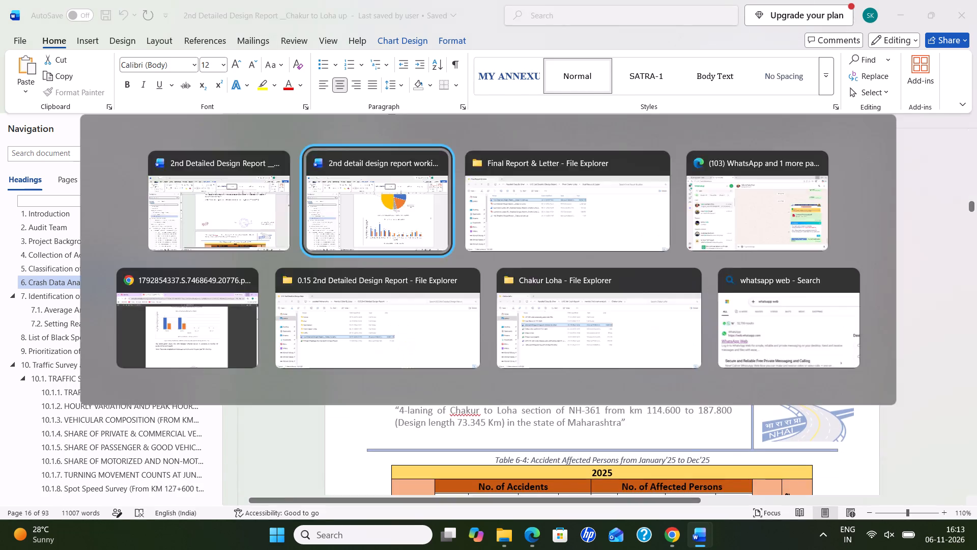
pyautogui.scroll(-6, 686, 260)
pyautogui.scroll(1, 680, 273)
pyautogui.scroll(-2, 680, 273)
pyautogui.scroll(7, 646, 297)
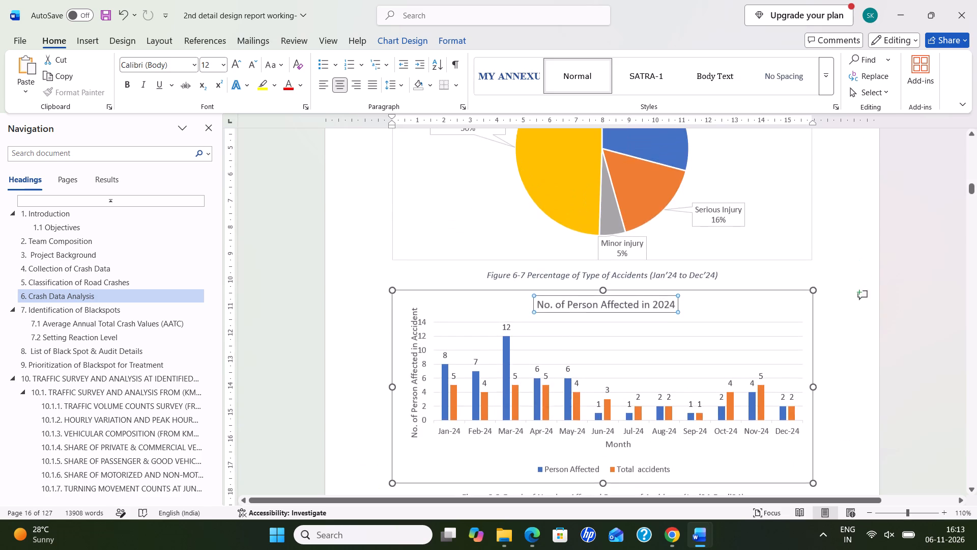
pyautogui.hotkey('alt', 'Tab')
# Replace Ausa to Chakur's 2024 bar chart title with Chakur to Loha's "No. of Total Accidents Vs Person Affected in 2024", shifting it back toward the chart's centre.
pyautogui.scroll(2, 582, 313)
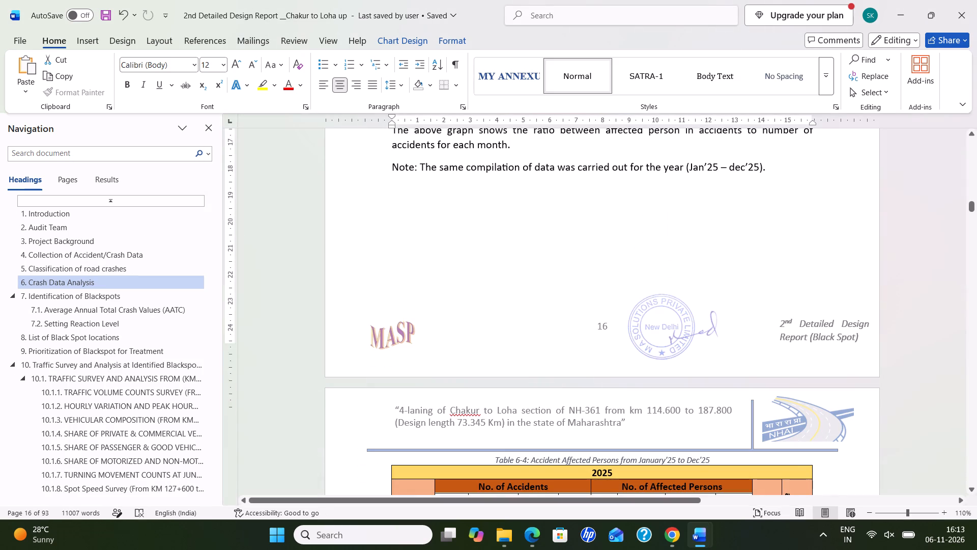
pyautogui.scroll(6, 582, 313)
pyautogui.click(552, 216)
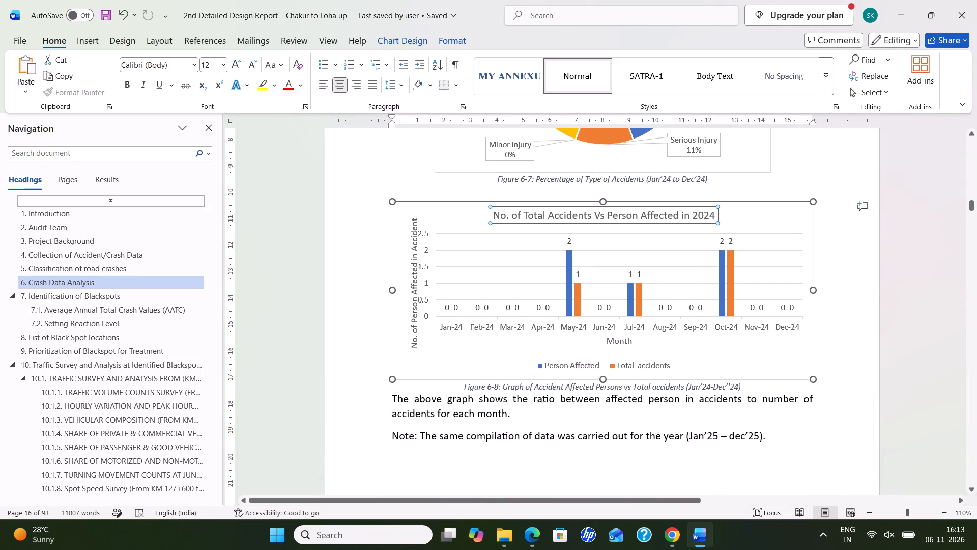
pyautogui.moveTo(501, 213); pyautogui.dragTo(708, 224)
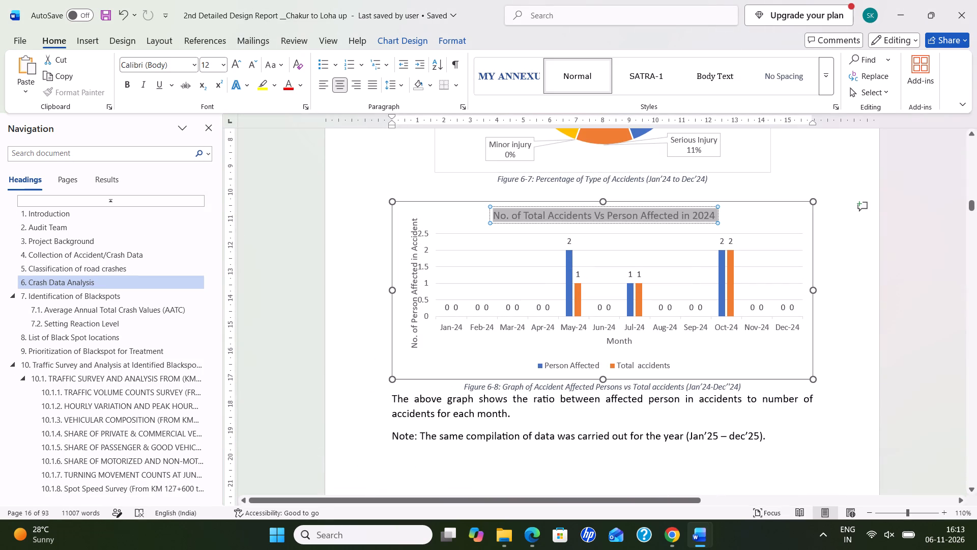
pyautogui.hotkey('ctrl', 'c')
pyautogui.hotkey('alt', 'Tab')
pyautogui.click(550, 304)
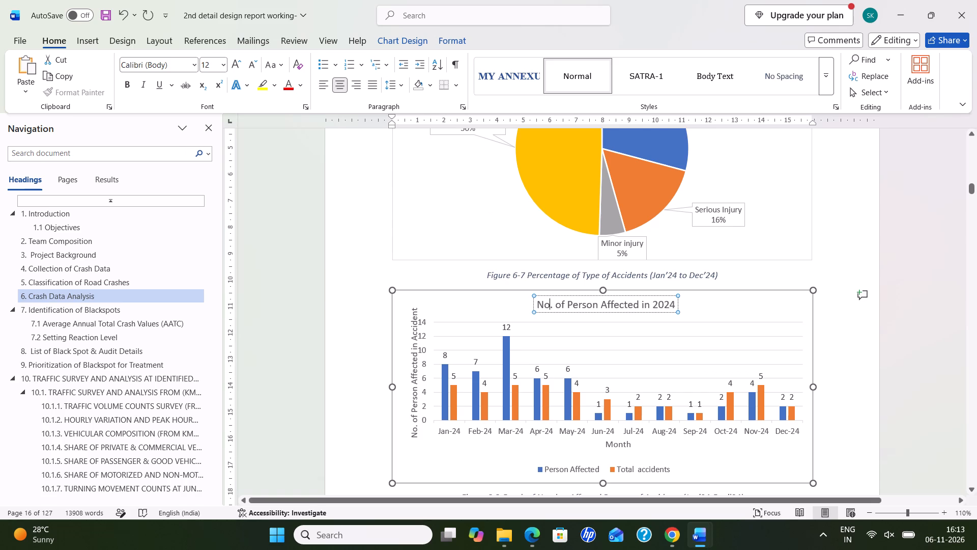
pyautogui.moveTo(544, 304); pyautogui.dragTo(660, 301)
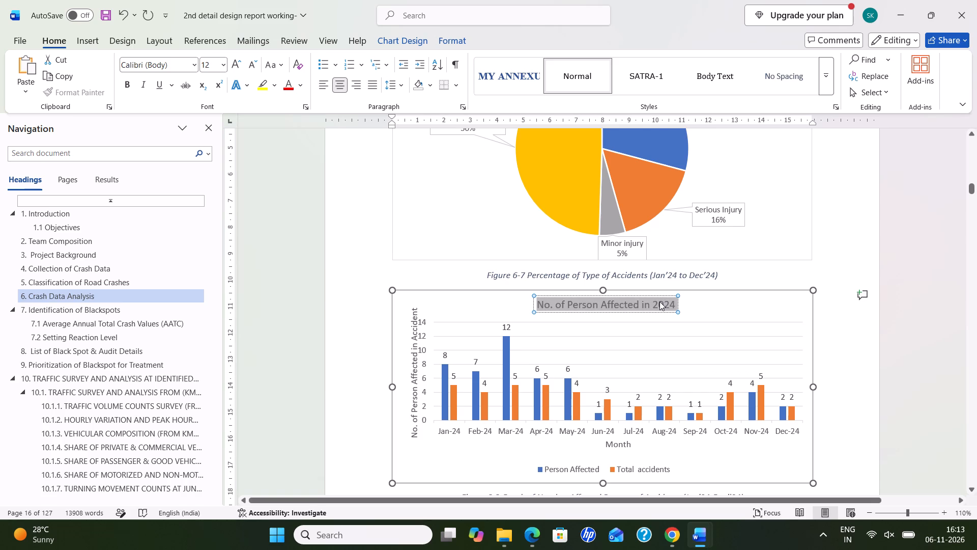
pyautogui.hotkey('ctrl', 'v')
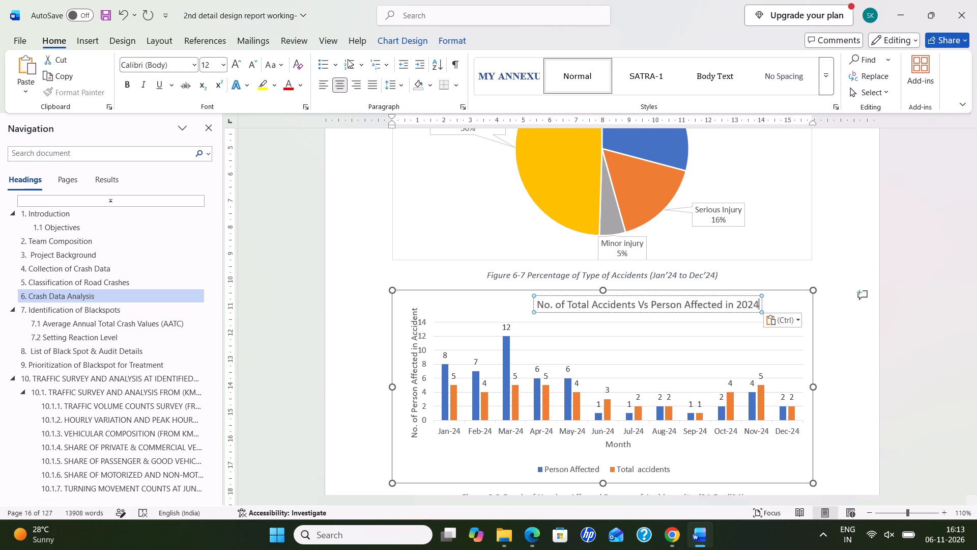
pyautogui.moveTo(577, 311); pyautogui.dragTo(557, 312)
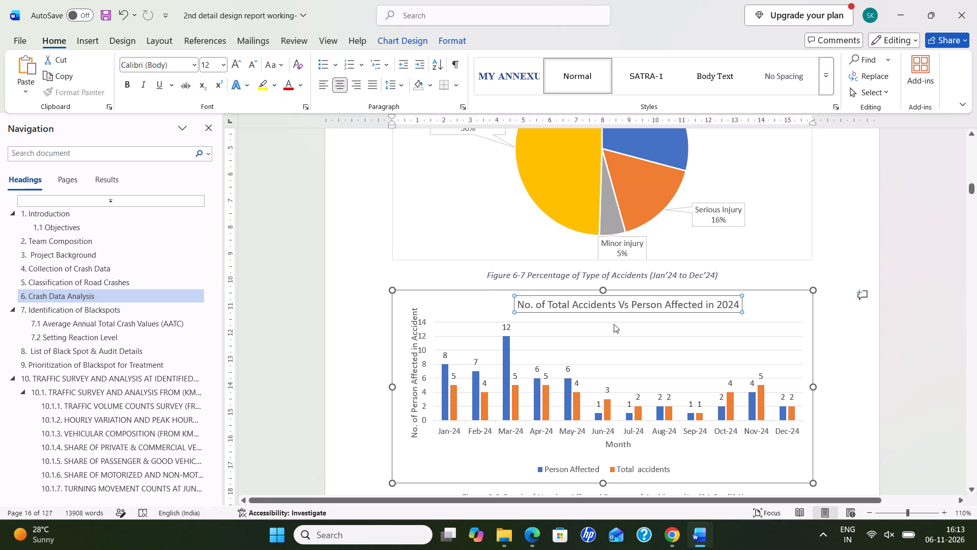
# Replace Ausa to Chakur's Figure 6-8 caption text with Chakur to Loha's "Graph of Accident Affected Persons vs Total accidents (Jan'24-Dec''24)".
pyautogui.scroll(-5, 612, 341)
pyautogui.hotkey('alt', 'Tab')
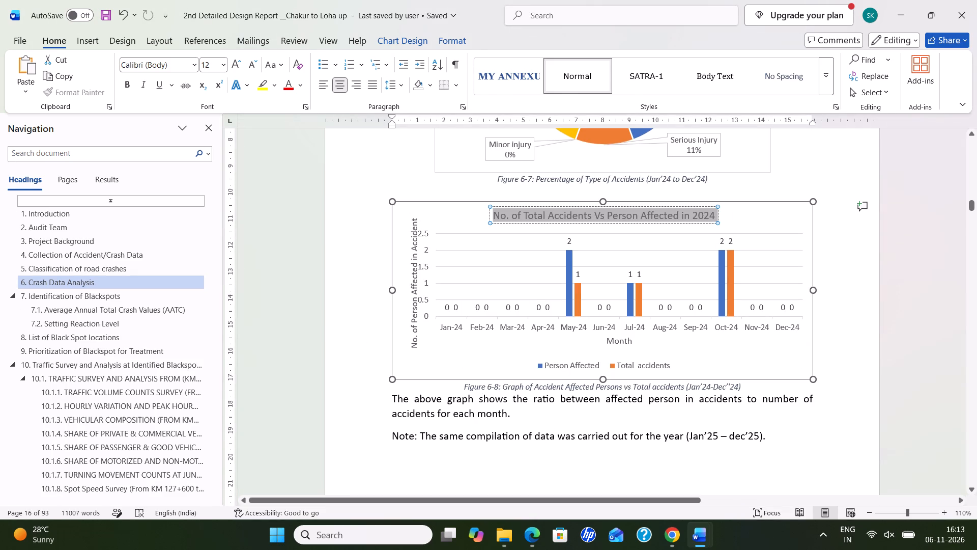
pyautogui.moveTo(505, 387); pyautogui.dragTo(742, 386)
pyautogui.hotkey('ctrl', 'c')
pyautogui.hotkey('alt', 'Tab')
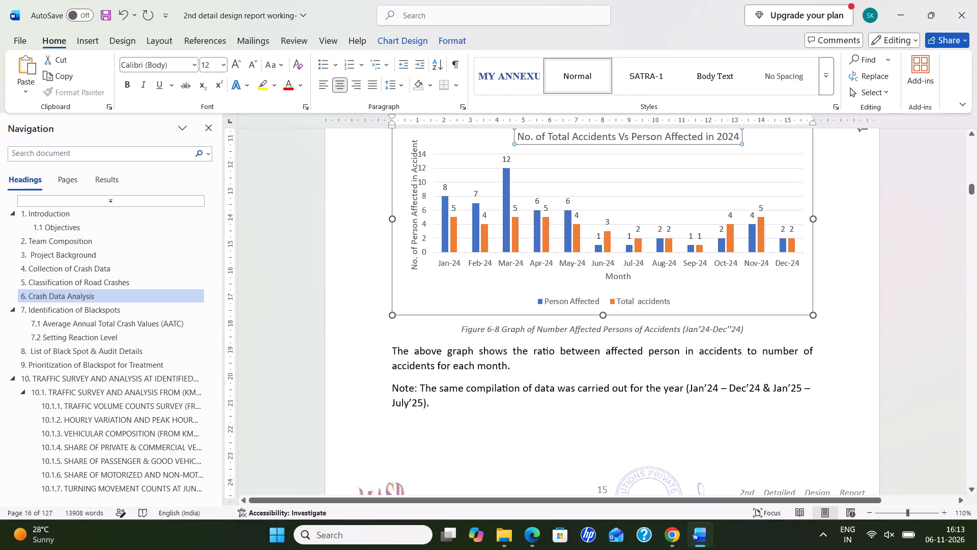
pyautogui.moveTo(505, 330); pyautogui.dragTo(578, 339)
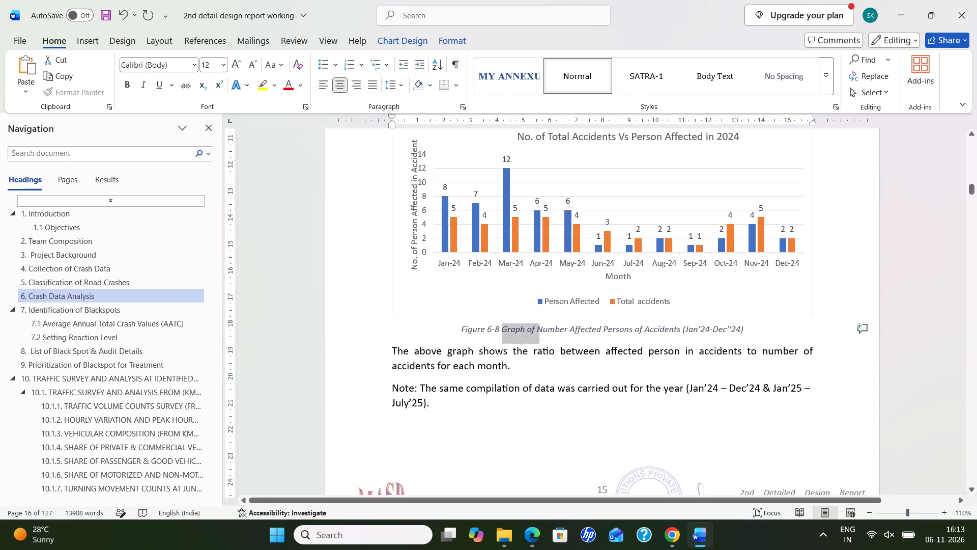
pyautogui.moveTo(578, 339); pyautogui.dragTo(748, 337)
pyautogui.hotkey('ctrl', 'v')
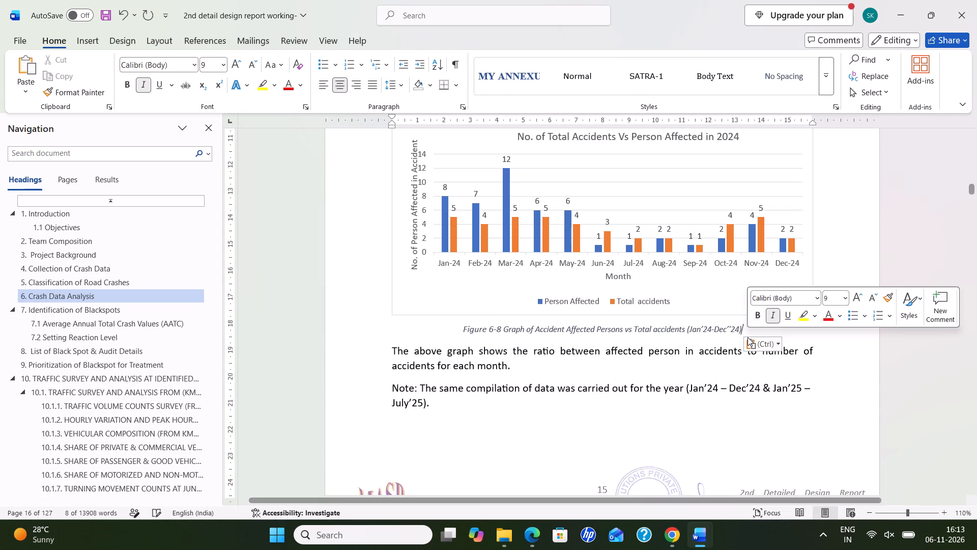
# Examine Ausa to Chakur's 2025 accident table, "Accident Data in 2025" chart, Figure 6-9 caption and 2025 pie chart title.
pyautogui.scroll(-9, 550, 335)
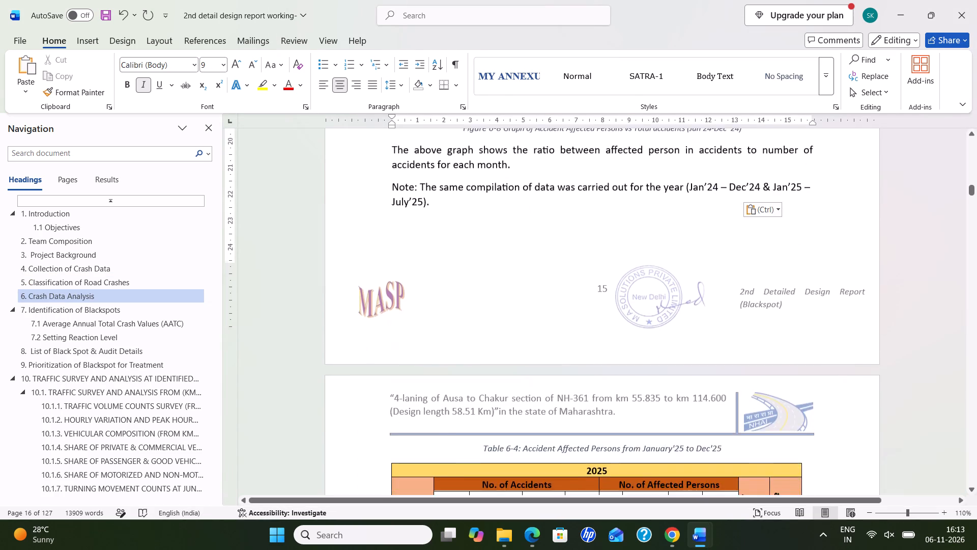
pyautogui.scroll(-13, 550, 335)
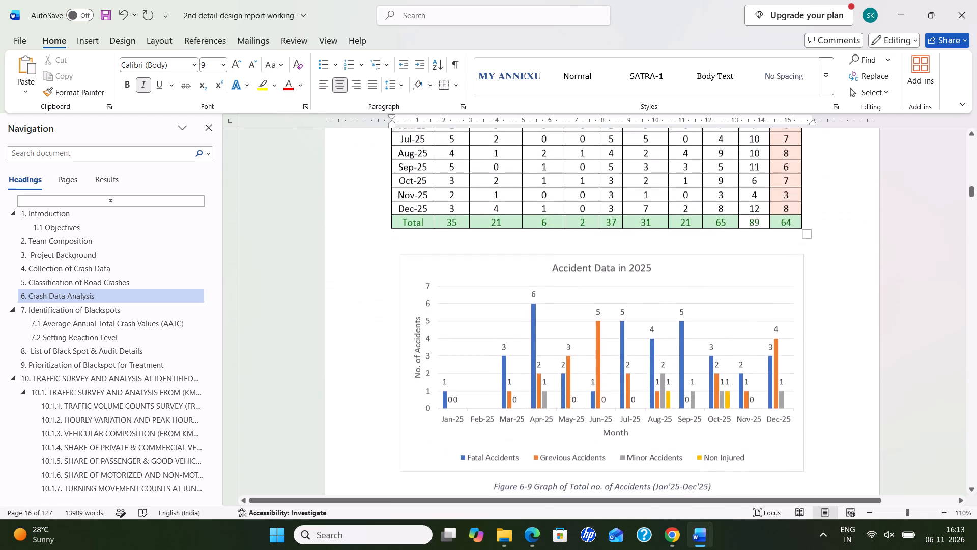
pyautogui.scroll(-8, 557, 343)
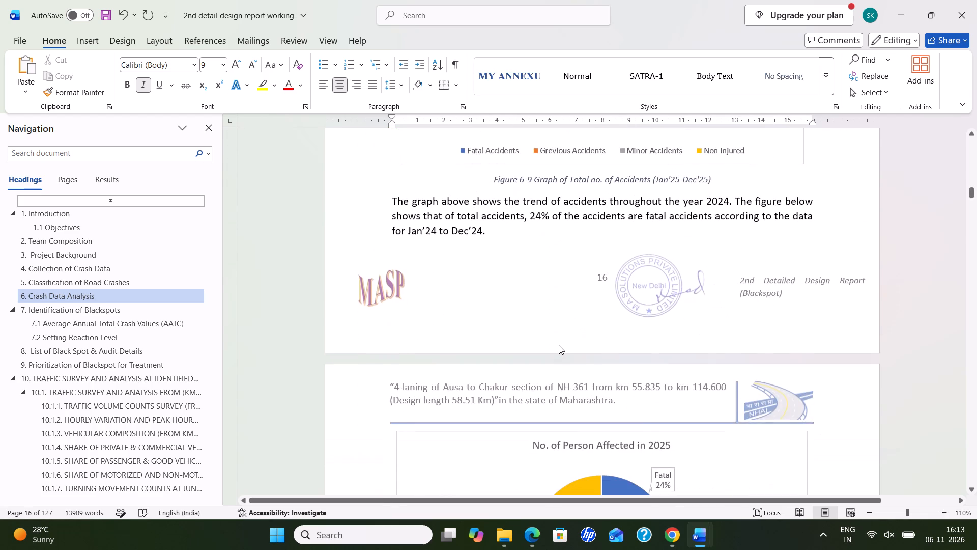
pyautogui.scroll(-4, 559, 345)
pyautogui.click(549, 313)
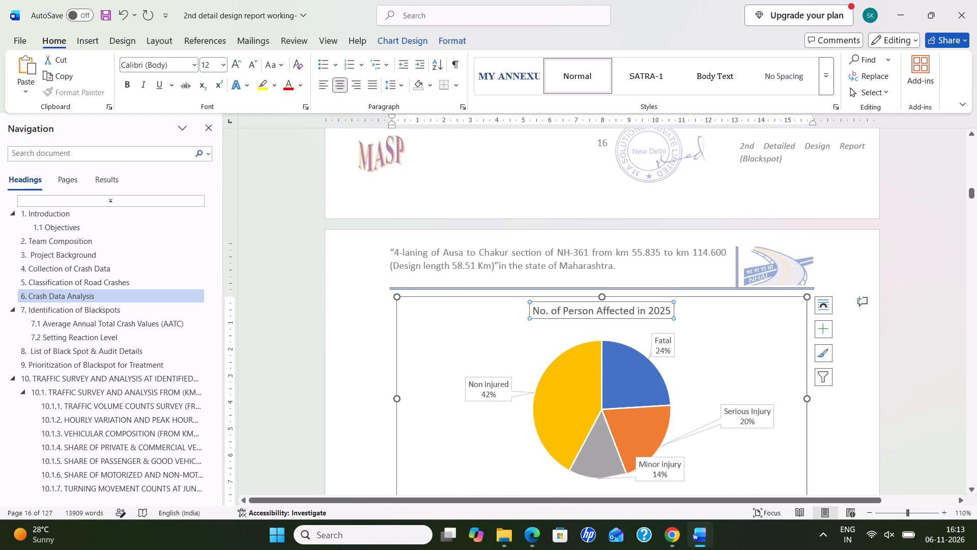
# Retitle Chakur to Loha's 2025 pie chart "Percentage of Person Affected in 2025".
pyautogui.hotkey('alt', 'Tab')
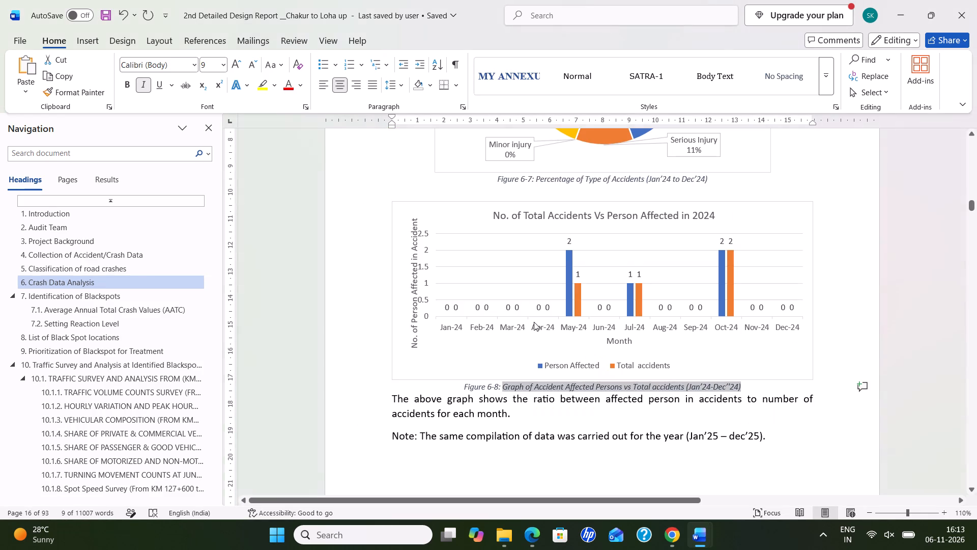
pyautogui.scroll(-20, 629, 283)
pyautogui.scroll(-6, 629, 283)
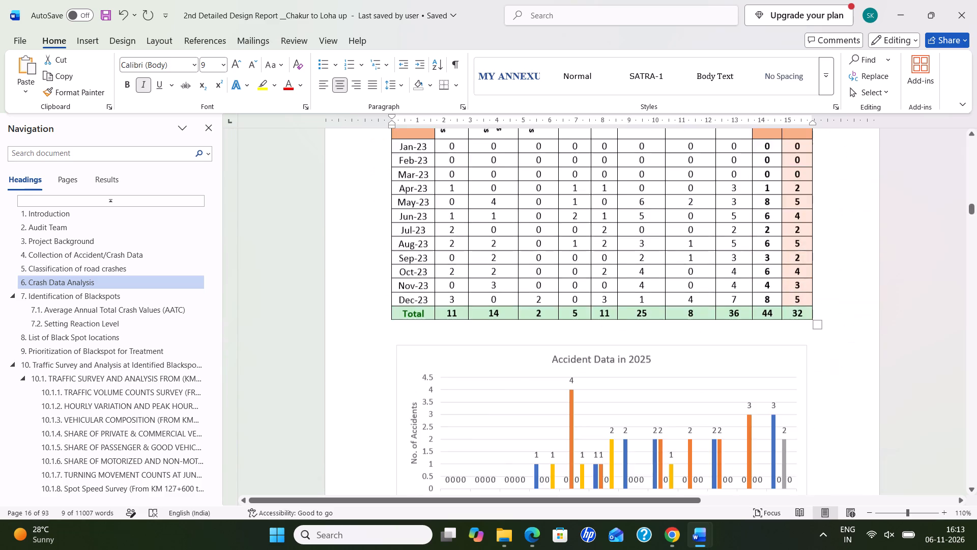
pyautogui.scroll(-13, 670, 324)
pyautogui.click(561, 223)
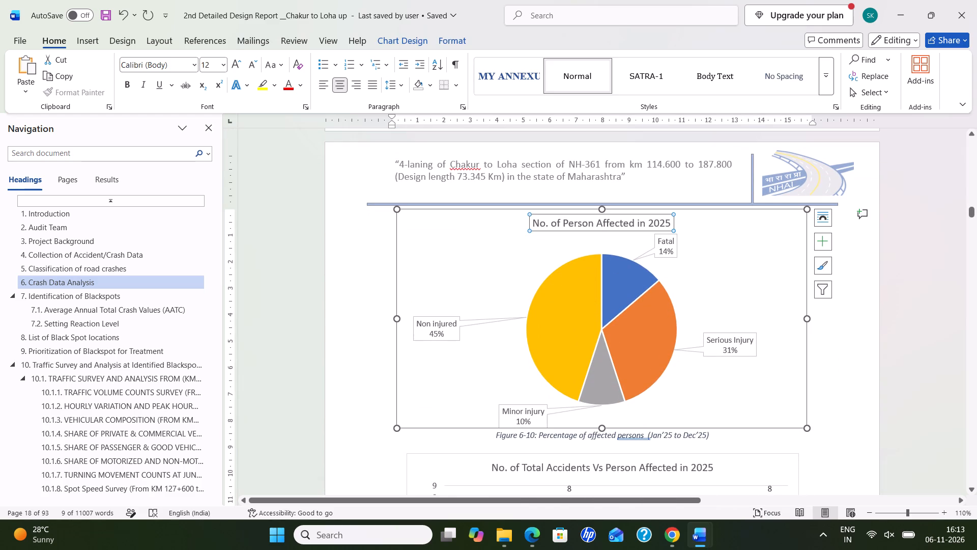
pyautogui.rightClick(561, 223)
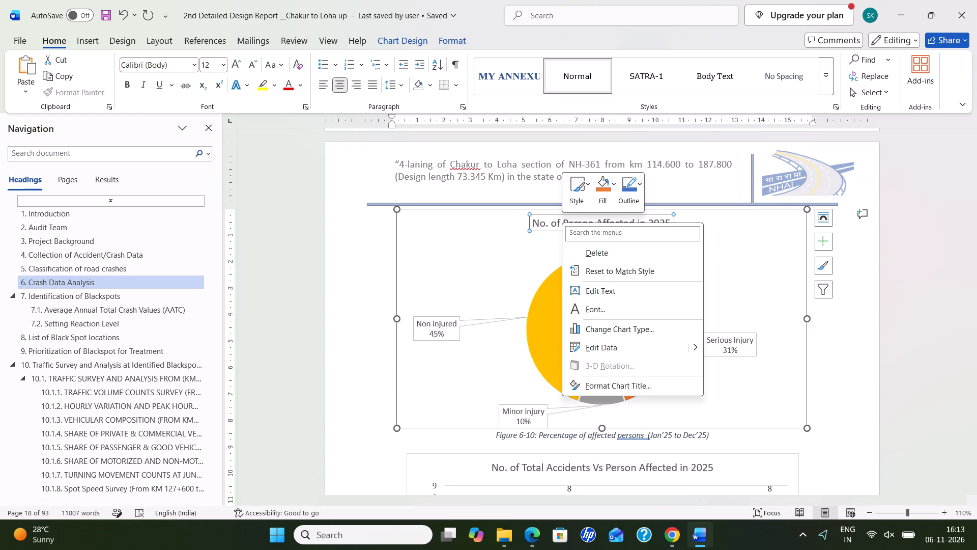
pyautogui.click(547, 219)
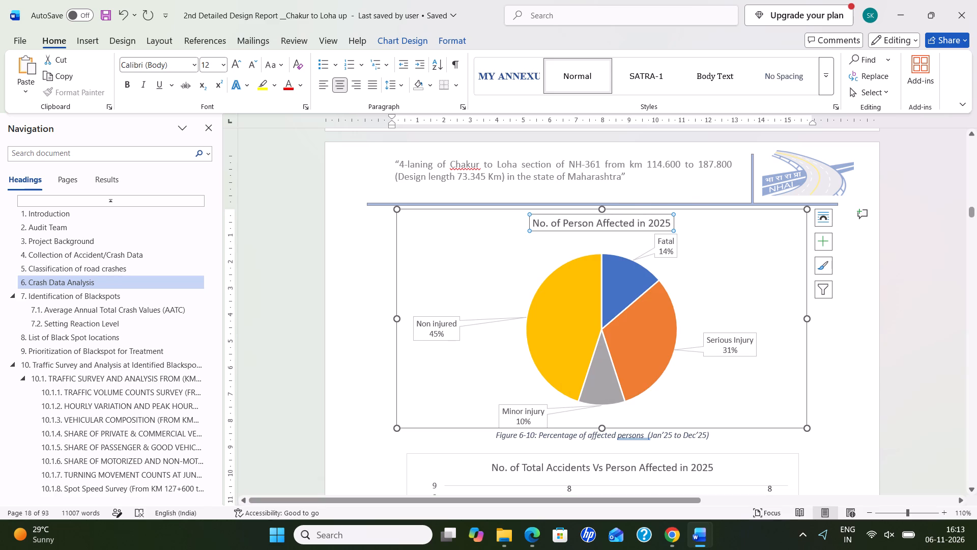
pyautogui.click(548, 224)
pyautogui.press('BackSpace')
pyautogui.press('BackSpace')
pyautogui.press('BackSpace')
pyautogui.press('BackSpace')
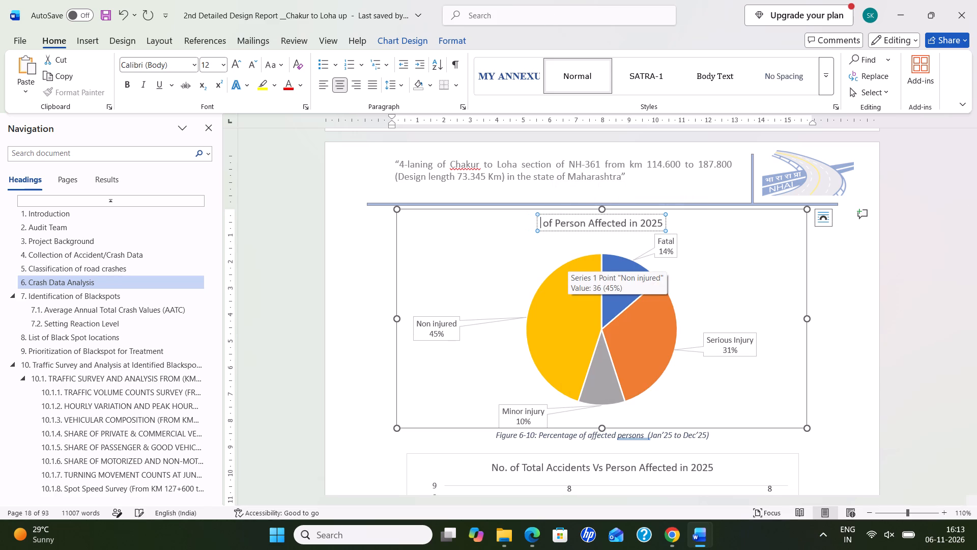
pyautogui.write('Per')
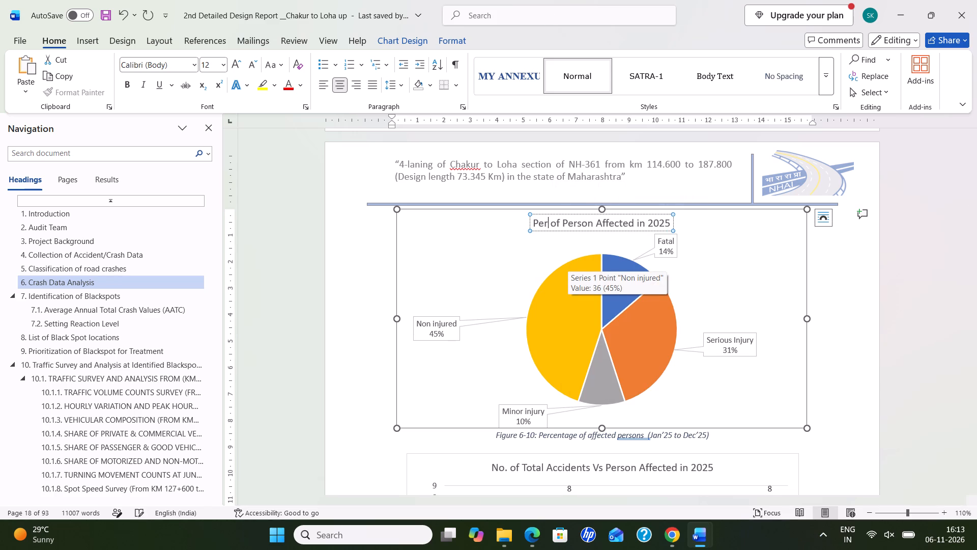
pyautogui.write('centage')
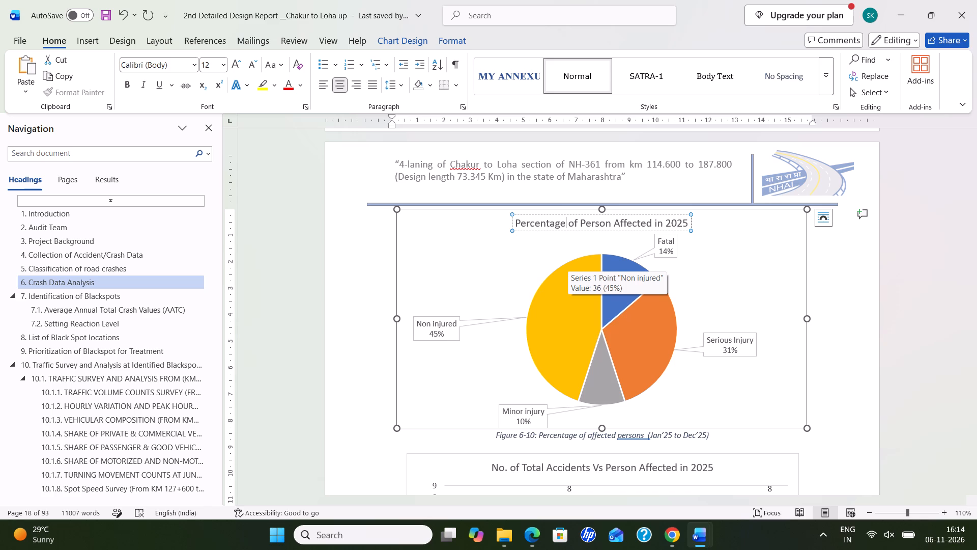
# Correct the flagged extra space after "persons" in Chakur to Loha's Figure 6-10 caption using the suggested fix.
pyautogui.rightClick(641, 439)
pyautogui.click(561, 201)
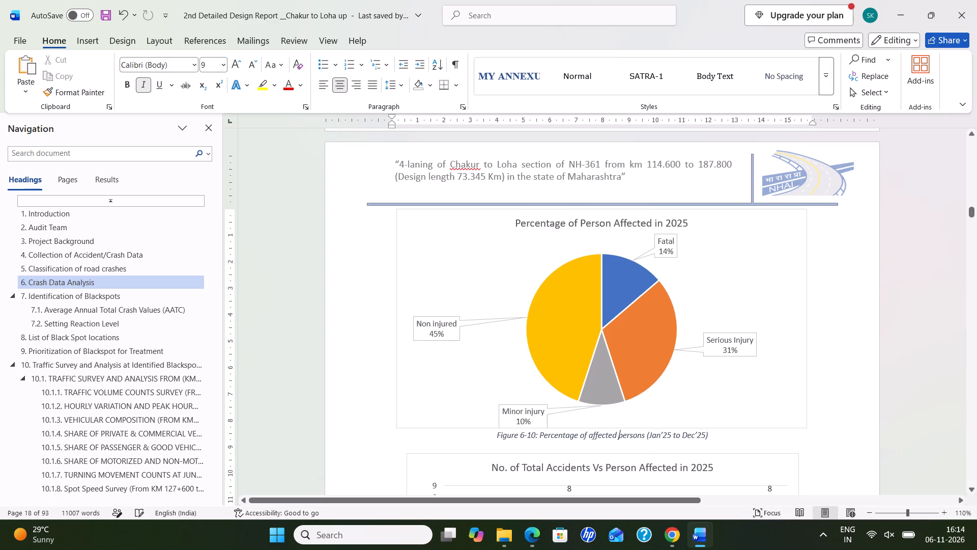
# Replace Ausa to Chakur's 2025 pie chart title with Chakur to Loha's "Percentage of Person Affected in 2025".
pyautogui.click(555, 218)
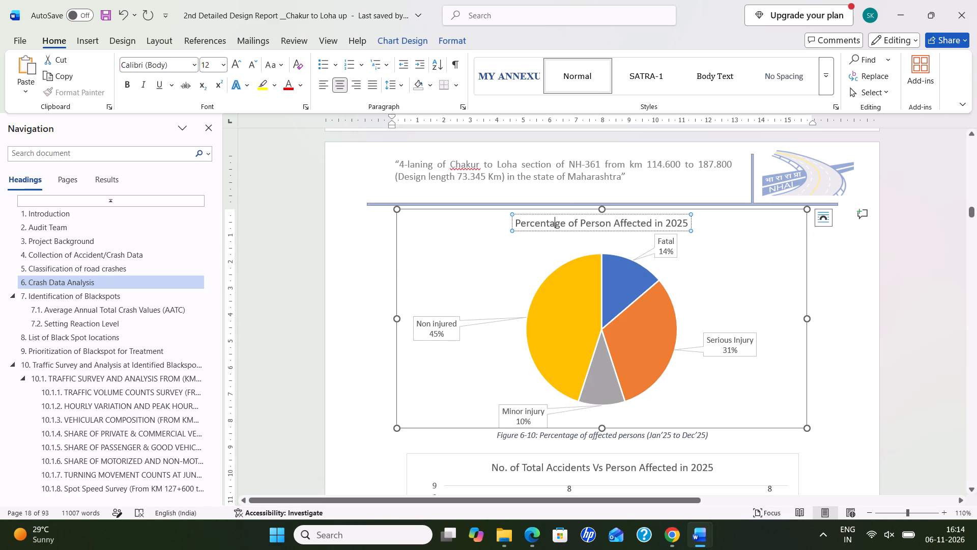
pyautogui.moveTo(519, 224); pyautogui.dragTo(663, 230)
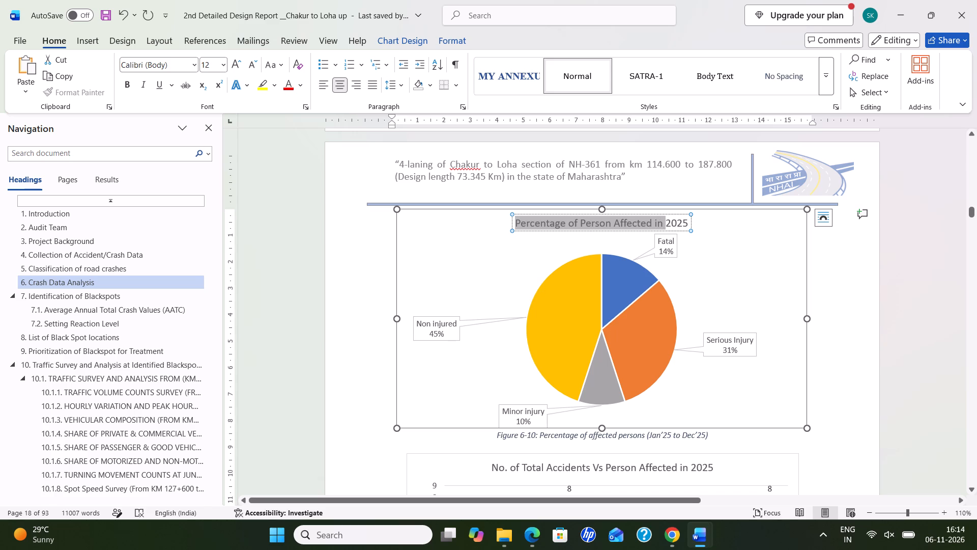
pyautogui.moveTo(663, 230); pyautogui.dragTo(678, 229)
pyautogui.hotkey('ctrl', 'c')
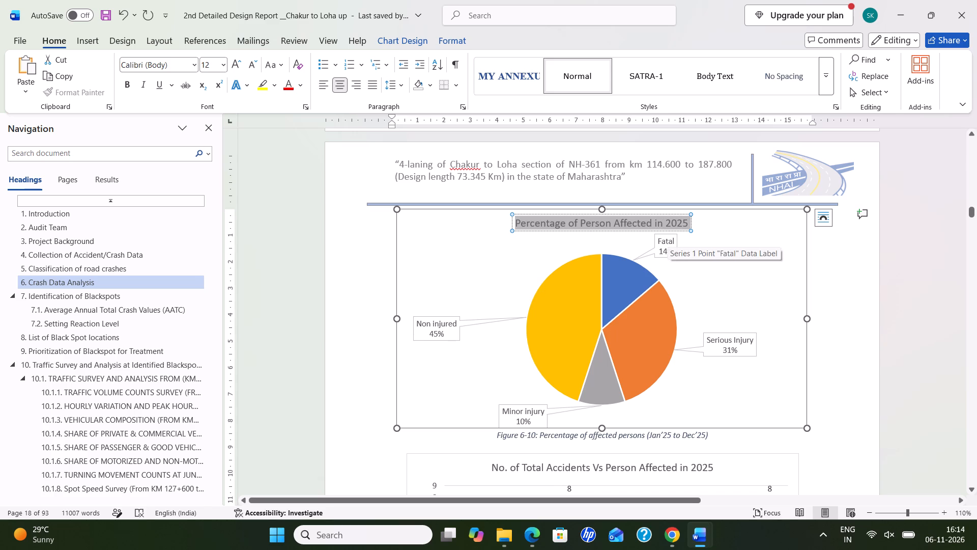
pyautogui.hotkey('alt', 'Tab')
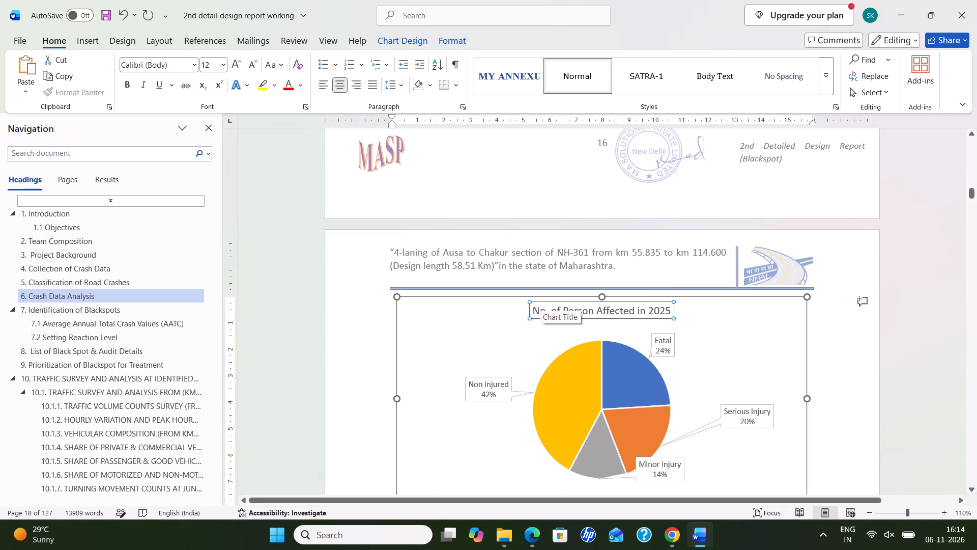
pyautogui.moveTo(536, 307); pyautogui.dragTo(663, 308)
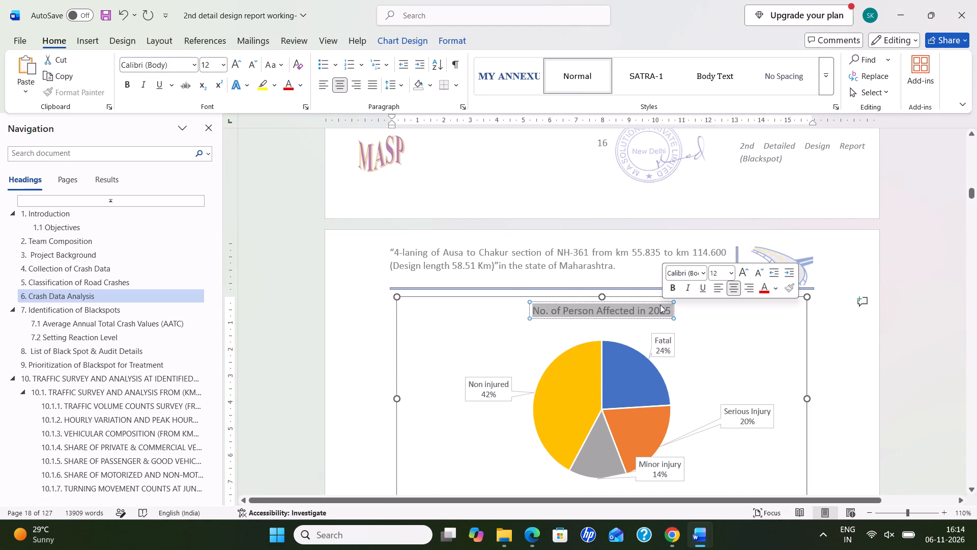
pyautogui.hotkey('ctrl', 'v')
# Replace Ausa to Chakur's 2025 monthly bar chart title with Chakur to Loha's "No. of Total Accidents Vs Person Affected in 2025".
pyautogui.scroll(-8, 629, 331)
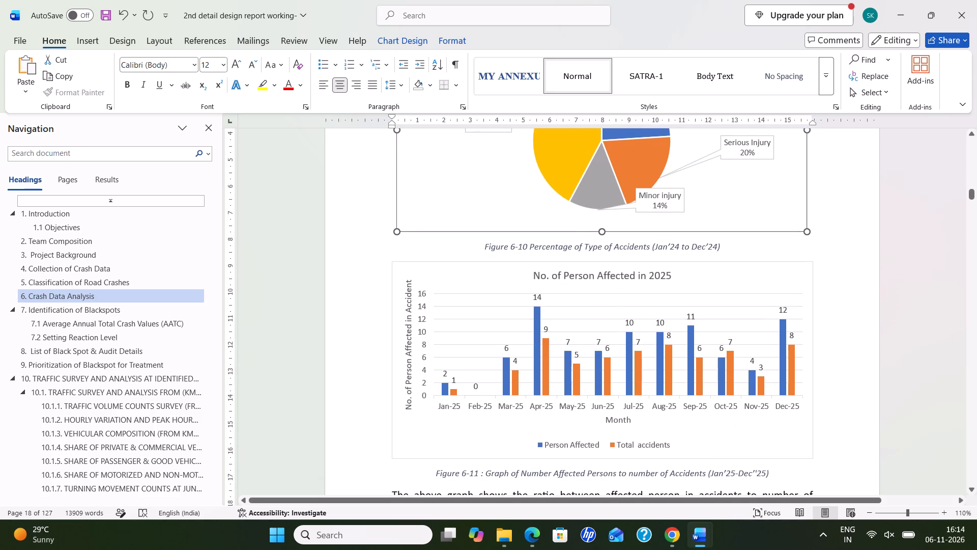
pyautogui.hotkey('alt', 'Tab')
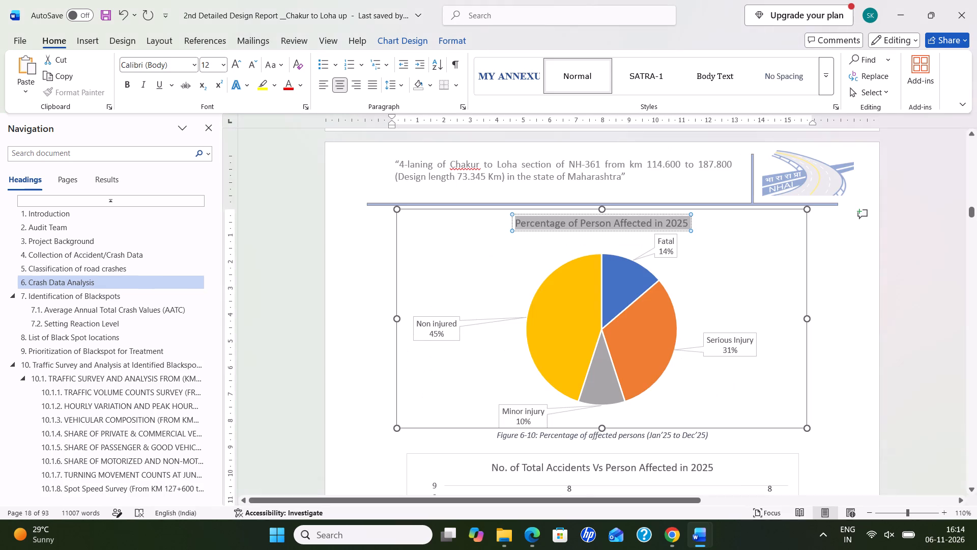
pyautogui.scroll(-6, 588, 308)
pyautogui.click(562, 265)
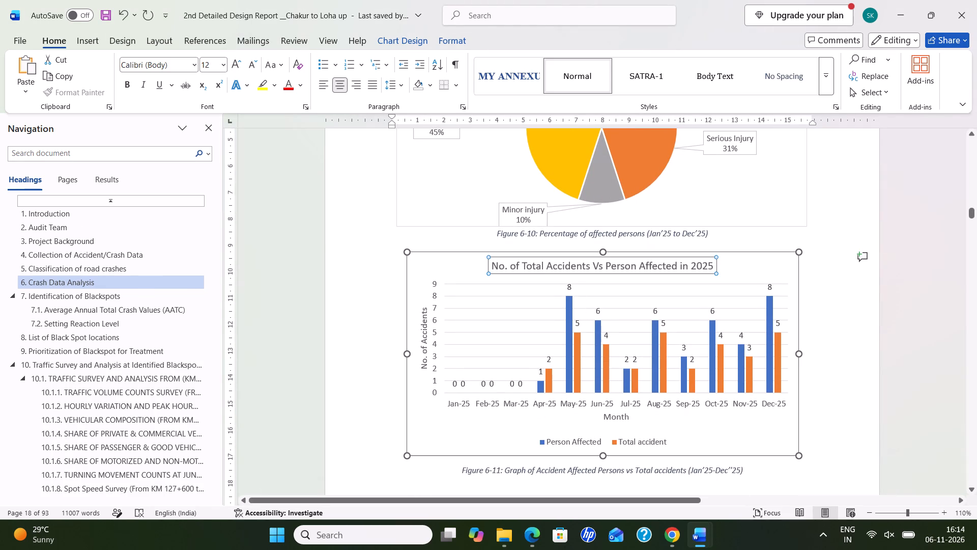
pyautogui.moveTo(494, 266); pyautogui.dragTo(697, 263)
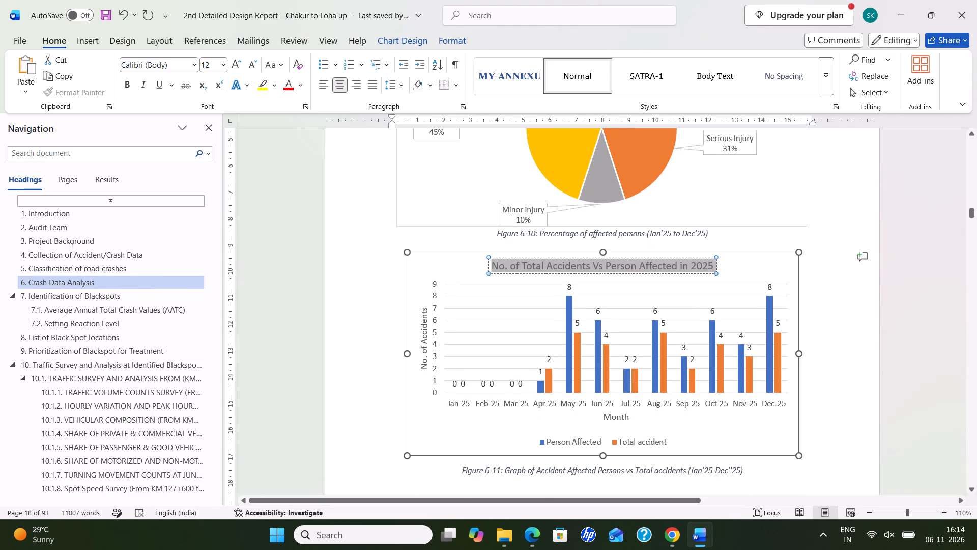
pyautogui.moveTo(697, 263); pyautogui.dragTo(698, 263)
pyautogui.hotkey('ctrl', 'c')
pyautogui.hotkey('alt', 'Tab')
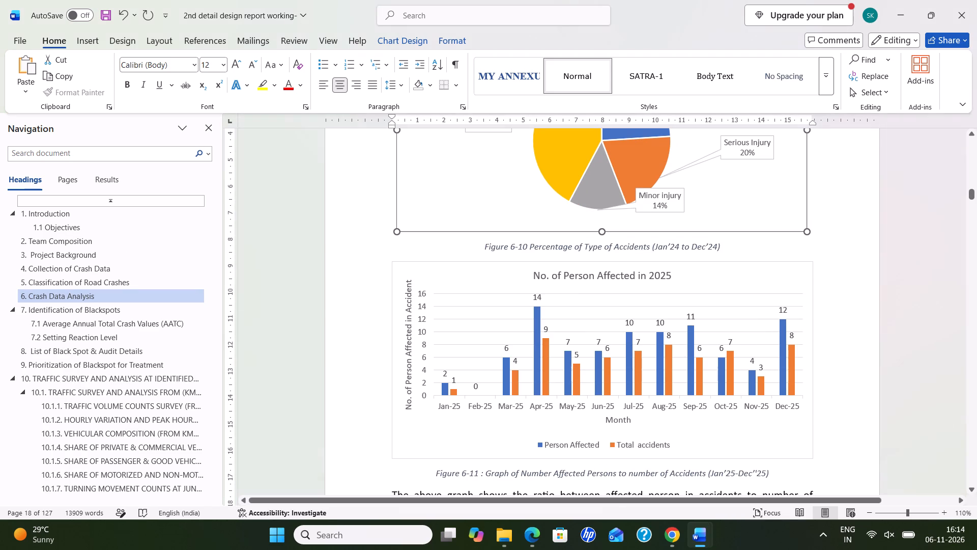
pyautogui.click(581, 281)
pyautogui.moveTo(538, 272); pyautogui.dragTo(659, 280)
pyautogui.hotkey('ctrl', 'v')
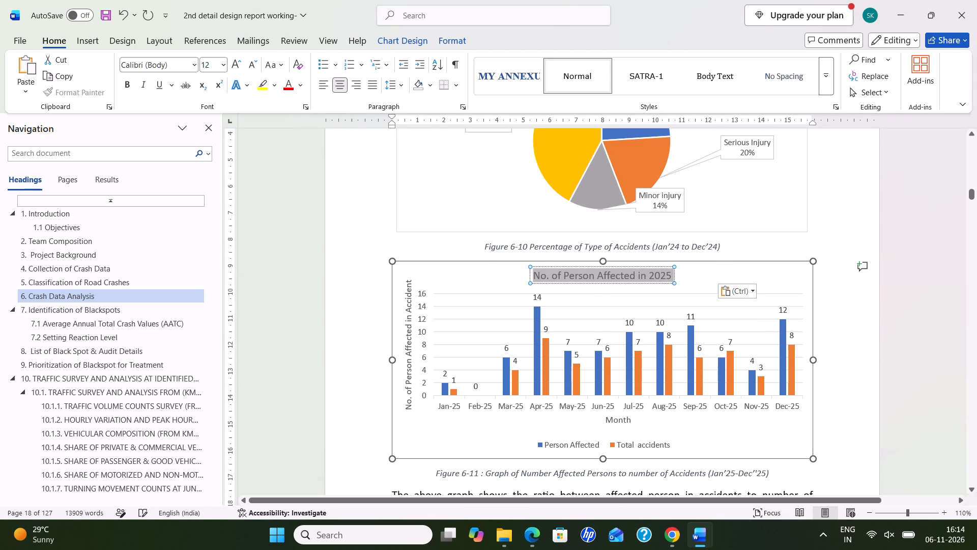
# Replace Ausa to Chakur's Figure 6-11 caption text with Chakur to Loha's "Graph of Accident Affected Persons vs Total accidents (Jan'25-Dec''25)".
pyautogui.hotkey('alt', 'Tab')
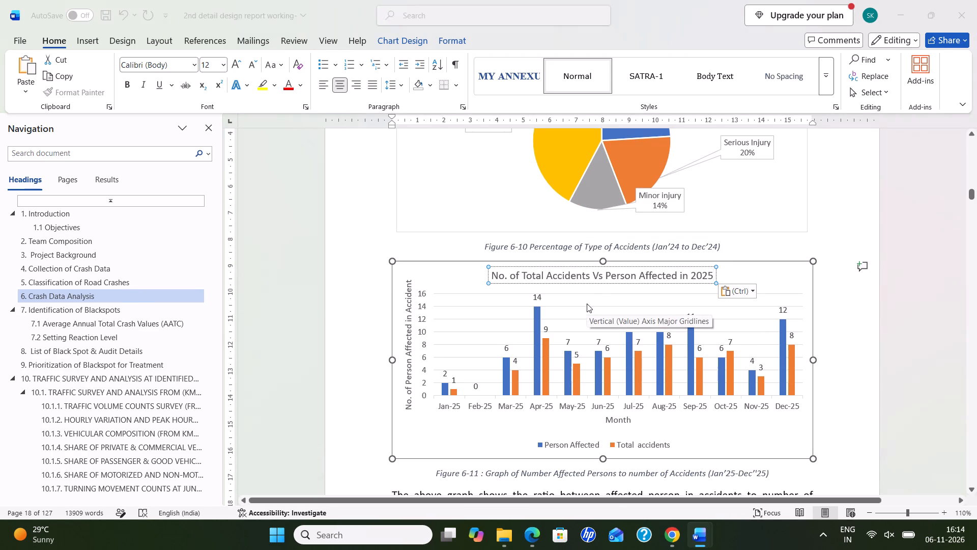
pyautogui.scroll(-6, 596, 309)
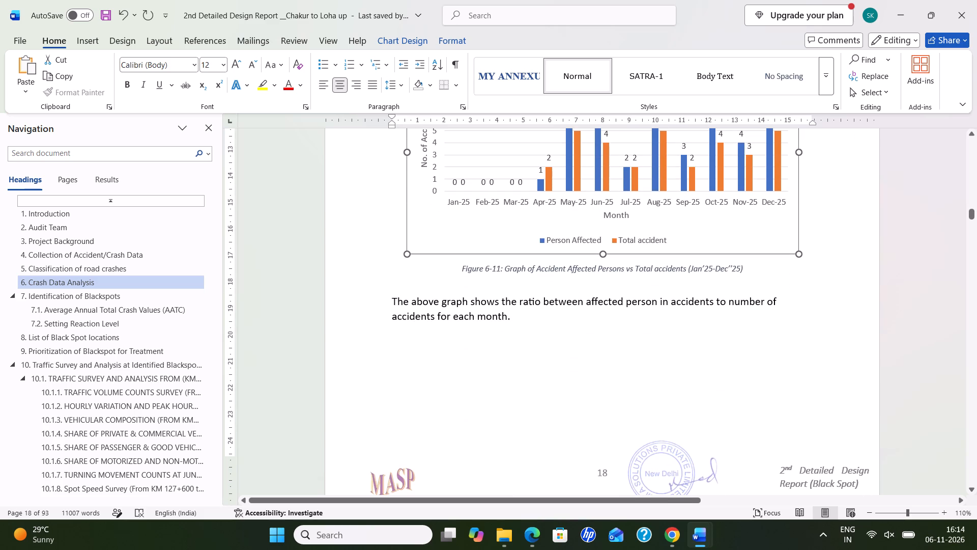
pyautogui.moveTo(508, 267); pyautogui.dragTo(678, 272)
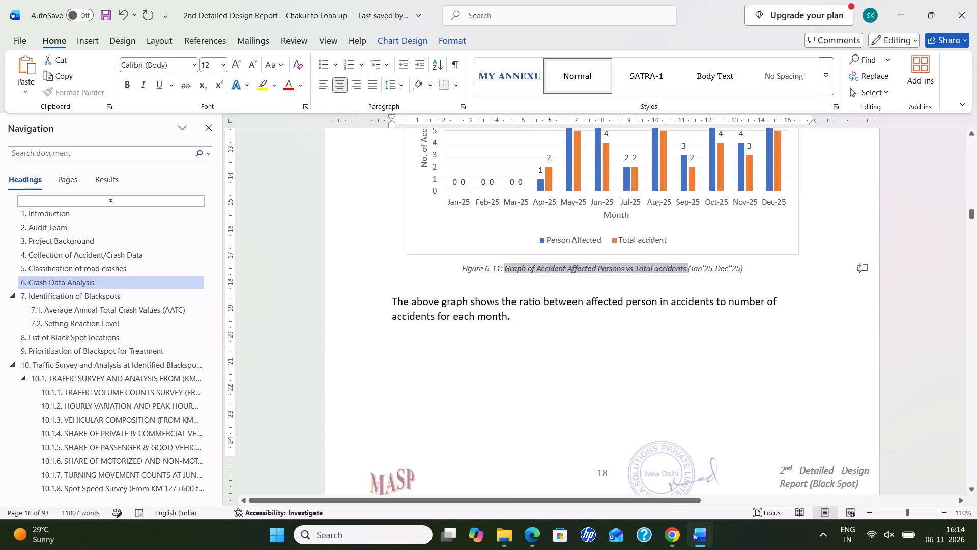
pyautogui.moveTo(678, 272); pyautogui.dragTo(728, 273)
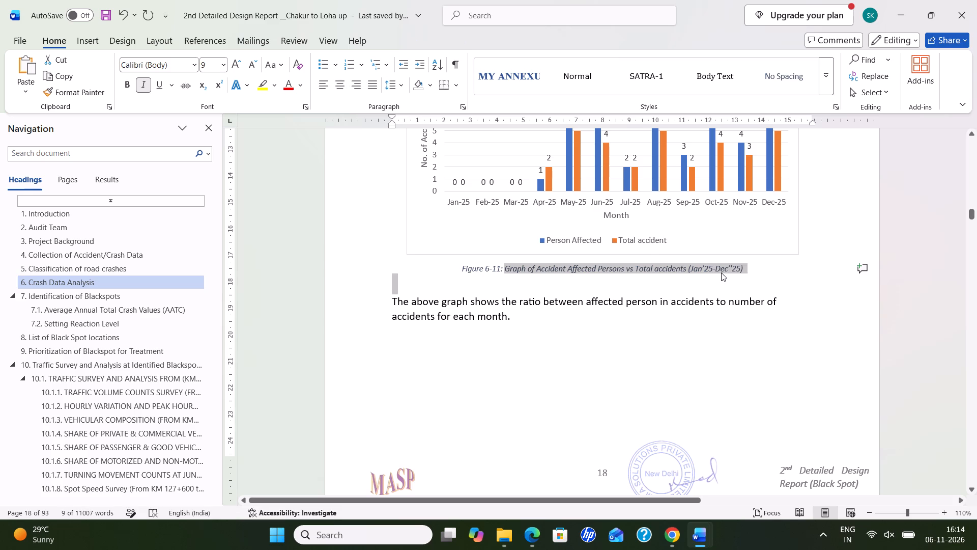
pyautogui.hotkey('ctrl', 'c')
pyautogui.hotkey('alt', 'Tab')
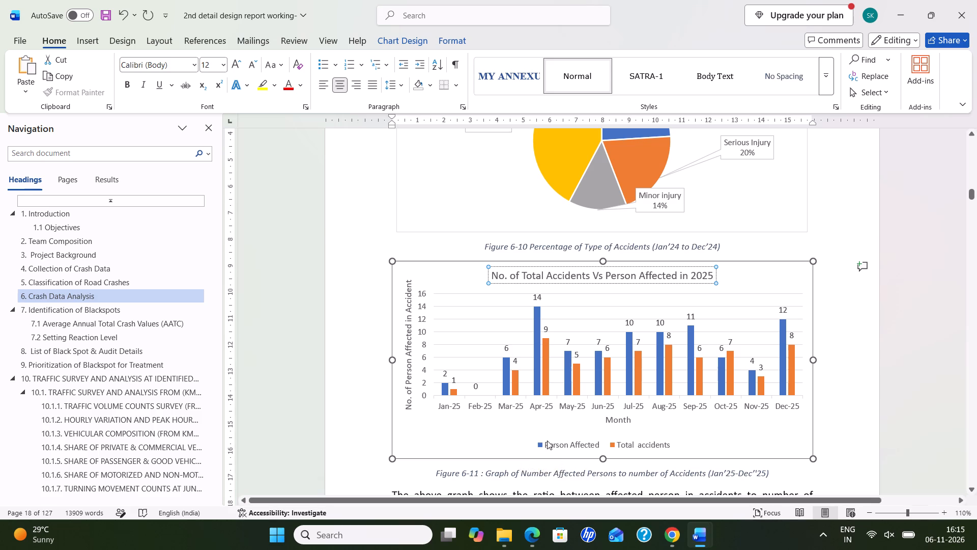
pyautogui.scroll(-2, 483, 430)
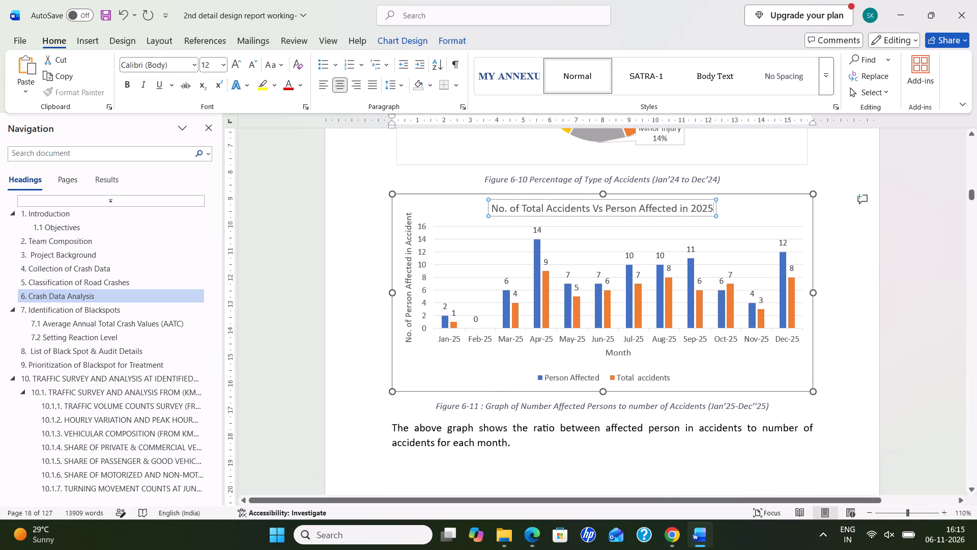
pyautogui.moveTo(486, 407); pyautogui.dragTo(768, 416)
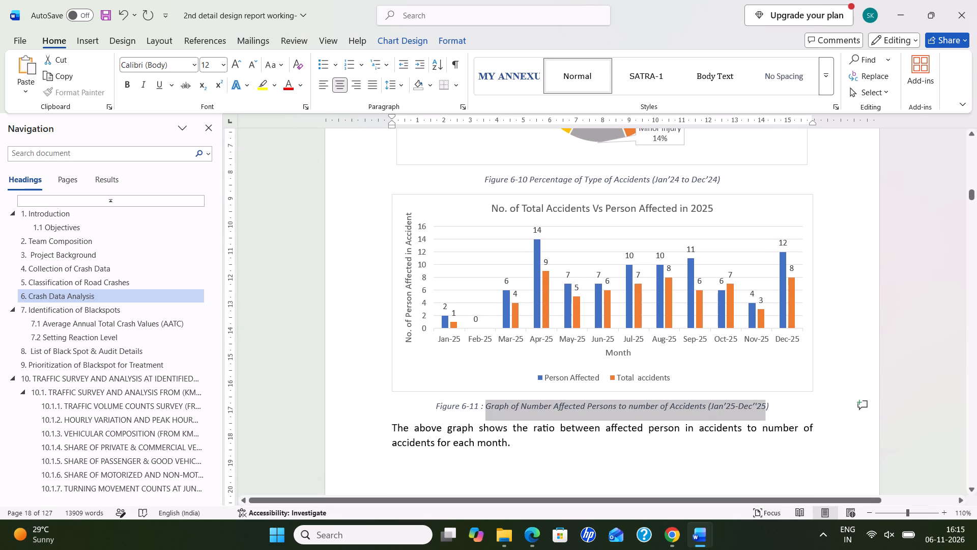
pyautogui.moveTo(768, 416); pyautogui.dragTo(771, 416)
pyautogui.hotkey('ctrl', 'v')
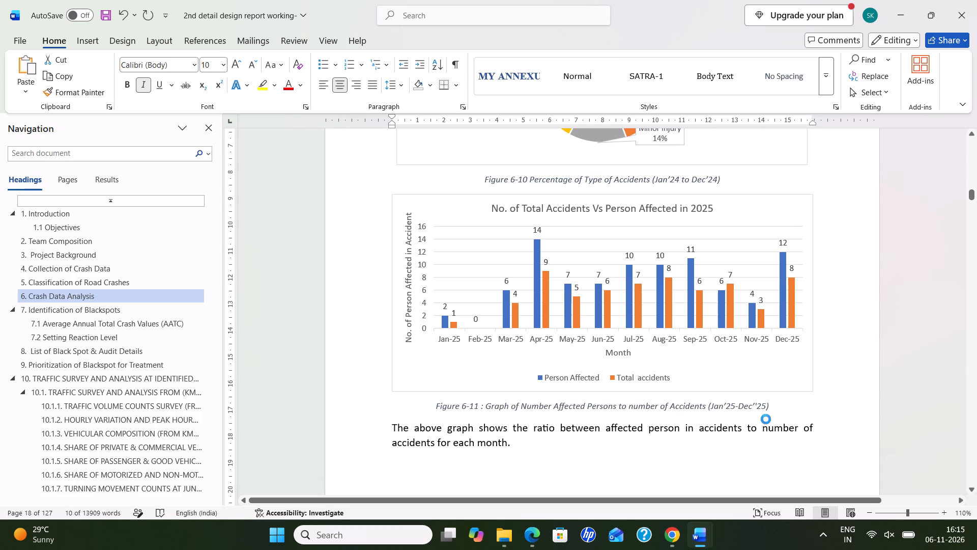
# Remove the extra blank lines below Ausa to Chakur's Figure 6-11 caption, leaving one empty line before the paragraph.
pyautogui.click(531, 450)
pyautogui.press('BackSpace')
pyautogui.press('BackSpace')
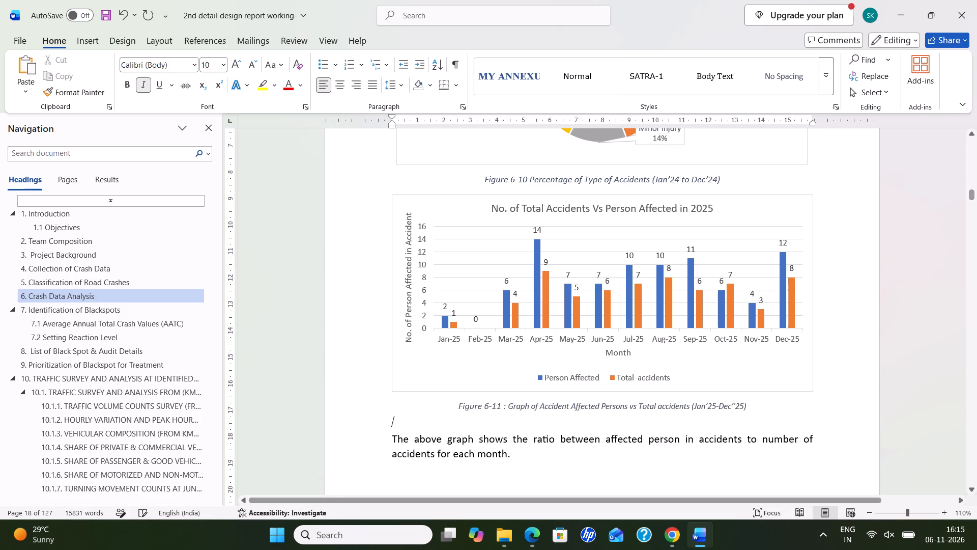
pyautogui.press('BackSpace')
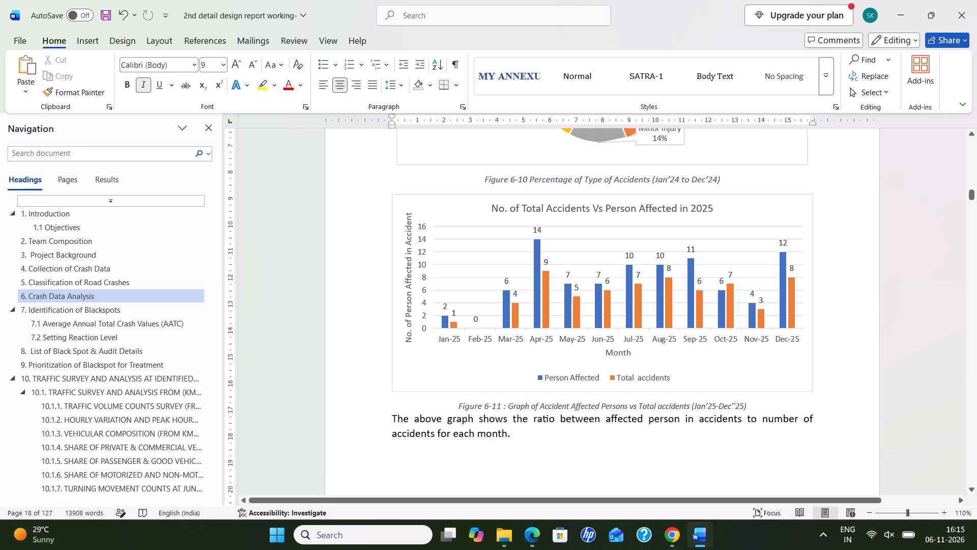
pyautogui.press('Return')
# Delete the empty line above the "7. Identification of Blackspots" heading in Ausa to Chakur.
pyautogui.scroll(-6, 514, 423)
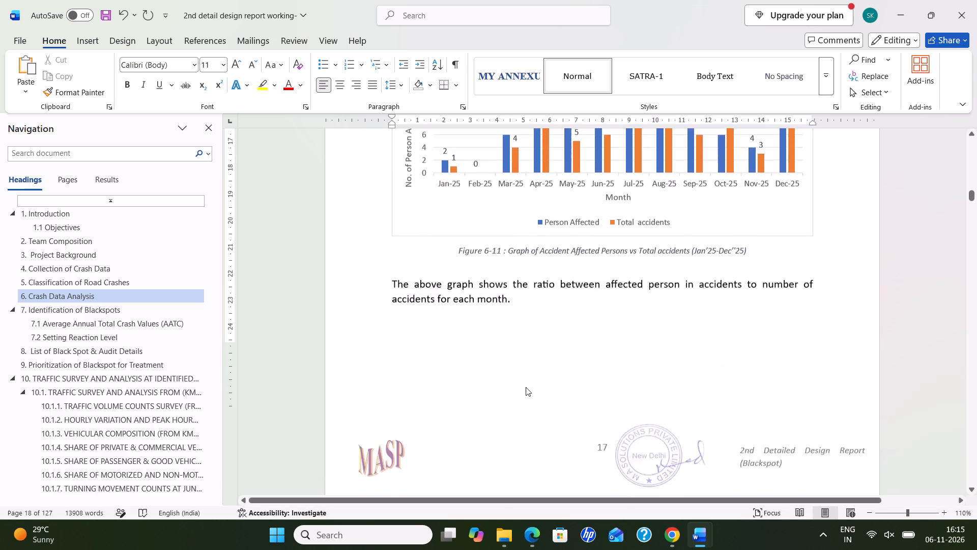
pyautogui.scroll(-9, 526, 387)
pyautogui.click(483, 261)
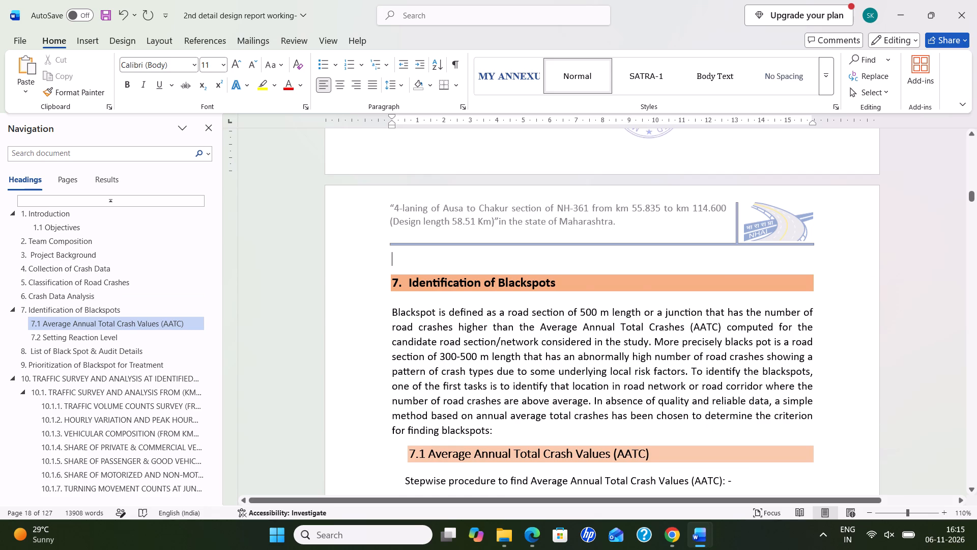
pyautogui.press('BackSpace')
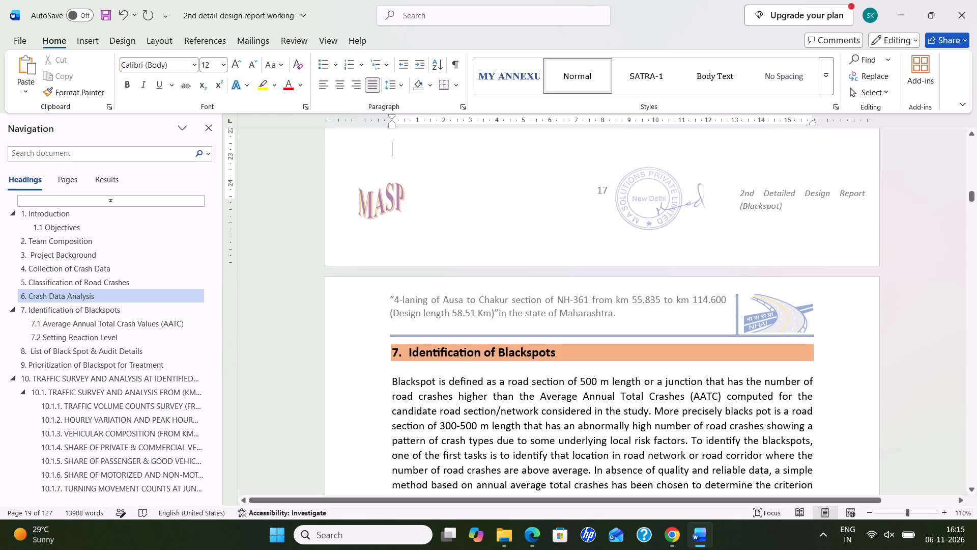
# Review Ausa to Chakur's sections 6 to 10, including the 10.1.1 traffic volume count table and chart.
pyautogui.moveTo(565, 354); pyautogui.dragTo(403, 354)
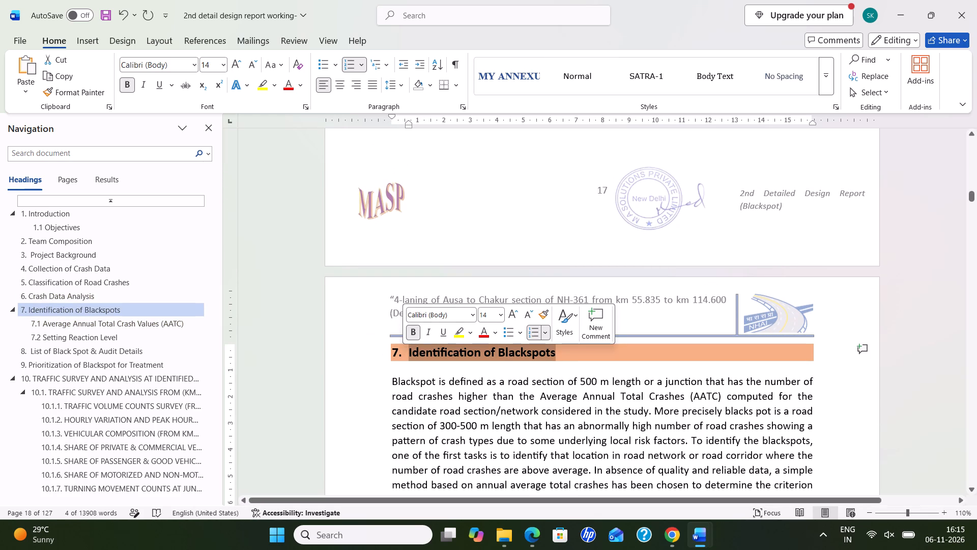
pyautogui.click(64, 327)
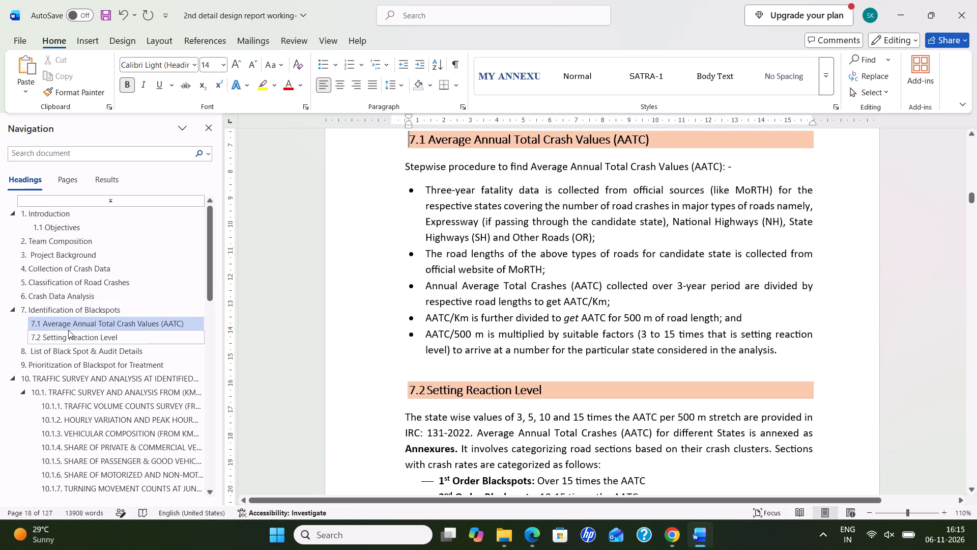
pyautogui.click(94, 335)
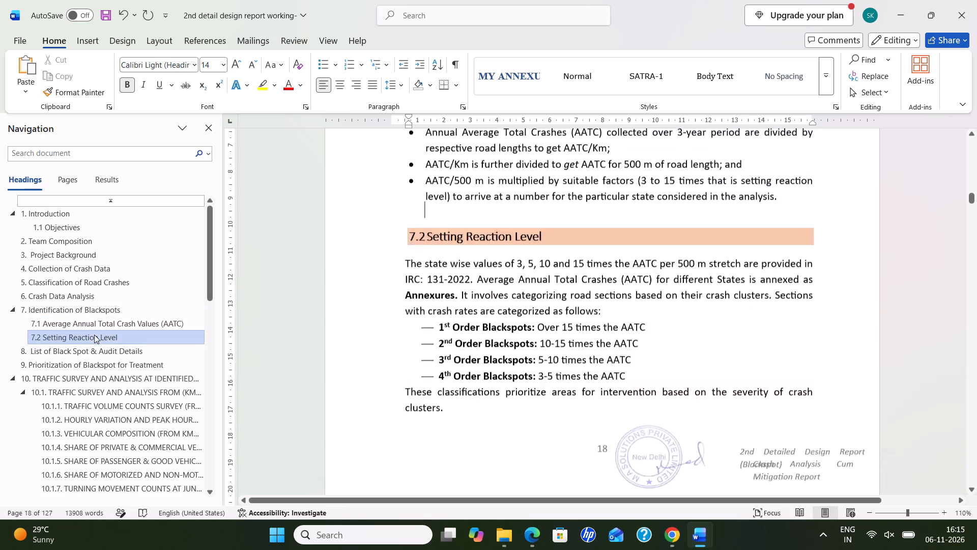
pyautogui.click(96, 322)
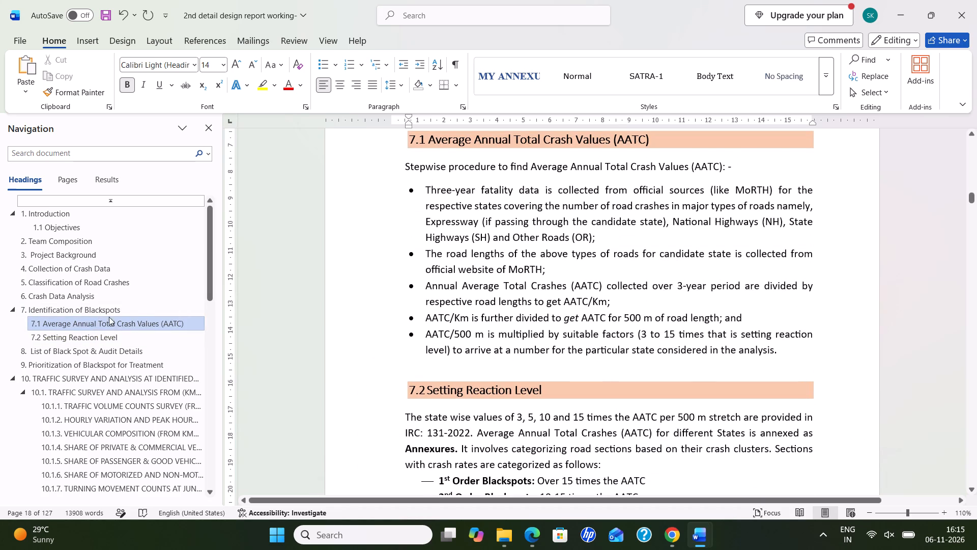
pyautogui.click(101, 310)
pyautogui.click(91, 295)
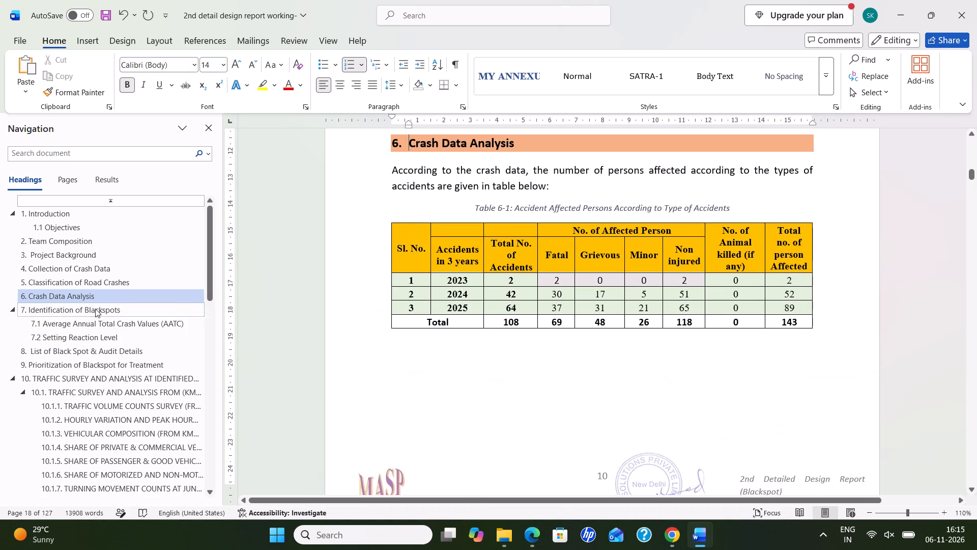
pyautogui.click(97, 311)
pyautogui.click(108, 334)
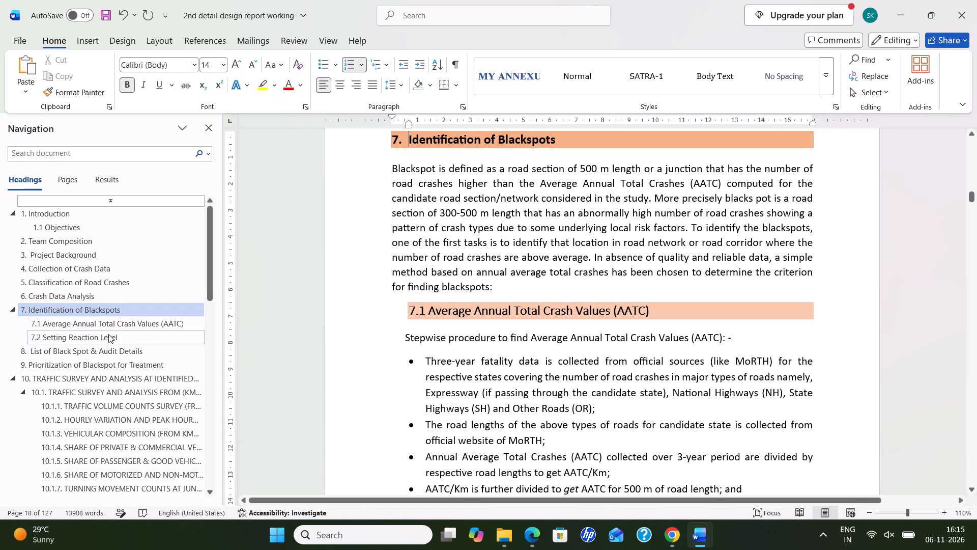
pyautogui.click(102, 344)
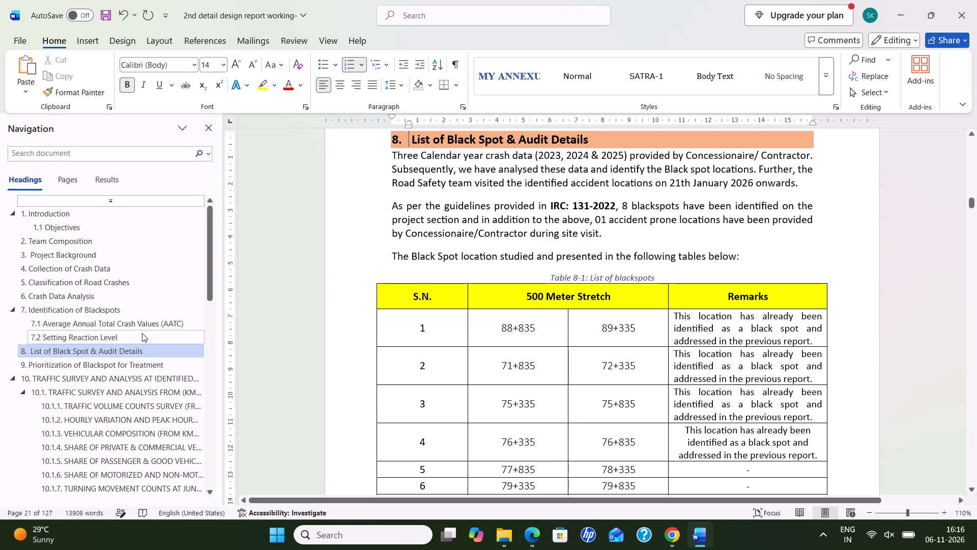
pyautogui.click(105, 362)
pyautogui.click(101, 374)
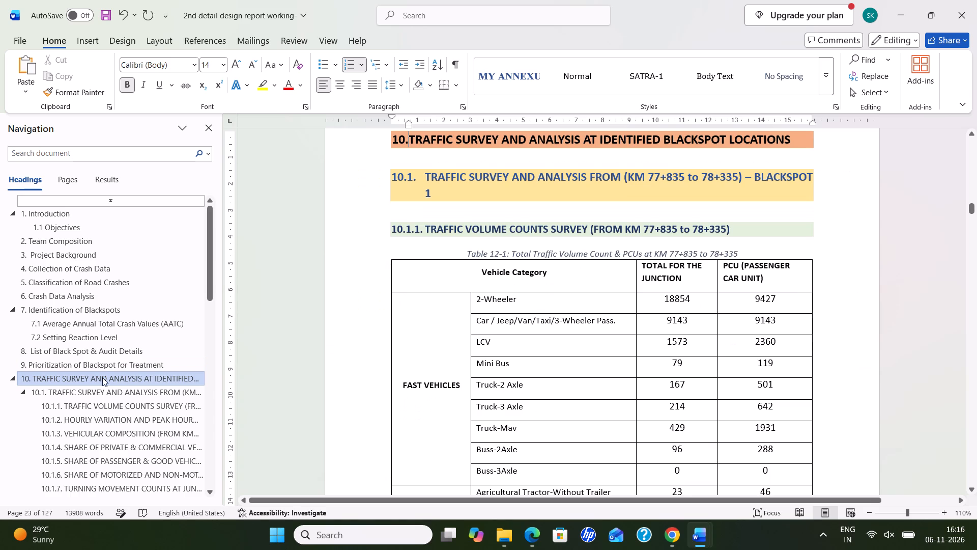
pyautogui.scroll(-3, 673, 312)
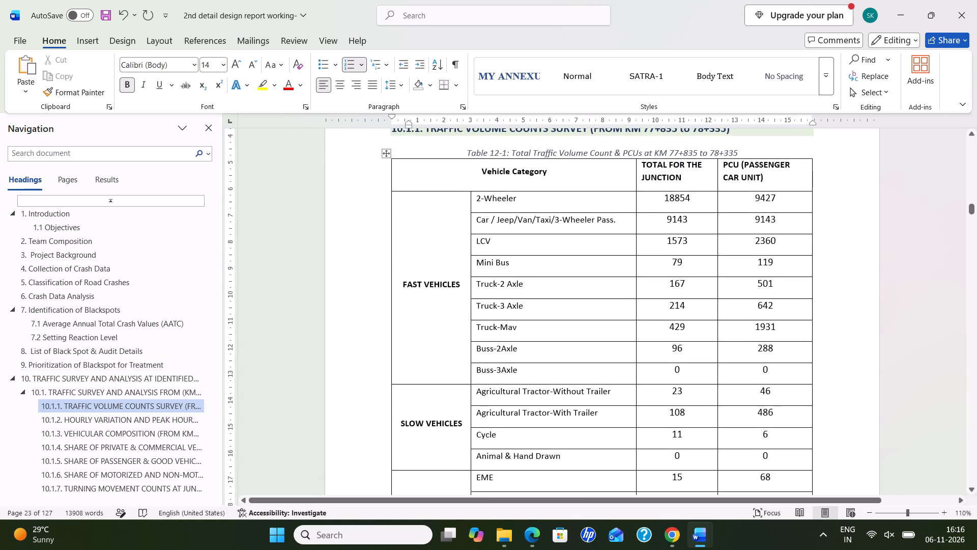
pyautogui.scroll(-18, 673, 312)
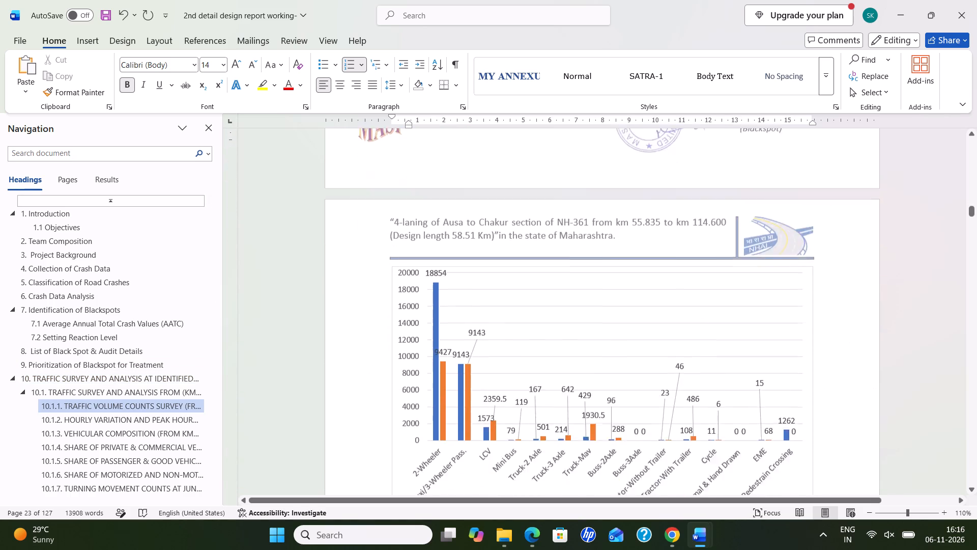
pyautogui.scroll(-1, 670, 321)
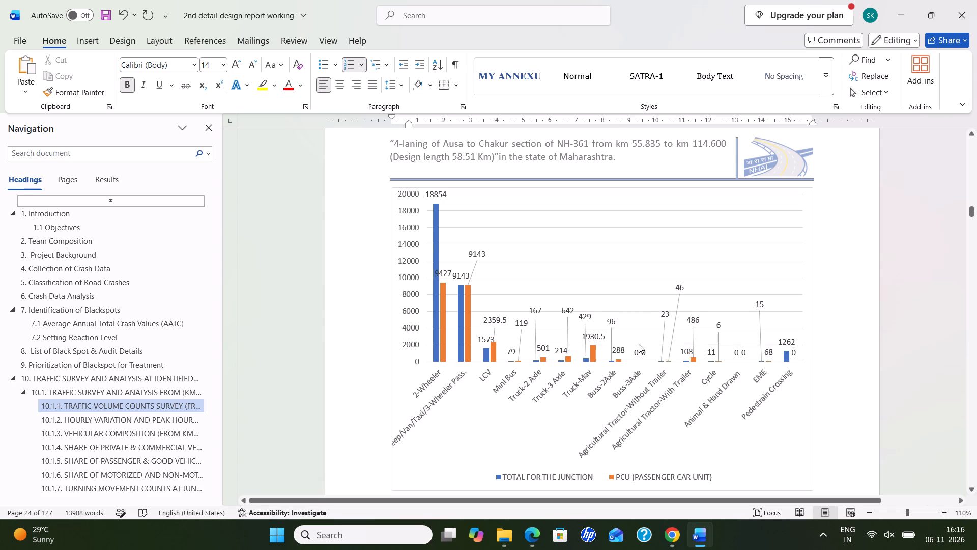
# Set the legend position to Right in Ausa to Chakur's morning hourly variation chart (Figure 12-2).
pyautogui.scroll(-7, 580, 340)
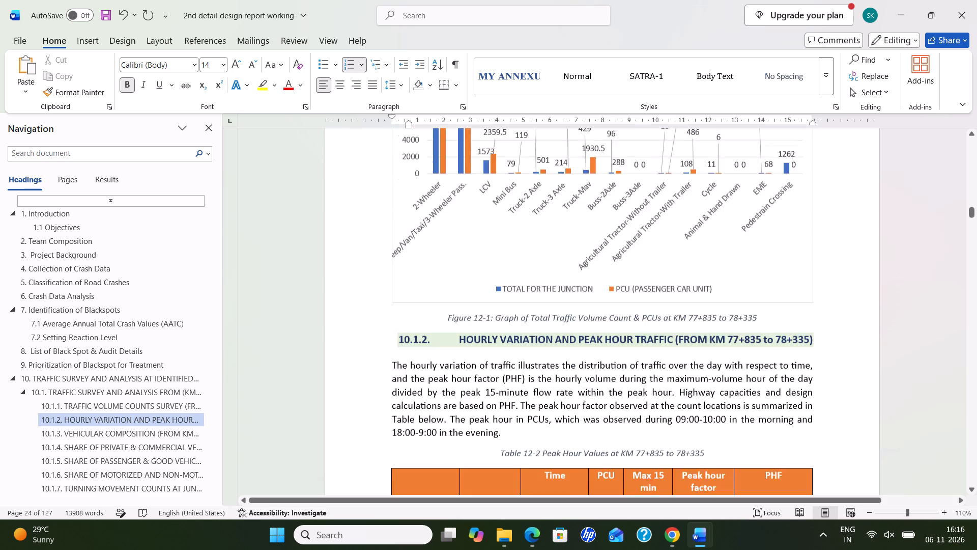
pyautogui.scroll(-15, 580, 340)
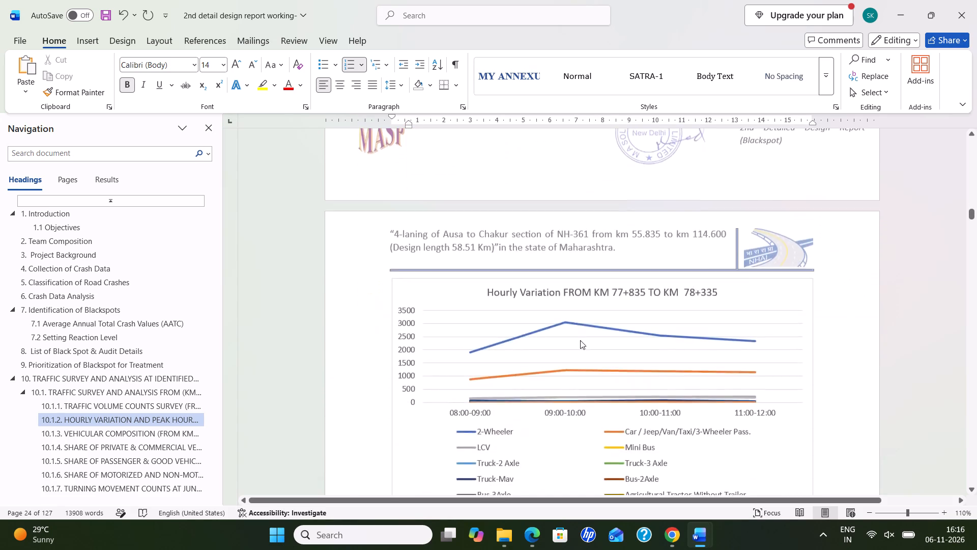
pyautogui.scroll(-2, 580, 340)
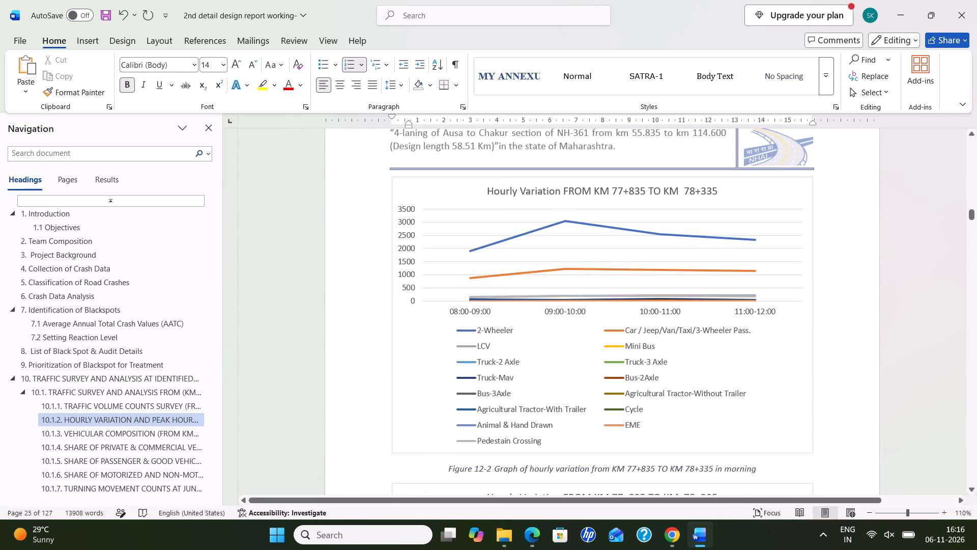
pyautogui.click(579, 189)
pyautogui.moveTo(497, 189); pyautogui.dragTo(706, 192)
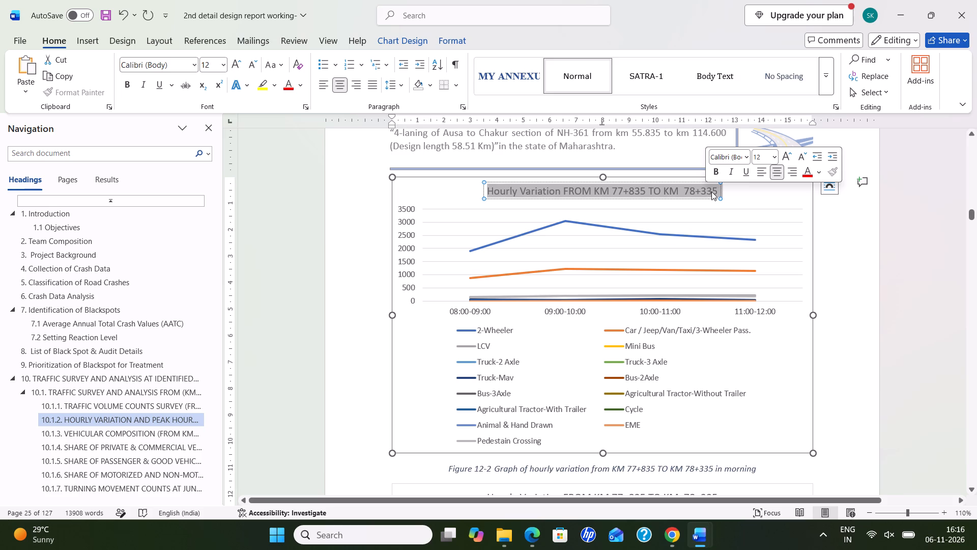
pyautogui.click(750, 199)
pyautogui.click(826, 211)
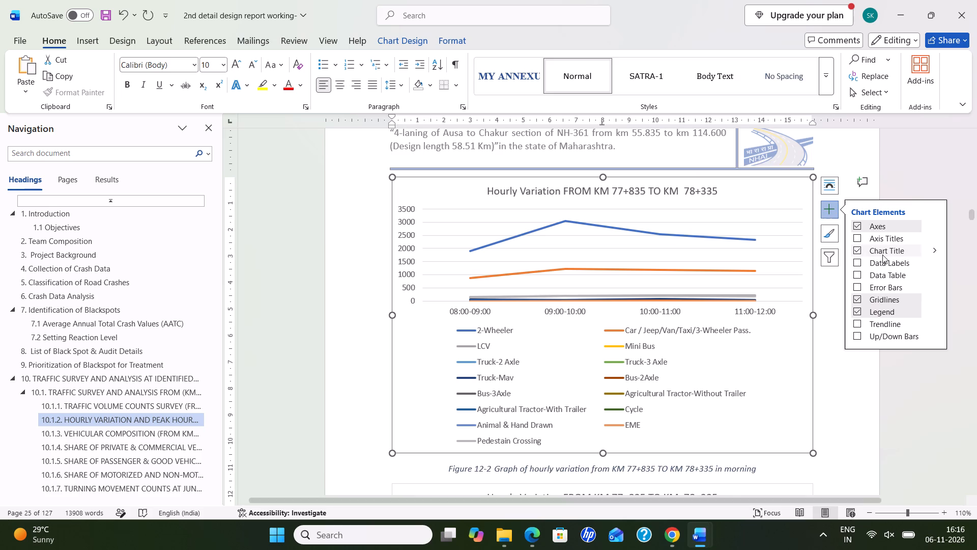
pyautogui.click(933, 314)
pyautogui.click(801, 315)
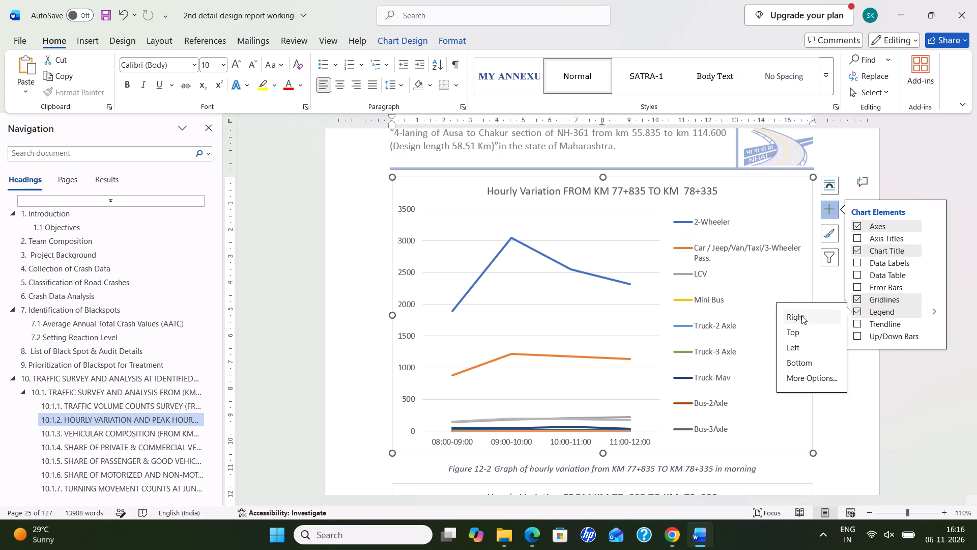
# Narrow the Figure 12-2 chart's plot area and enlarge its legend upward and toward the plot to fit all vehicle categories.
pyautogui.click(754, 326)
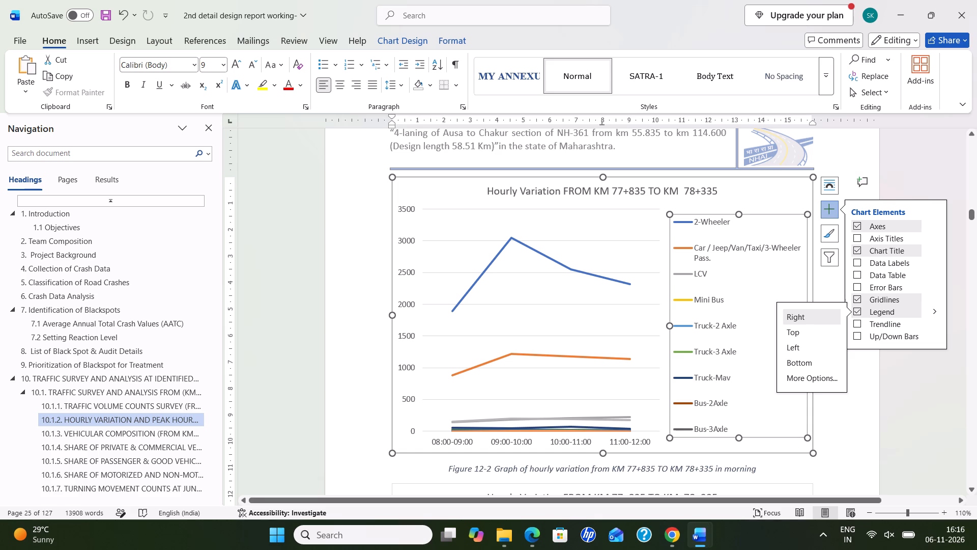
pyautogui.click(660, 328)
pyautogui.moveTo(660, 322); pyautogui.dragTo(644, 322)
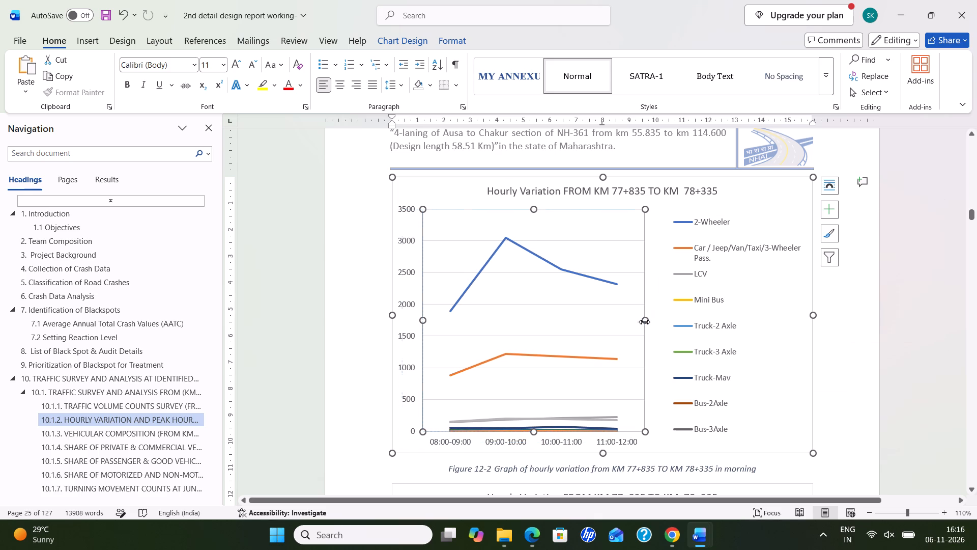
pyautogui.click(714, 314)
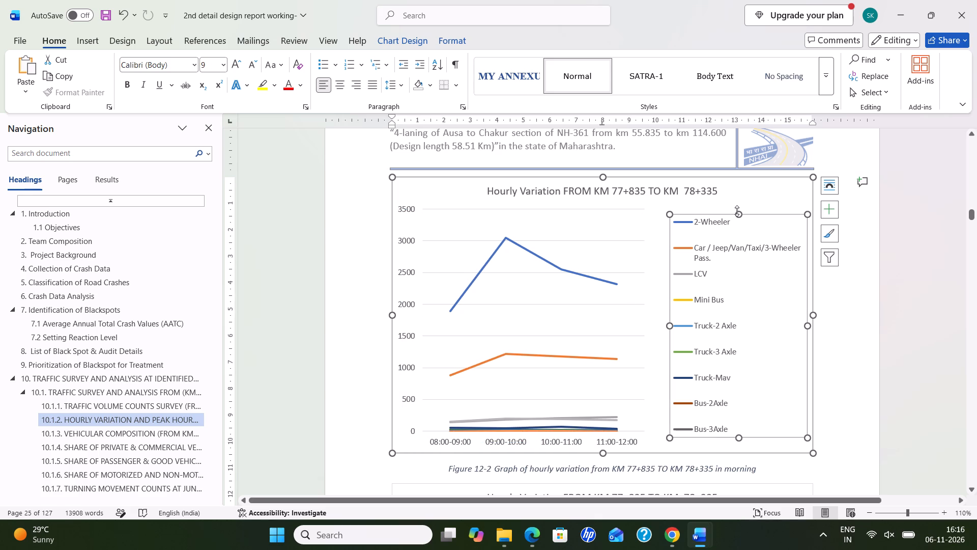
pyautogui.moveTo(737, 211); pyautogui.dragTo(732, 201)
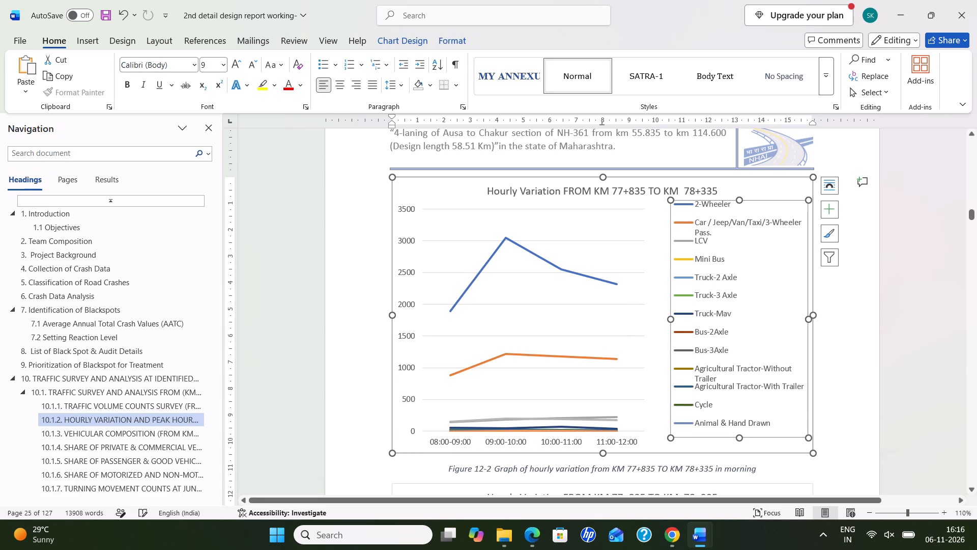
pyautogui.moveTo(671, 318); pyautogui.dragTo(648, 318)
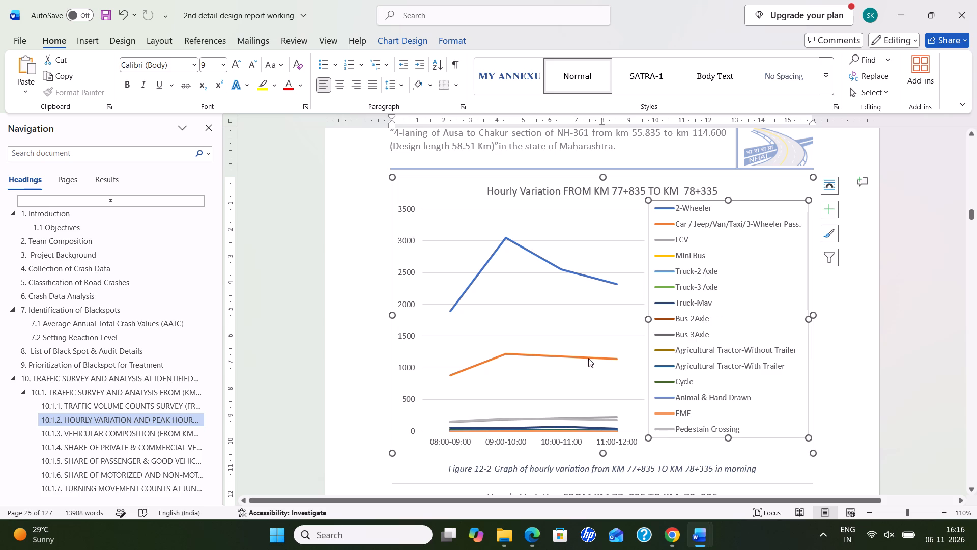
# Set the legend position to Right in the evening hourly variation chart (Figure 12-3).
pyautogui.scroll(-5, 587, 357)
pyautogui.click(788, 333)
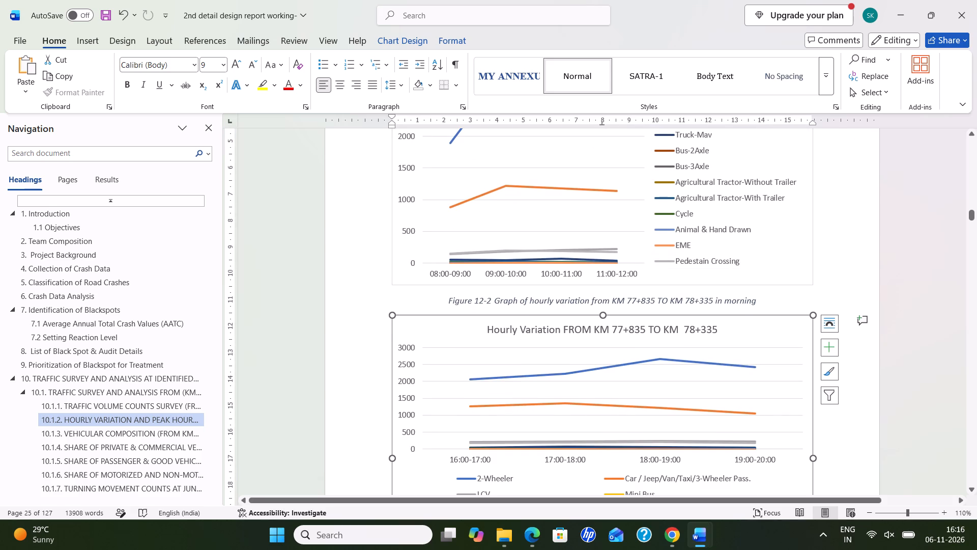
pyautogui.click(832, 350)
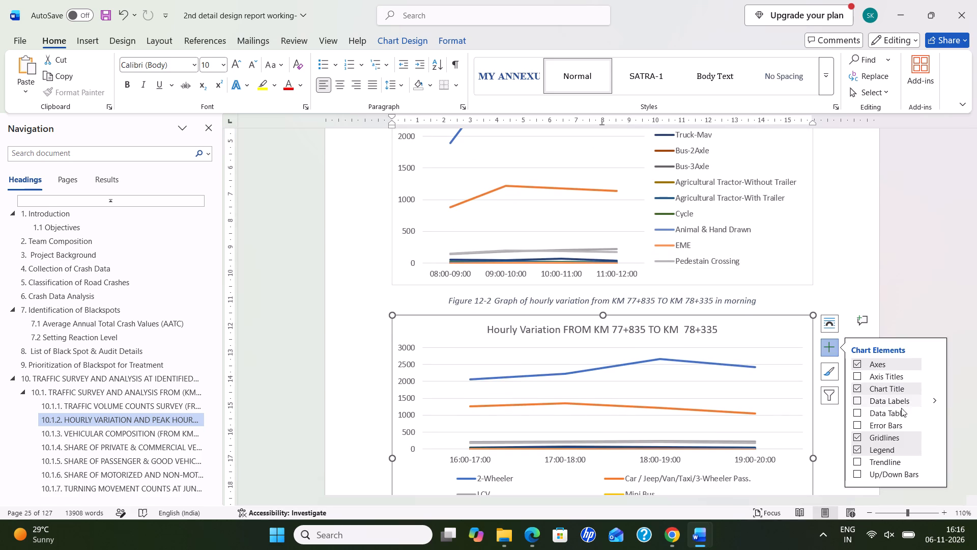
pyautogui.click(932, 447)
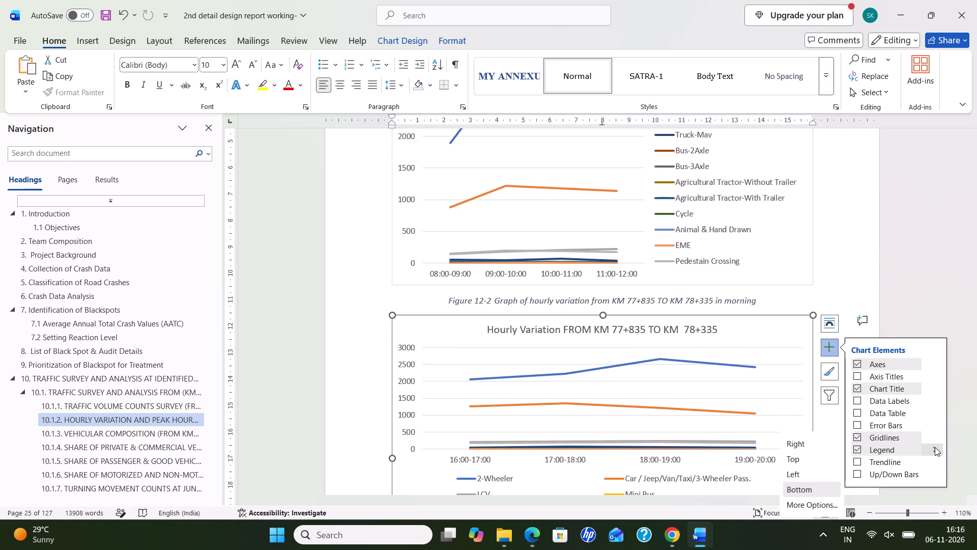
pyautogui.click(803, 443)
# Narrow the Figure 12-3 chart's plot area and enlarge its legend upward and toward the plot to fit all vehicle categories.
pyautogui.scroll(-3, 720, 340)
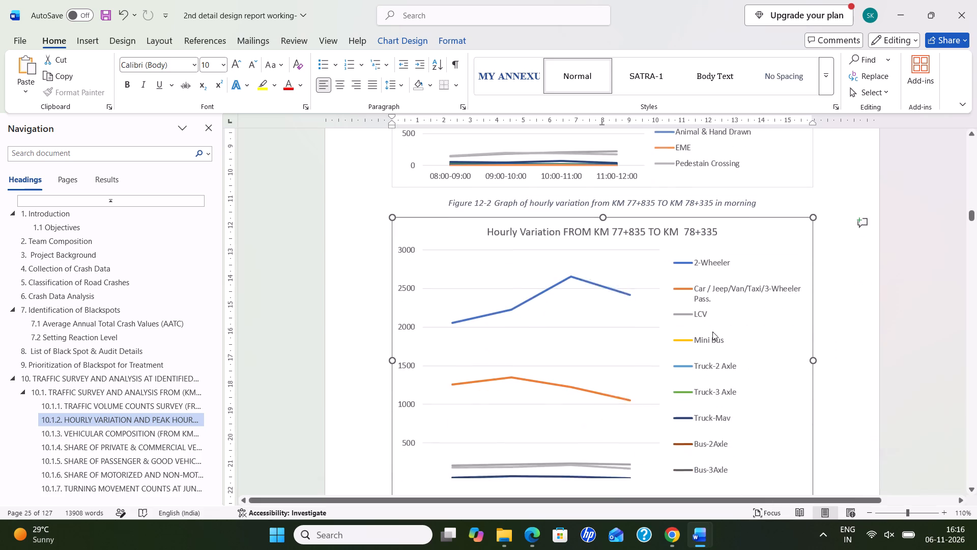
pyautogui.click(730, 303)
pyautogui.moveTo(738, 249); pyautogui.dragTo(737, 242)
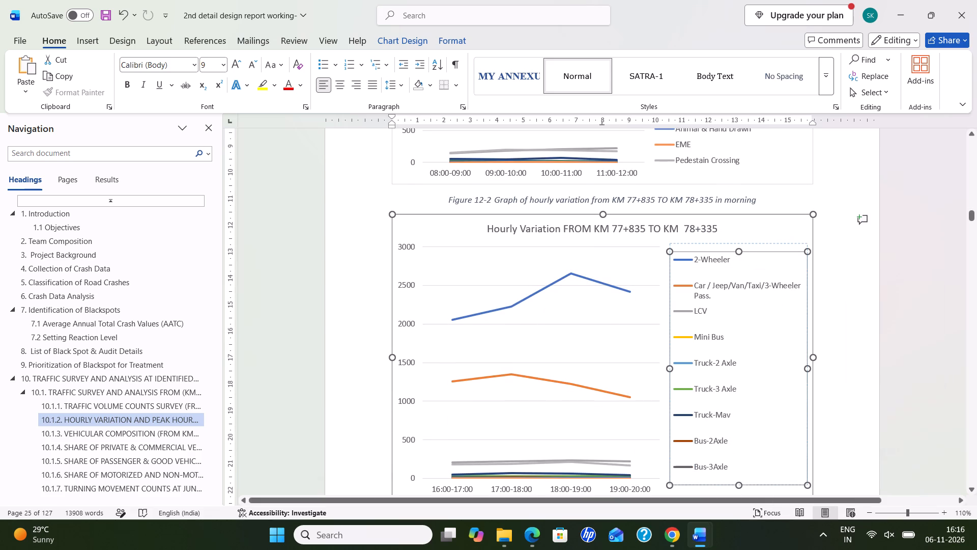
pyautogui.moveTo(737, 242); pyautogui.dragTo(734, 241)
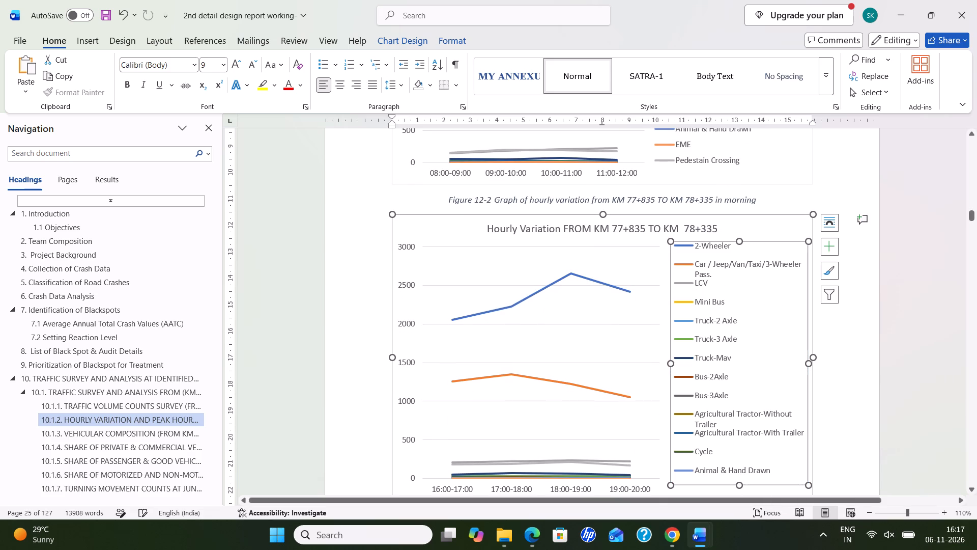
pyautogui.click(652, 356)
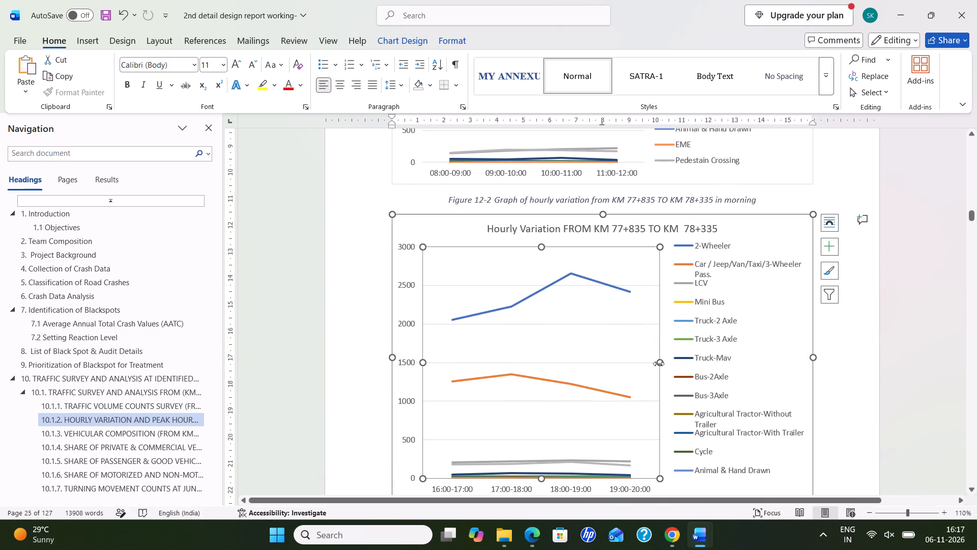
pyautogui.moveTo(657, 364); pyautogui.dragTo(645, 366)
pyautogui.click(681, 339)
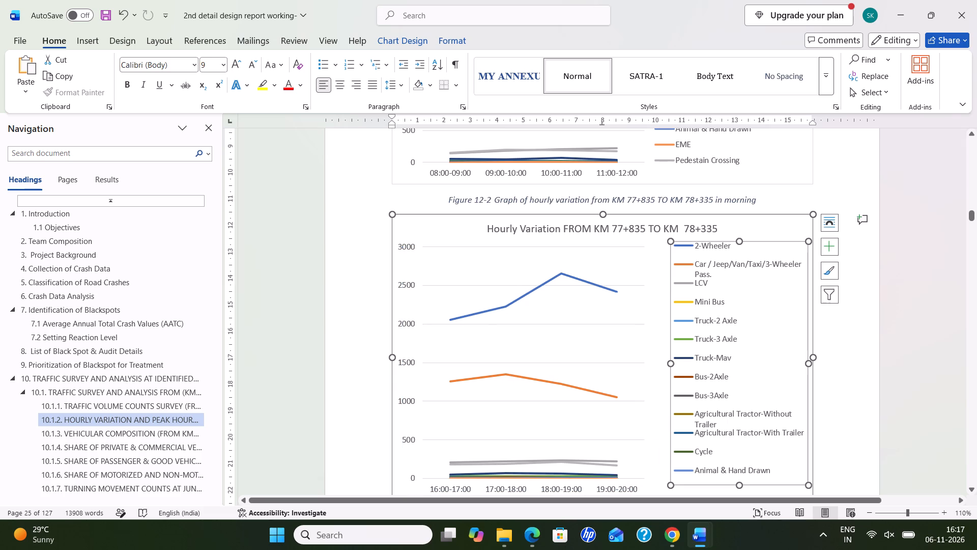
pyautogui.moveTo(673, 362); pyautogui.dragTo(656, 367)
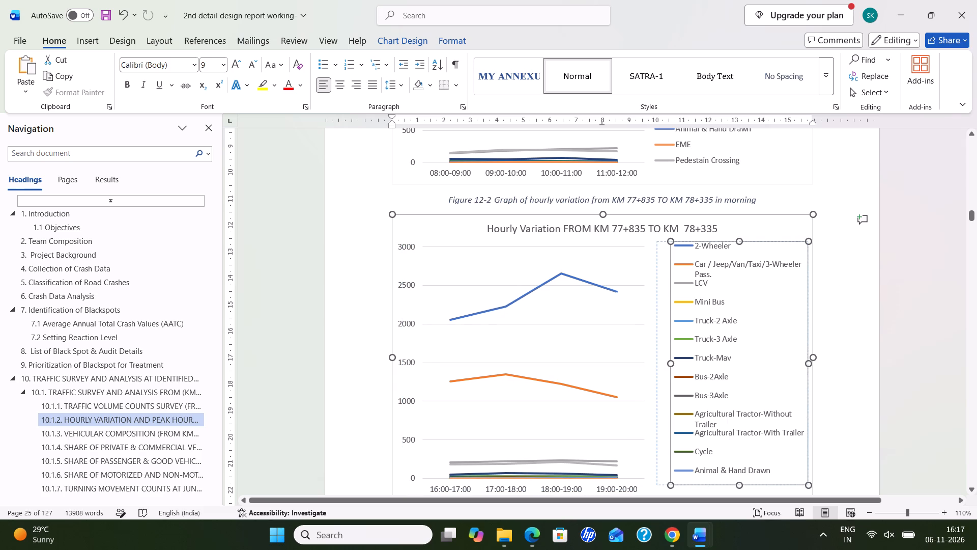
pyautogui.moveTo(656, 367); pyautogui.dragTo(654, 367)
# Increase the height of the vehicular composition chart in section 10.1.3 by extending its lower edge, giving the axis labels more room.
pyautogui.scroll(-3, 696, 381)
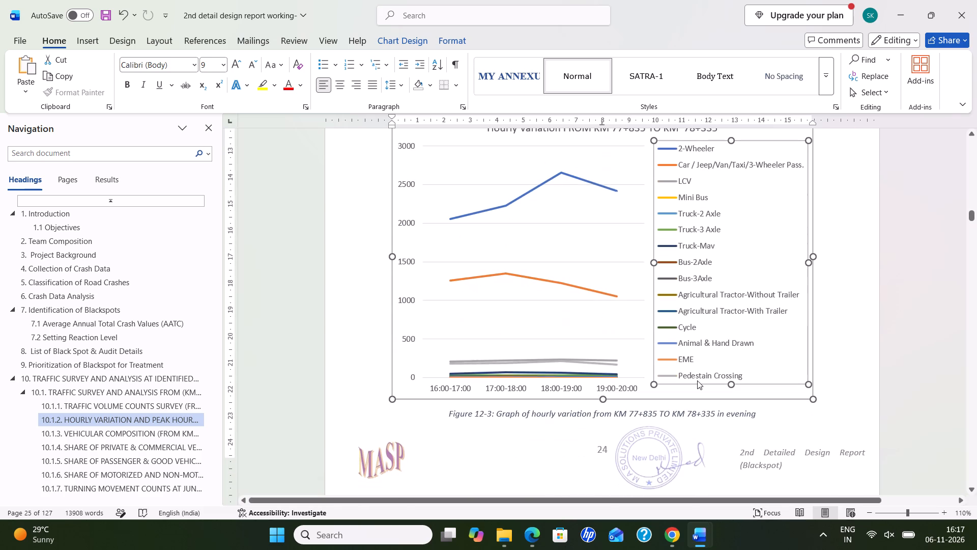
pyautogui.scroll(-8, 697, 380)
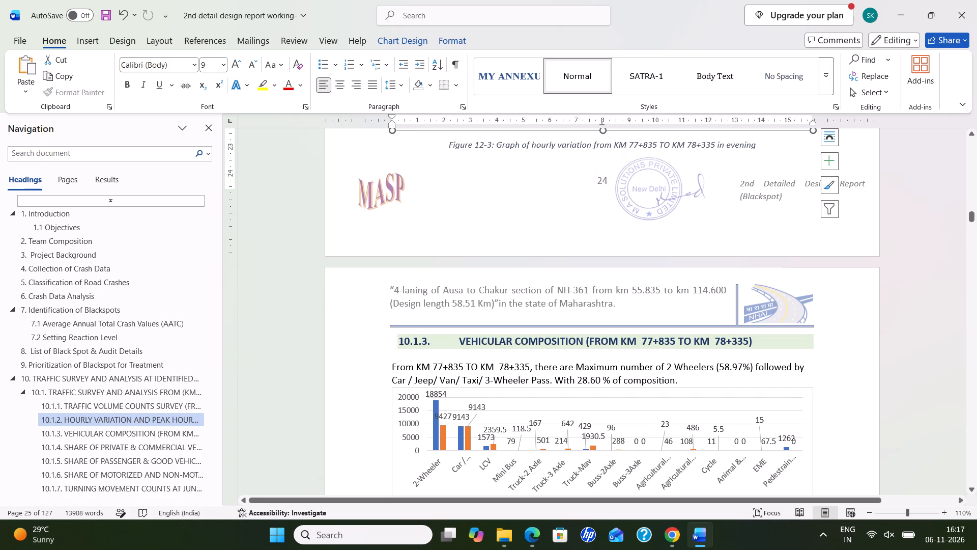
pyautogui.scroll(-5, 687, 366)
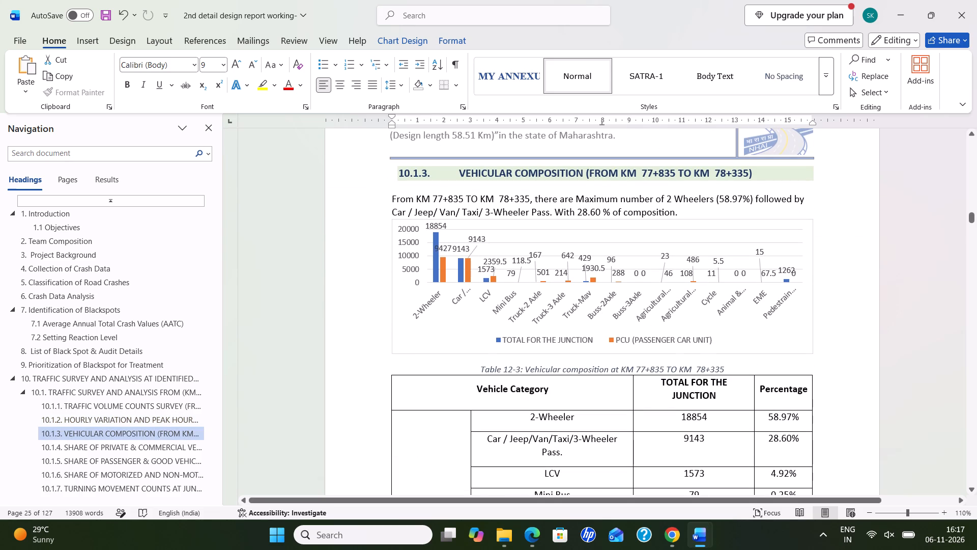
pyautogui.click(723, 326)
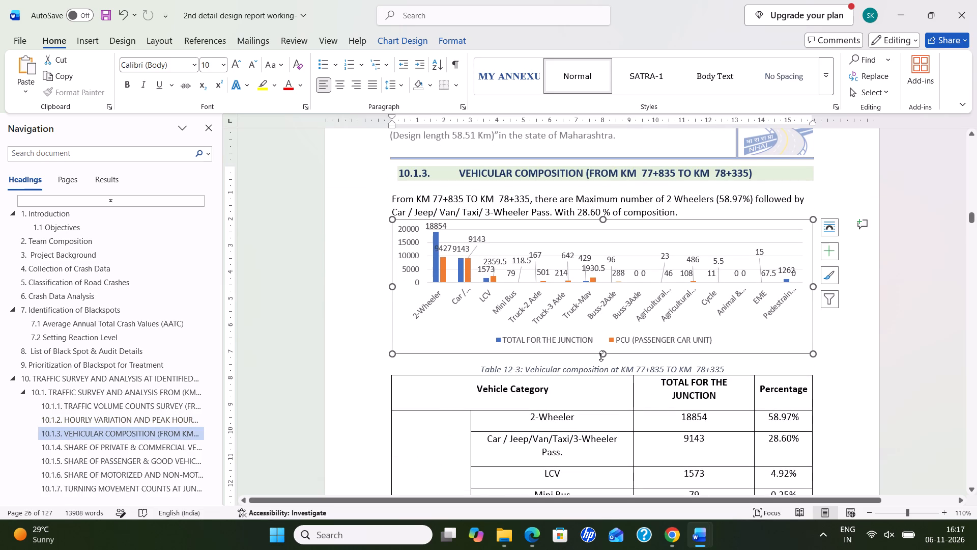
pyautogui.moveTo(601, 355); pyautogui.dragTo(600, 395)
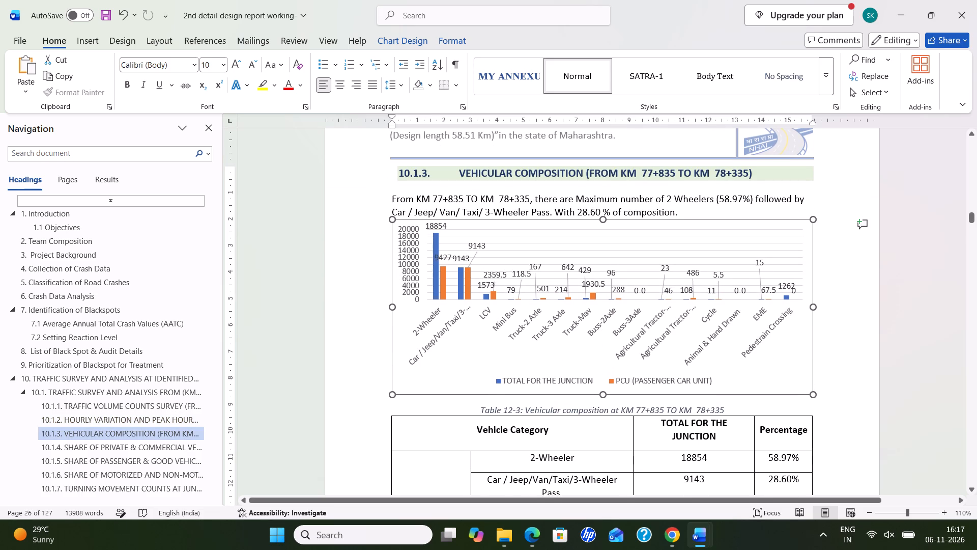
pyautogui.moveTo(600, 395); pyautogui.dragTo(598, 429)
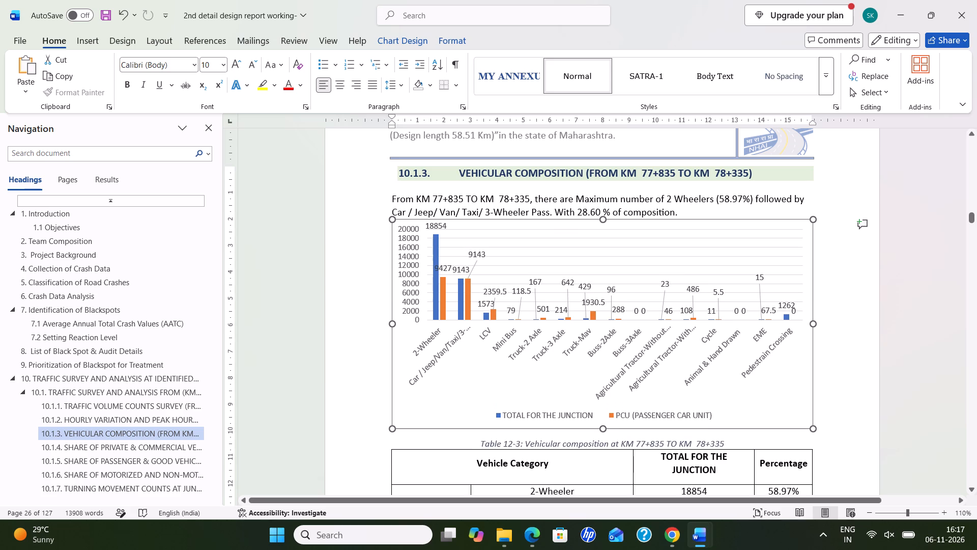
pyautogui.moveTo(598, 429); pyautogui.dragTo(599, 434)
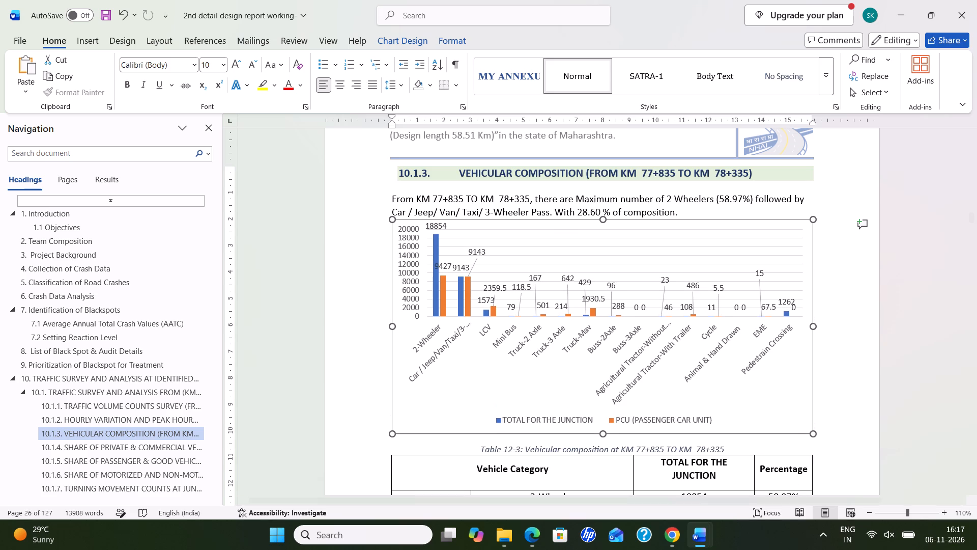
pyautogui.moveTo(599, 434); pyautogui.dragTo(601, 433)
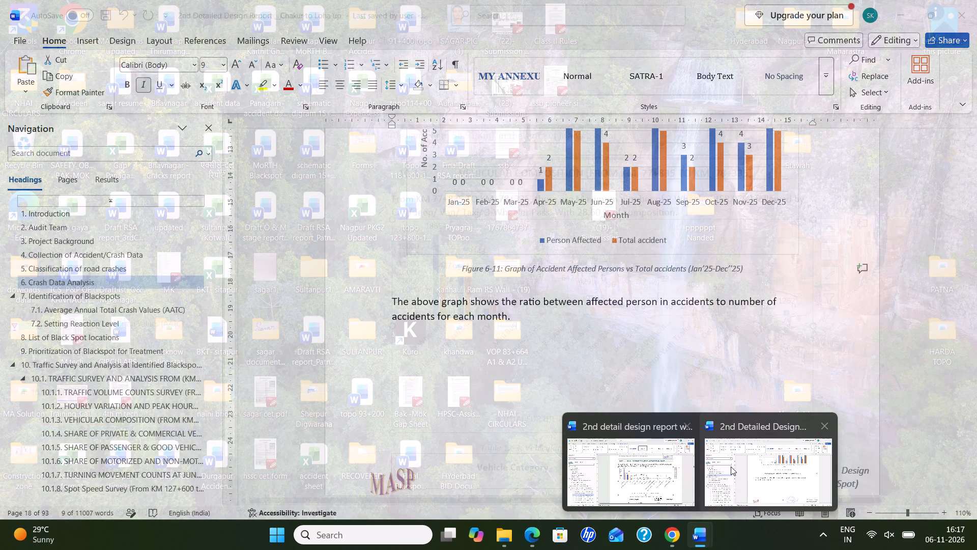
# Compare Chakur to Loha's sections 10.1.1 to 10.1.3 with the traffic survey headings, tables and charts in Ausa to Chakur's section 10.
pyautogui.click(754, 474)
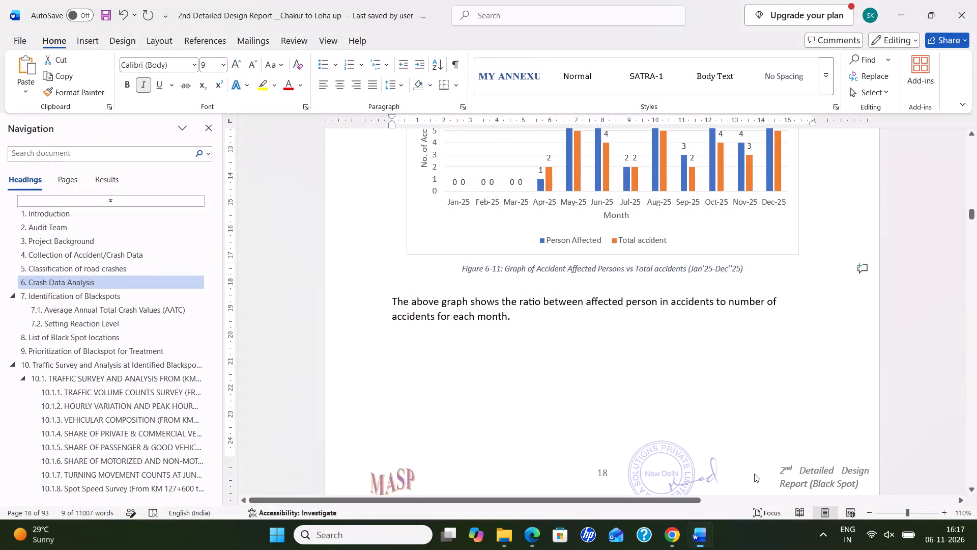
pyautogui.click(62, 395)
pyautogui.click(71, 401)
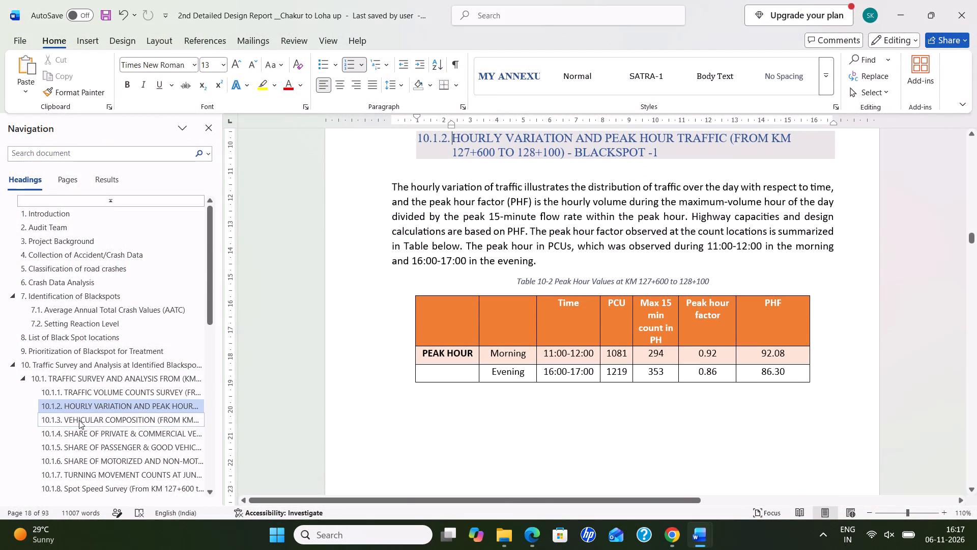
pyautogui.click(81, 421)
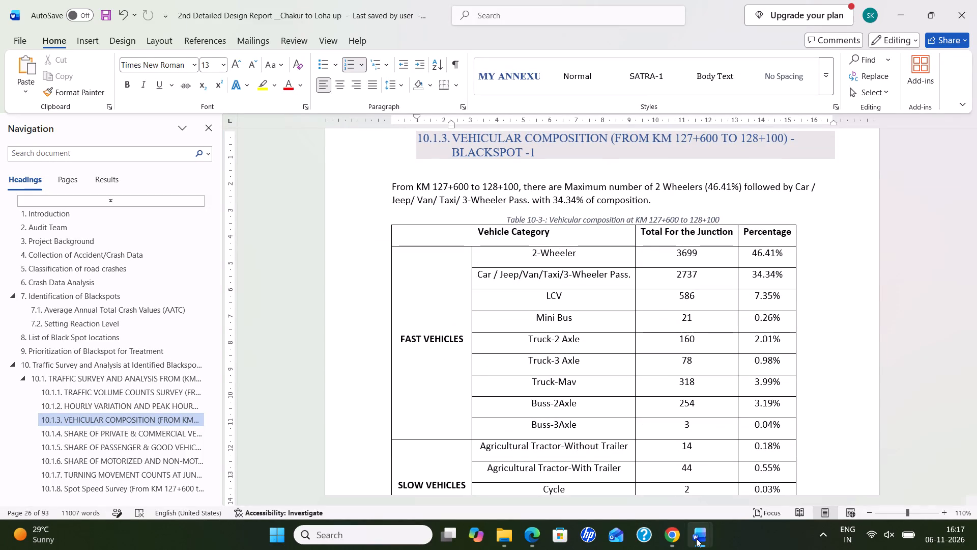
pyautogui.click(647, 496)
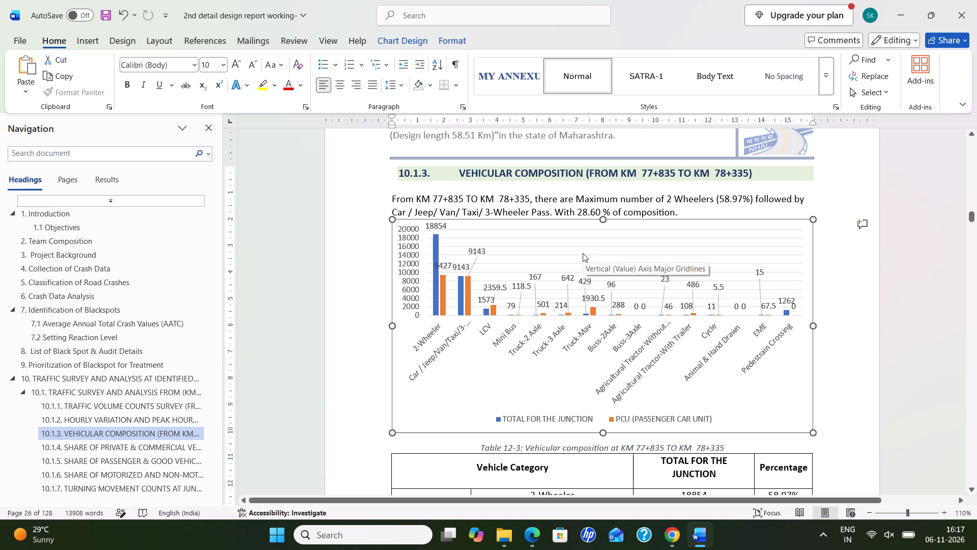
pyautogui.click(90, 405)
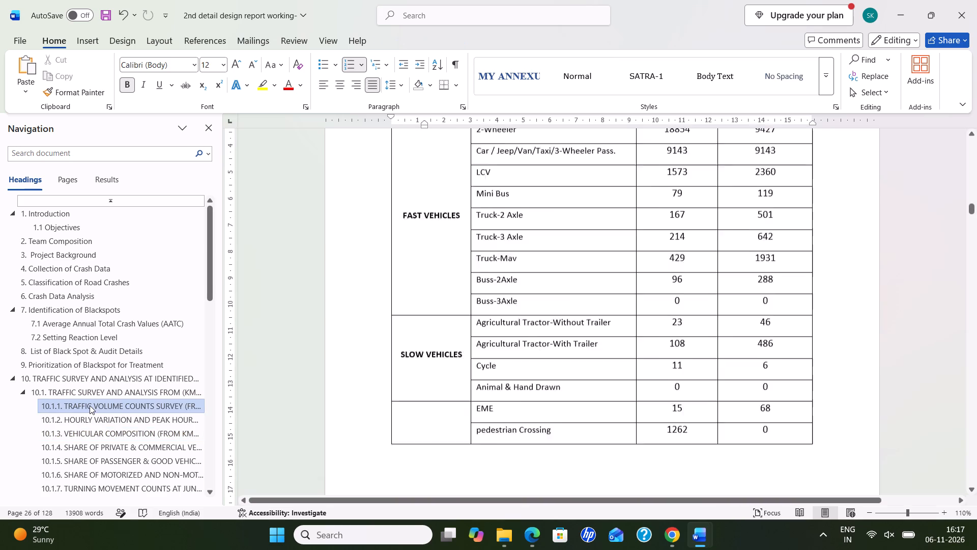
pyautogui.click(95, 425)
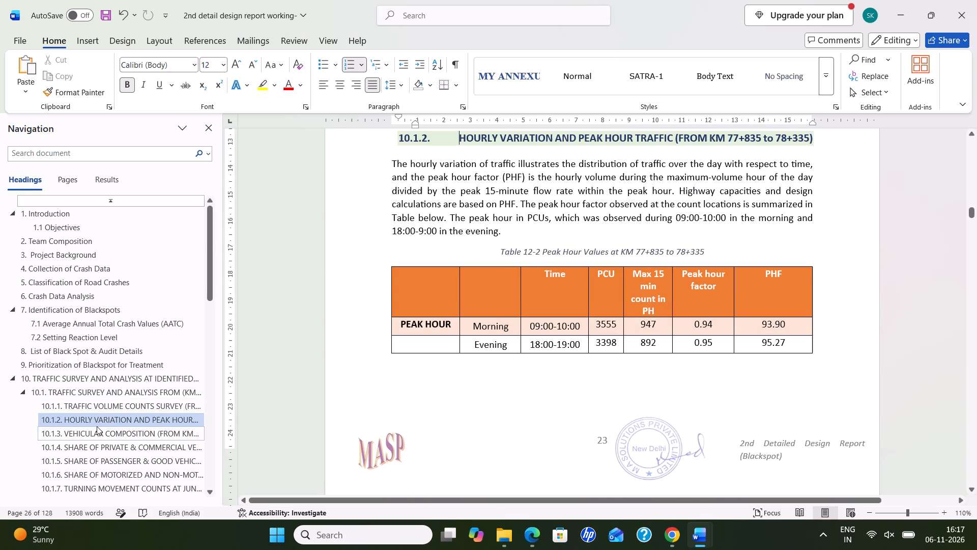
pyautogui.click(98, 386)
pyautogui.click(96, 378)
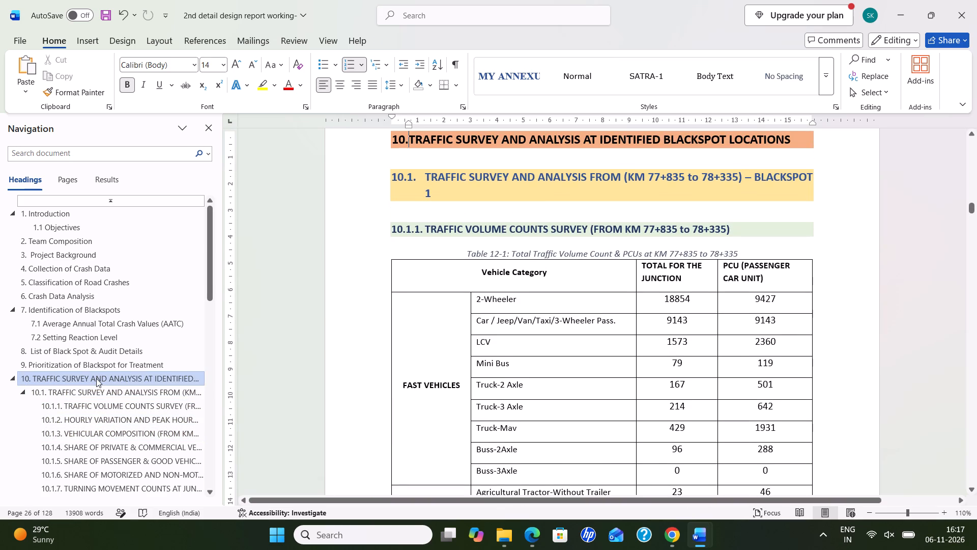
# Delete the bar chart of junction totals and PCU above Table 12-3 in section 10.1.3 of the Ausa to Chakur report.
pyautogui.scroll(-20, 794, 337)
pyautogui.scroll(-1, 794, 337)
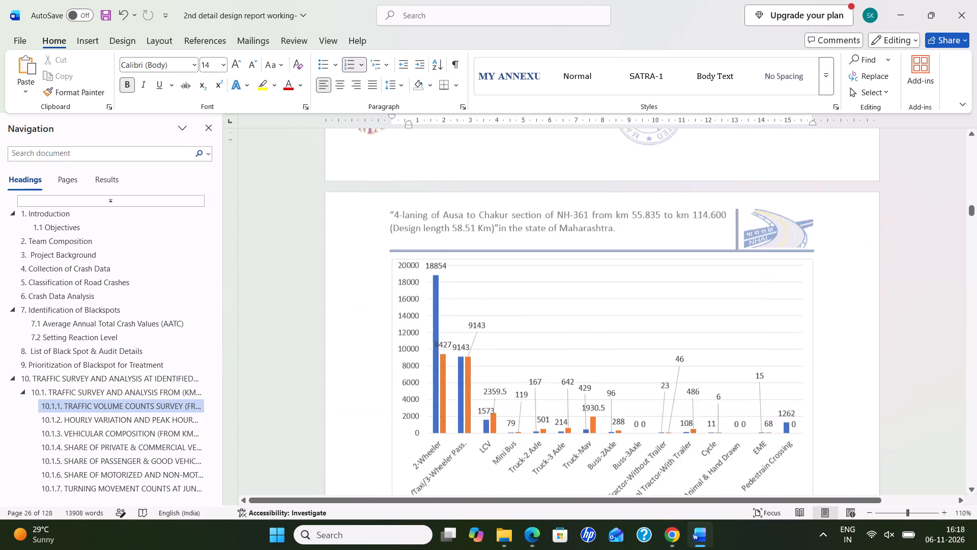
pyautogui.scroll(-3, 751, 371)
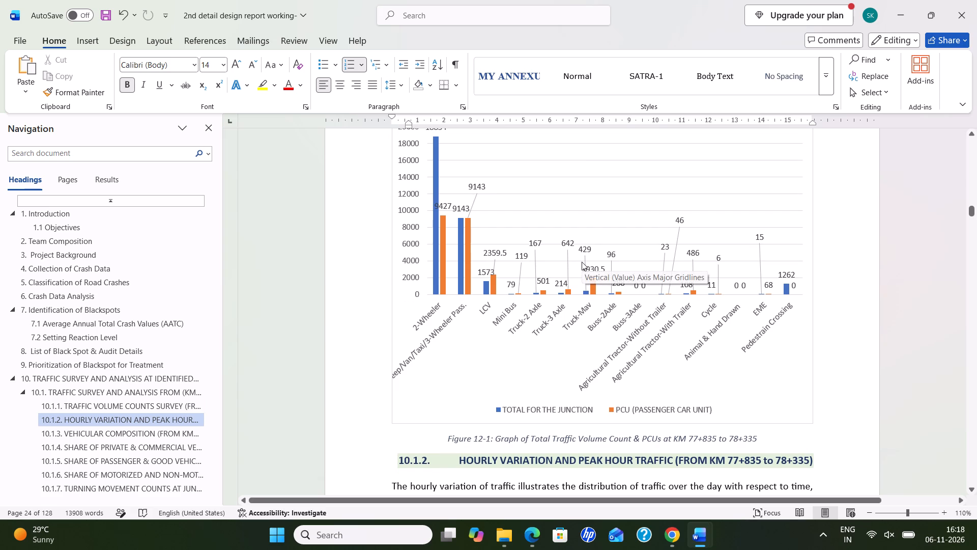
pyautogui.scroll(-17, 582, 262)
pyautogui.scroll(1, 639, 332)
pyautogui.scroll(-12, 638, 332)
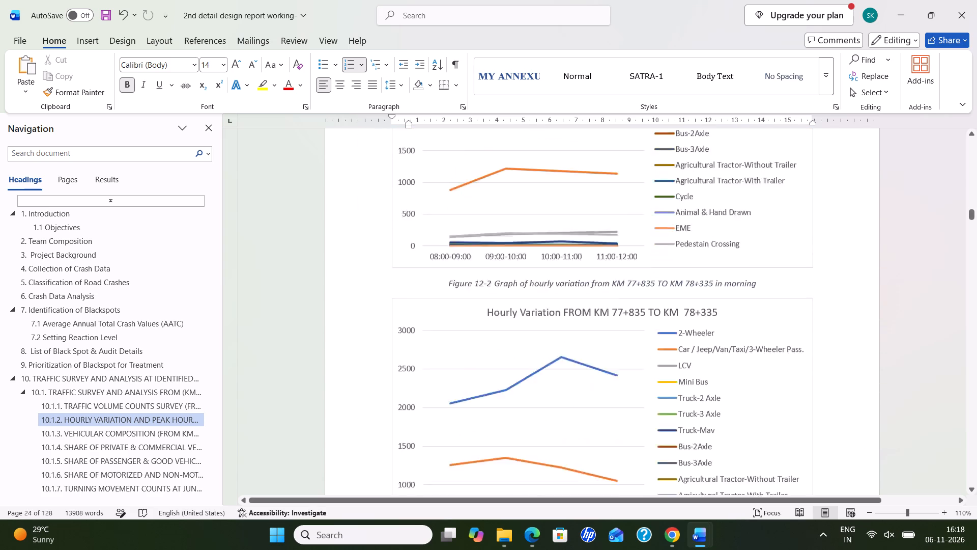
pyautogui.scroll(-16, 638, 332)
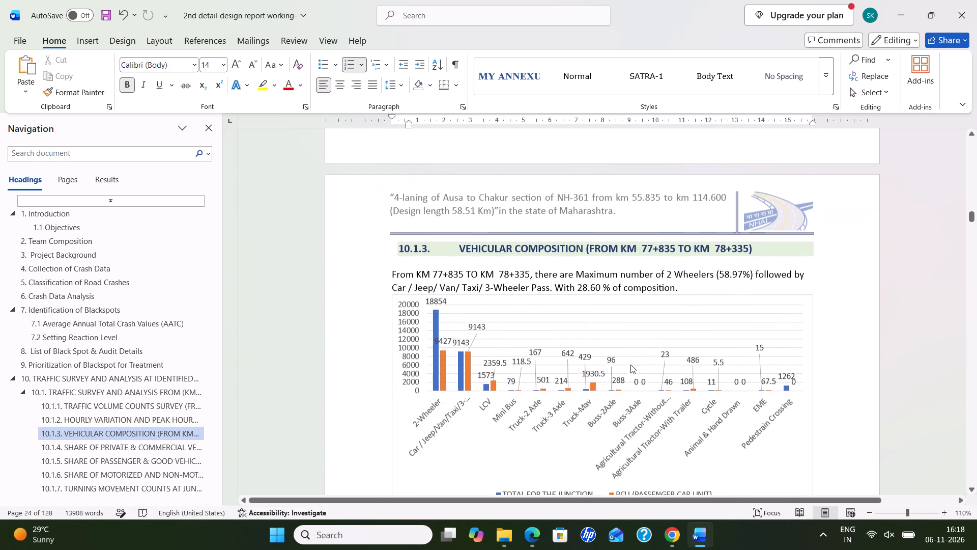
pyautogui.scroll(-3, 630, 365)
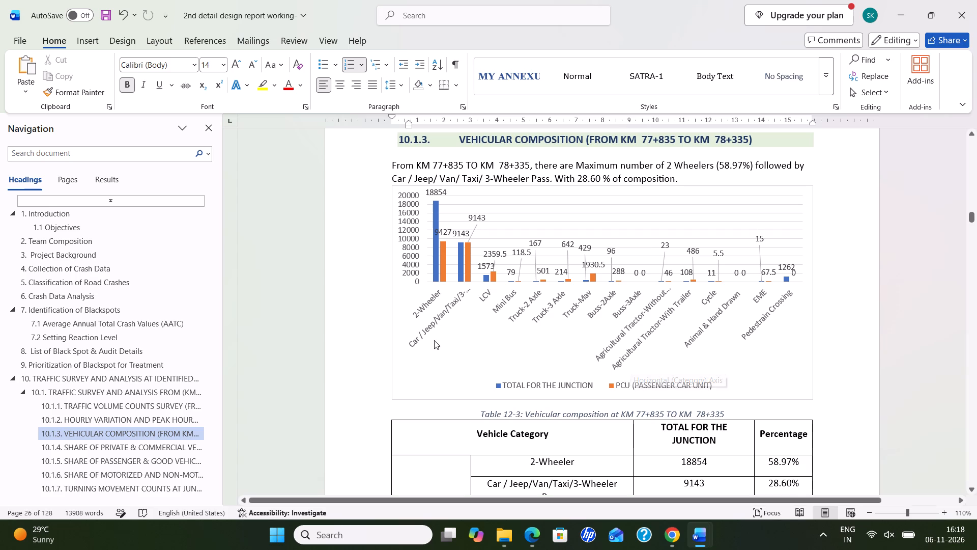
pyautogui.click(404, 371)
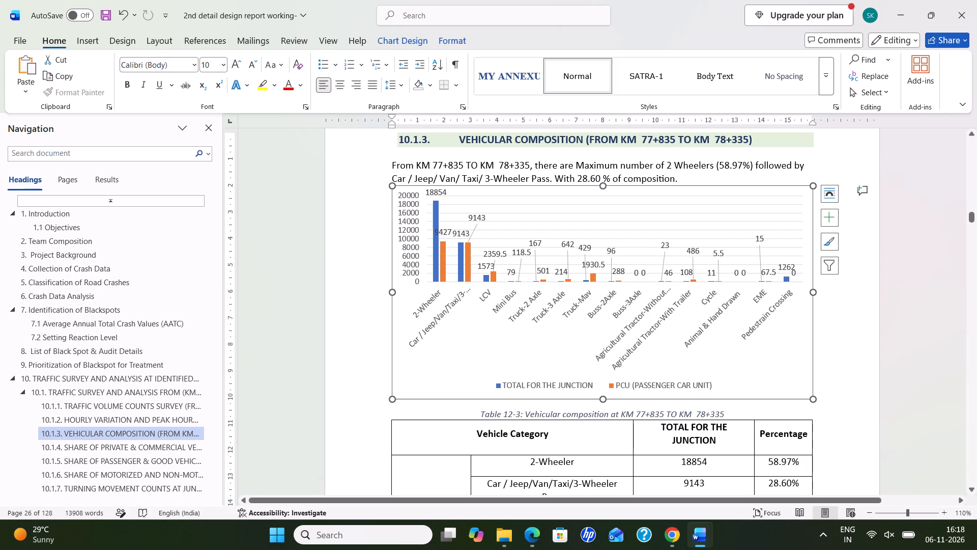
pyautogui.press('Delete')
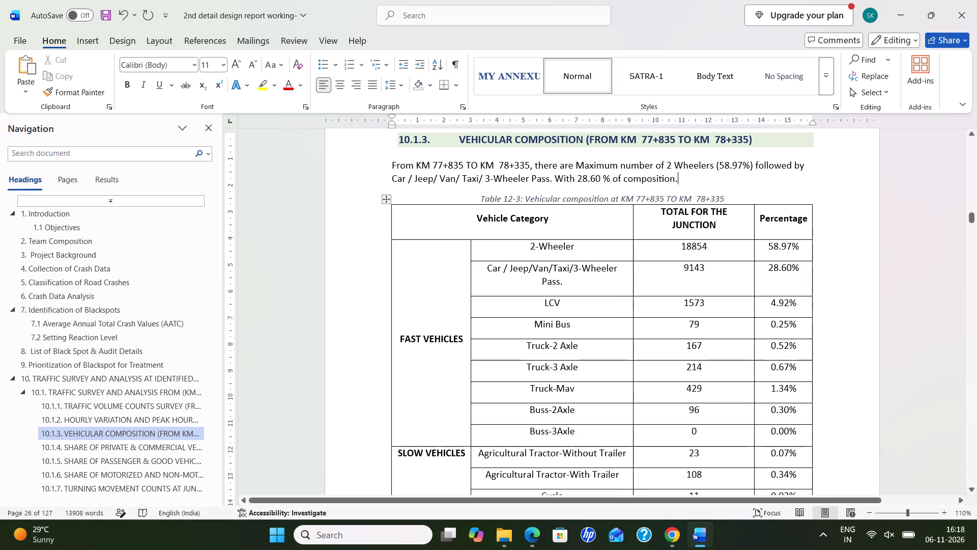
# Move the pie in the Vehicular Percentage chart (Figure 12-4) left and down so it clears the legend and title.
pyautogui.scroll(-5, 660, 296)
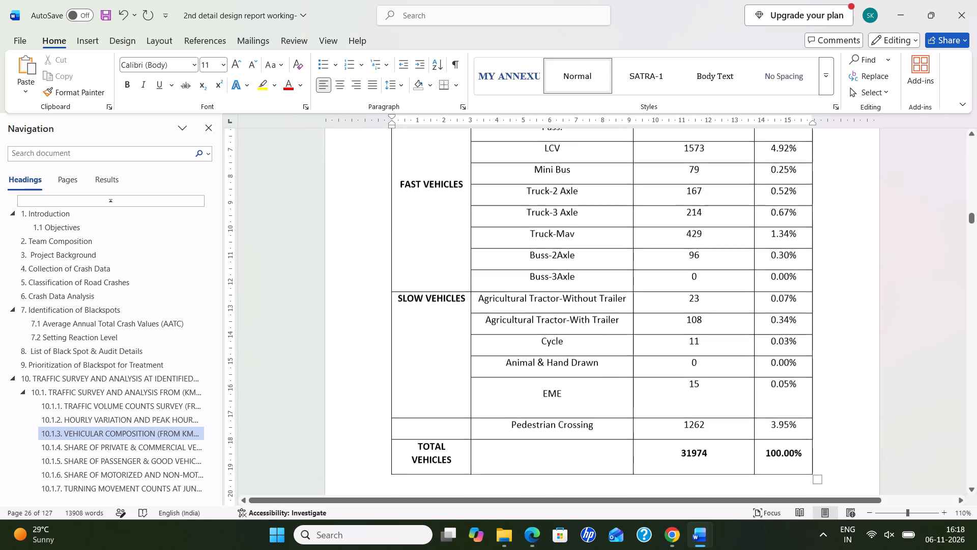
pyautogui.scroll(-14, 660, 296)
pyautogui.scroll(6, 659, 297)
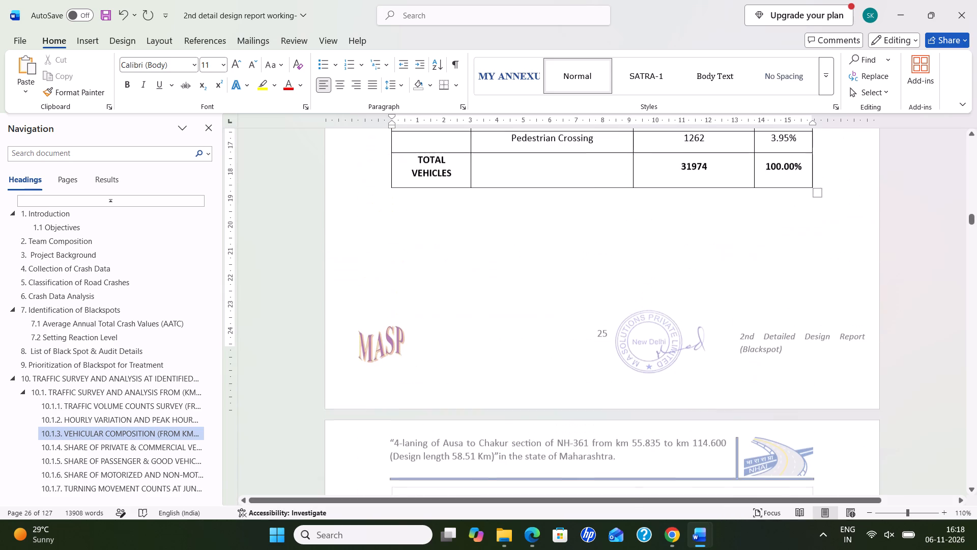
pyautogui.scroll(-12, 671, 300)
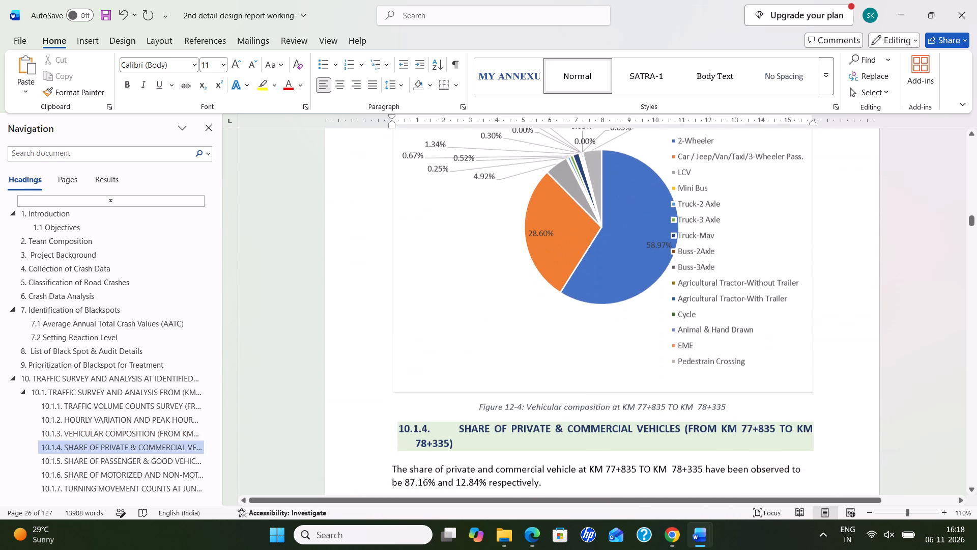
pyautogui.scroll(2, 657, 317)
pyautogui.click(638, 287)
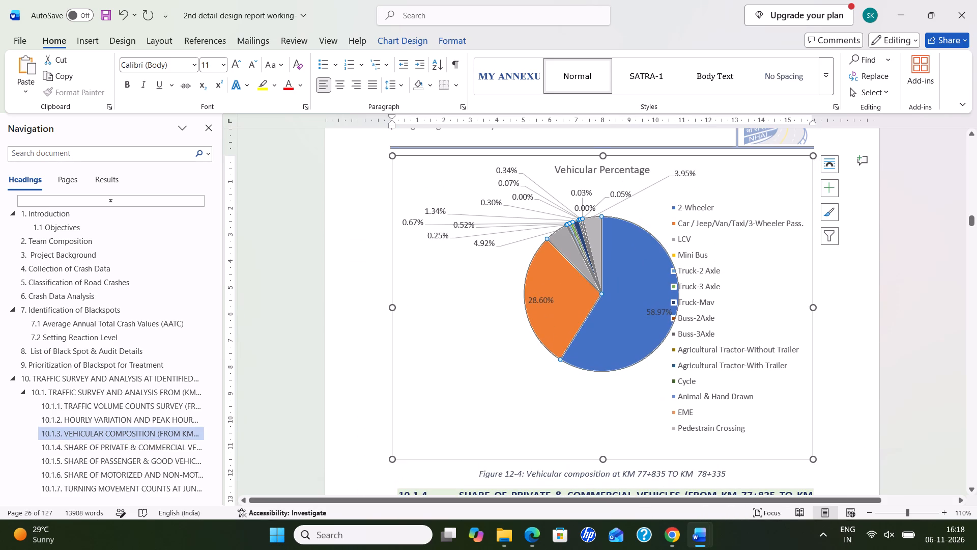
pyautogui.click(607, 388)
pyautogui.click(604, 386)
pyautogui.click(513, 307)
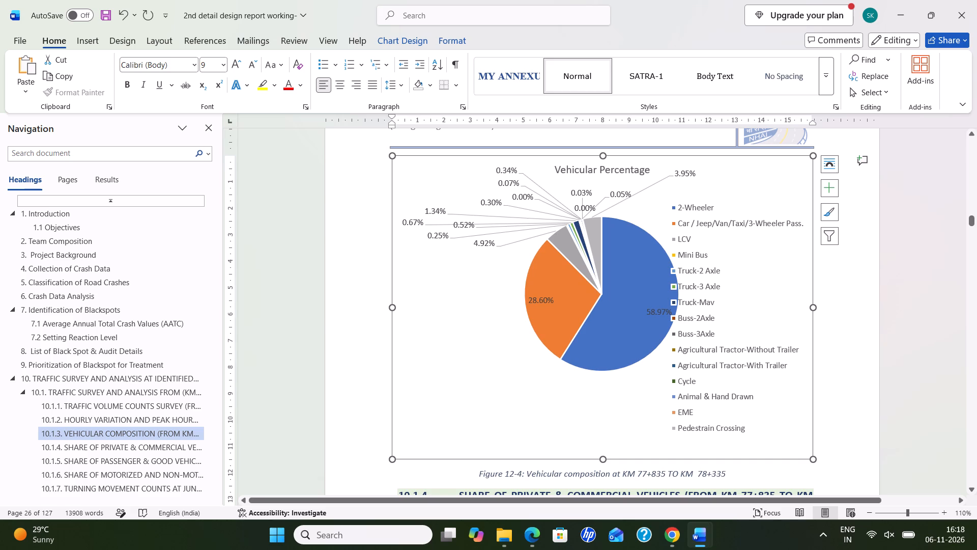
pyautogui.click(627, 234)
pyautogui.click(643, 215)
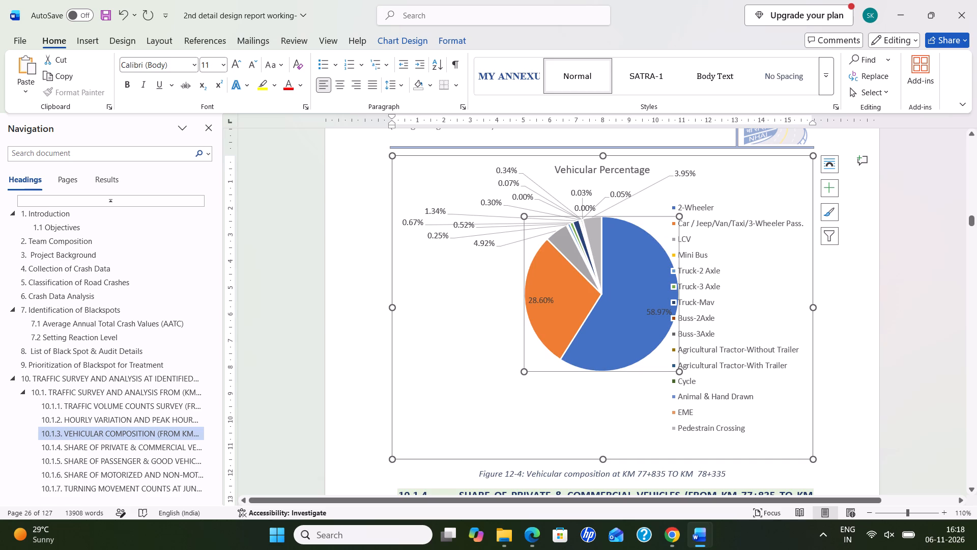
pyautogui.moveTo(524, 271); pyautogui.dragTo(504, 271)
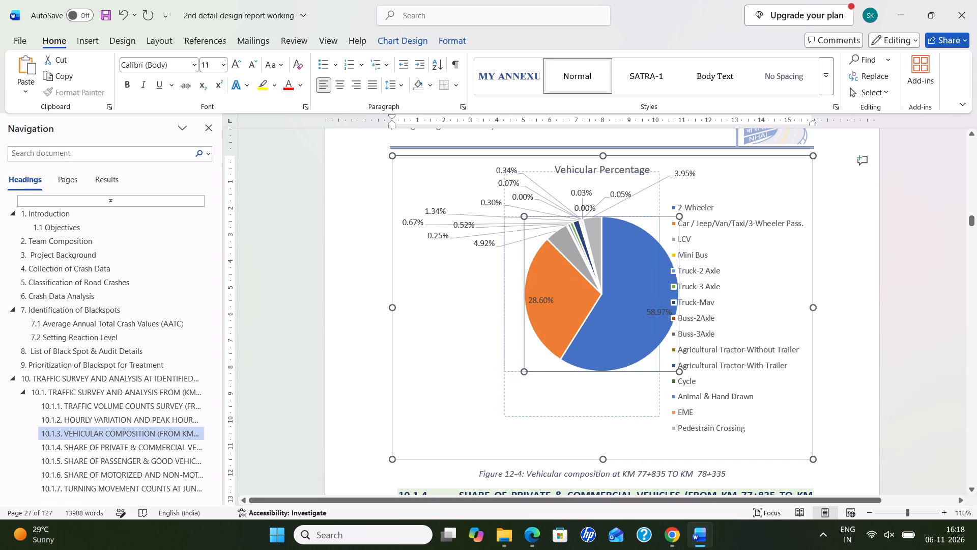
pyautogui.moveTo(504, 271); pyautogui.dragTo(497, 271)
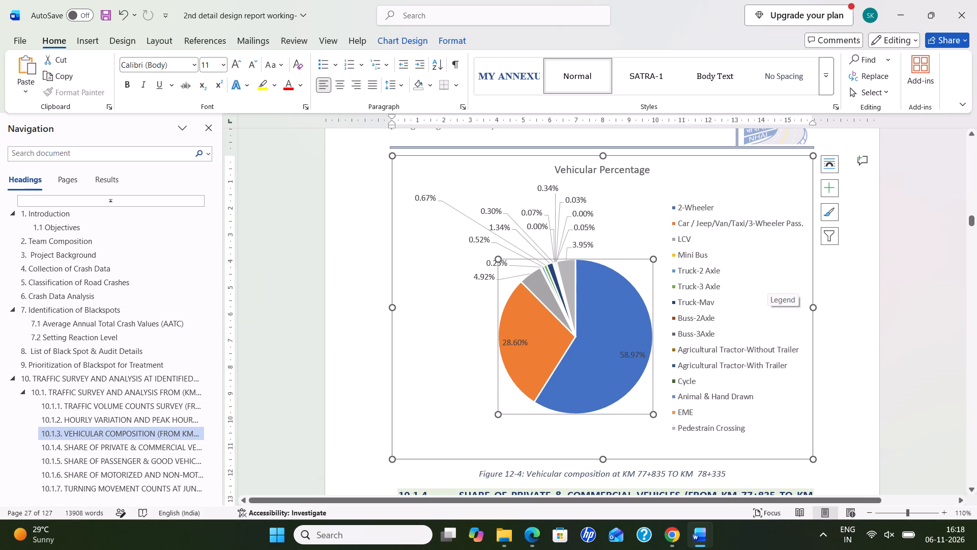
# Reduce the height of the Figure 12-4 chart slightly by raising its lower edge.
pyautogui.moveTo(602, 457); pyautogui.dragTo(604, 441)
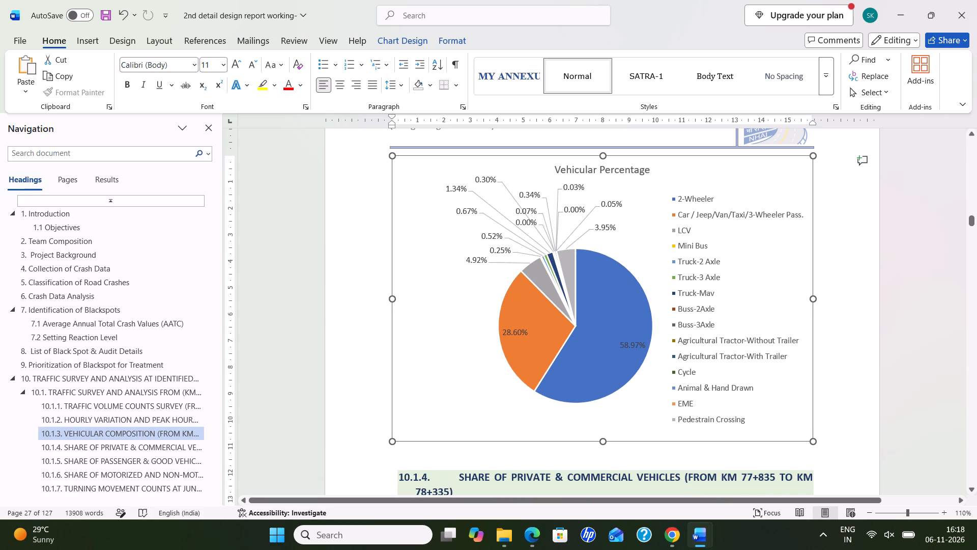
pyautogui.moveTo(604, 441); pyautogui.dragTo(600, 439)
# Center the private and commercial vehicle share table (Table 12-4) in section 10.1.4 between the page margins.
pyautogui.scroll(-3, 587, 376)
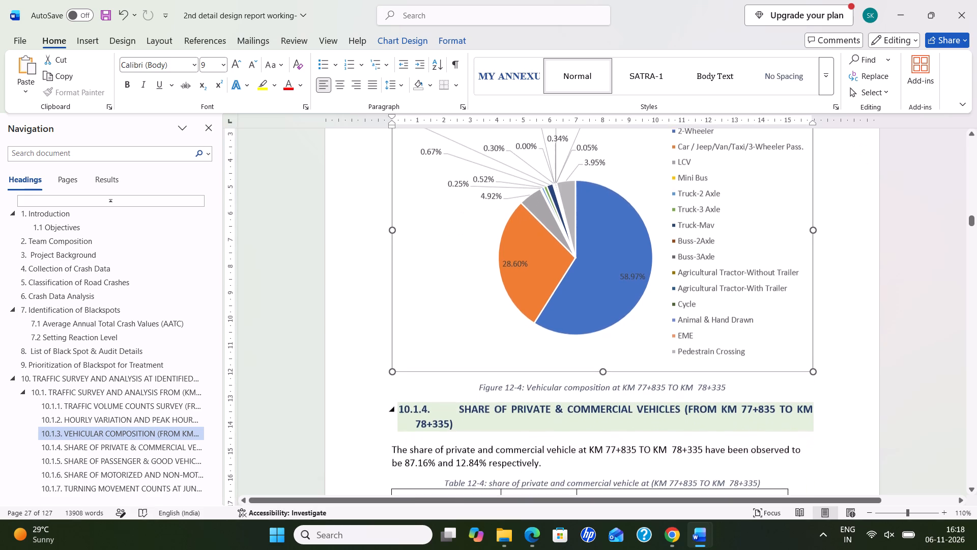
pyautogui.scroll(-1, 573, 326)
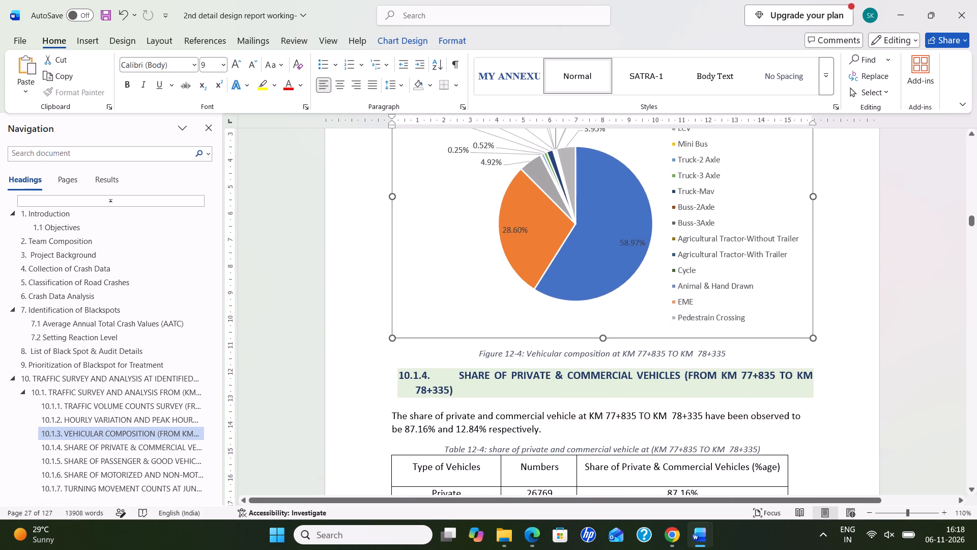
pyautogui.scroll(-3, 583, 344)
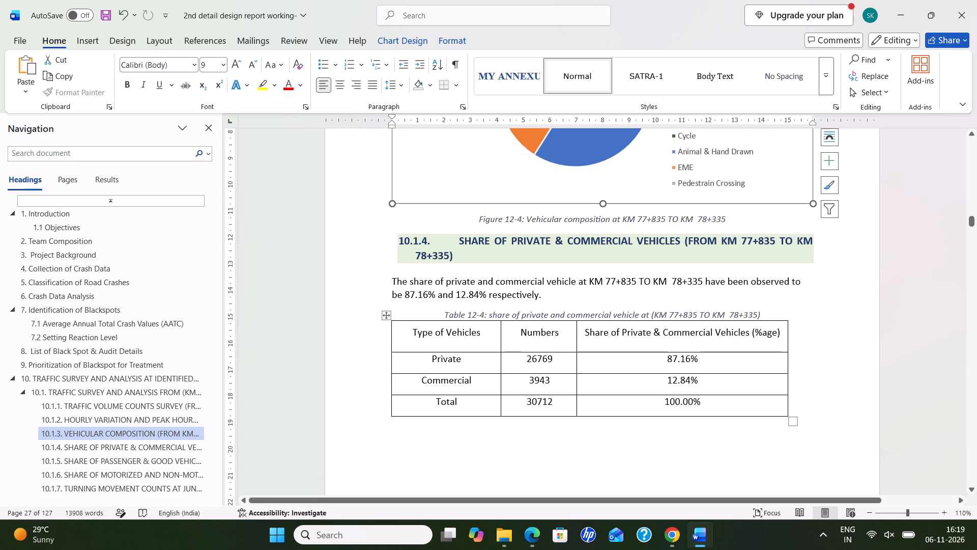
pyautogui.click(385, 315)
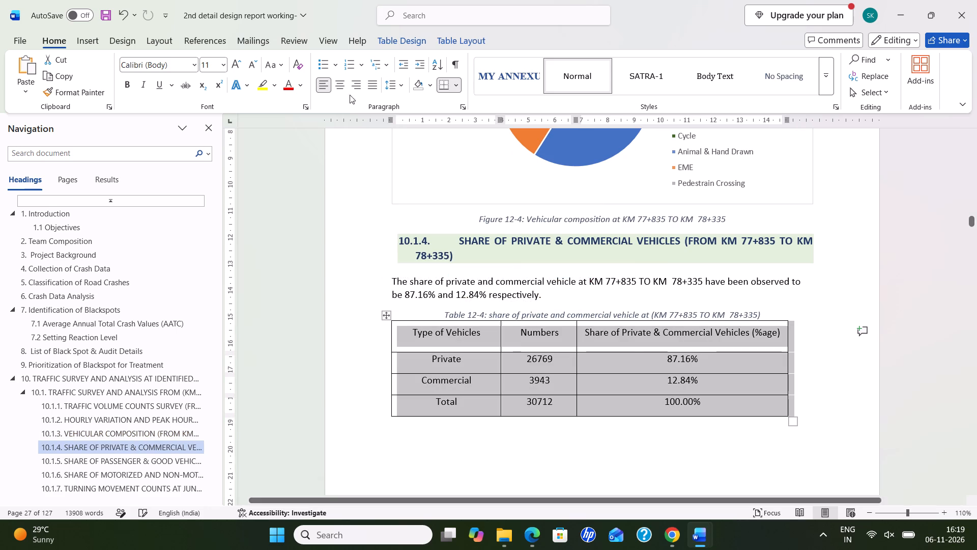
pyautogui.click(347, 78)
pyautogui.scroll(-2, 616, 445)
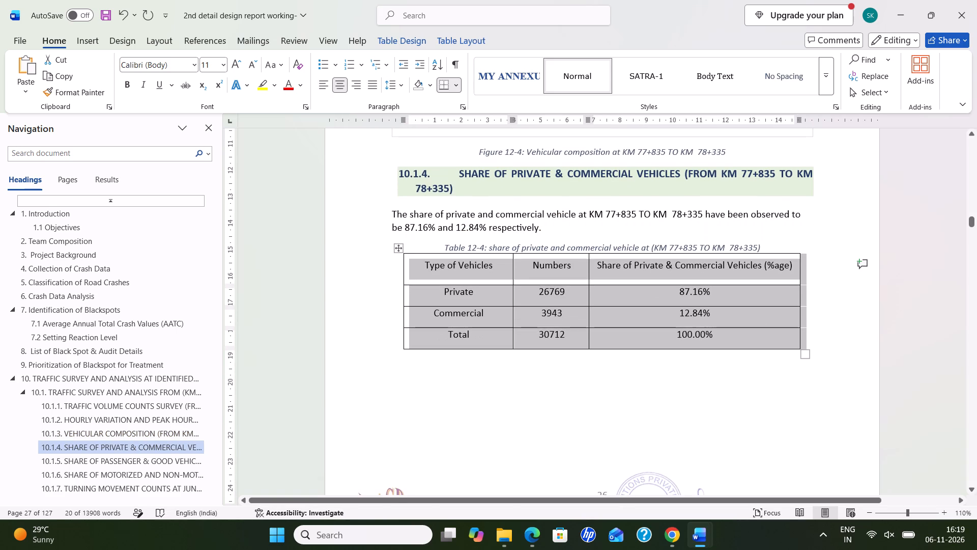
pyautogui.click(616, 445)
# Change the data labels of the private and commercial vehicles pie chart (Figure 12-5) to Data Callout.
pyautogui.scroll(-5, 592, 384)
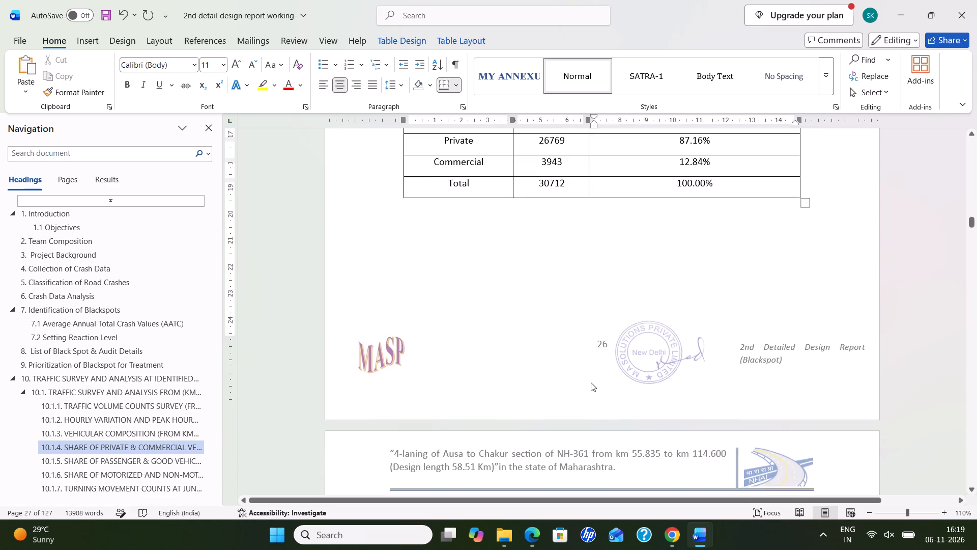
pyautogui.scroll(-7, 591, 382)
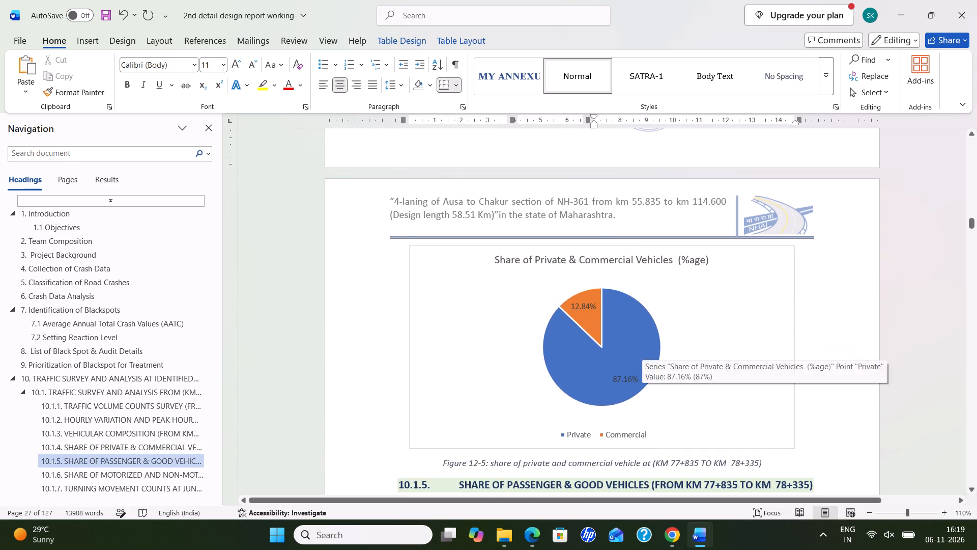
pyautogui.click(646, 349)
pyautogui.click(819, 277)
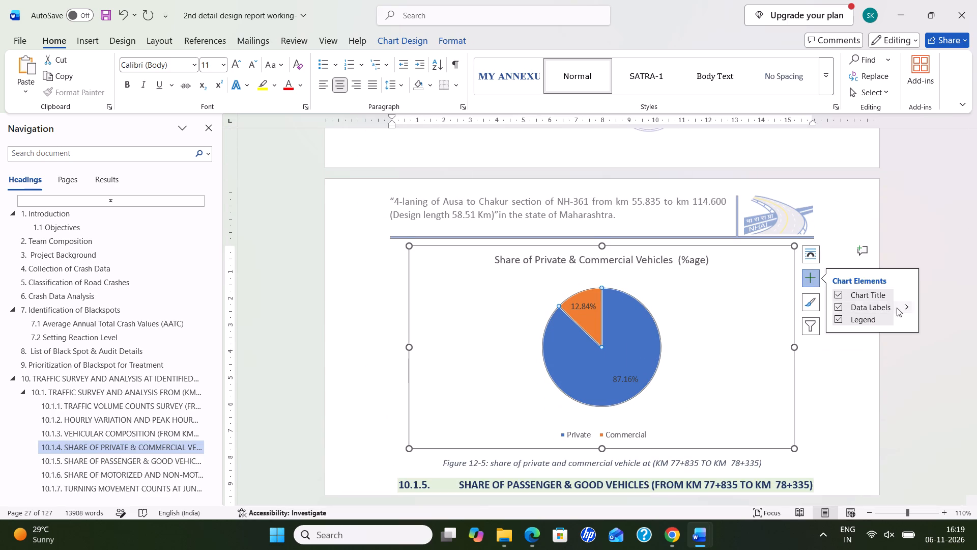
pyautogui.click(907, 309)
pyautogui.click(788, 380)
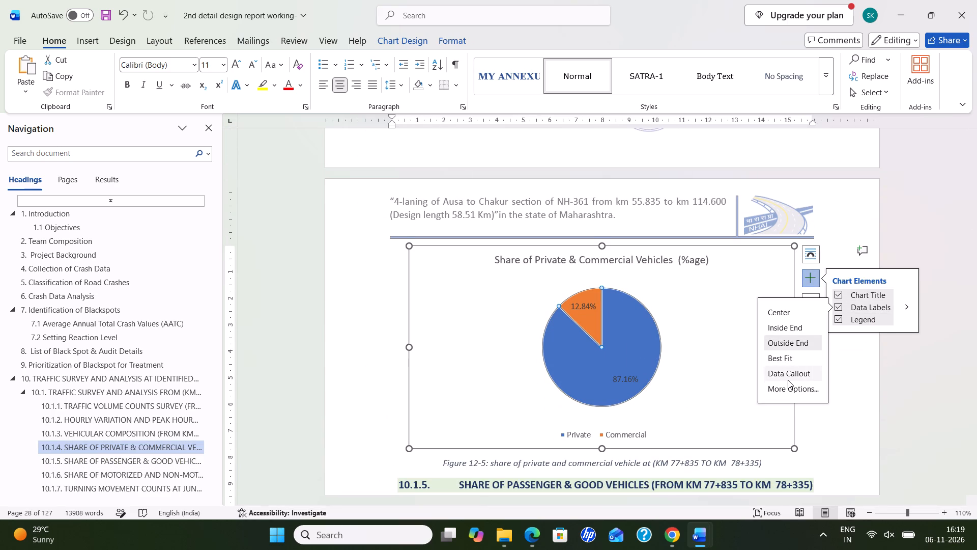
pyautogui.click(700, 354)
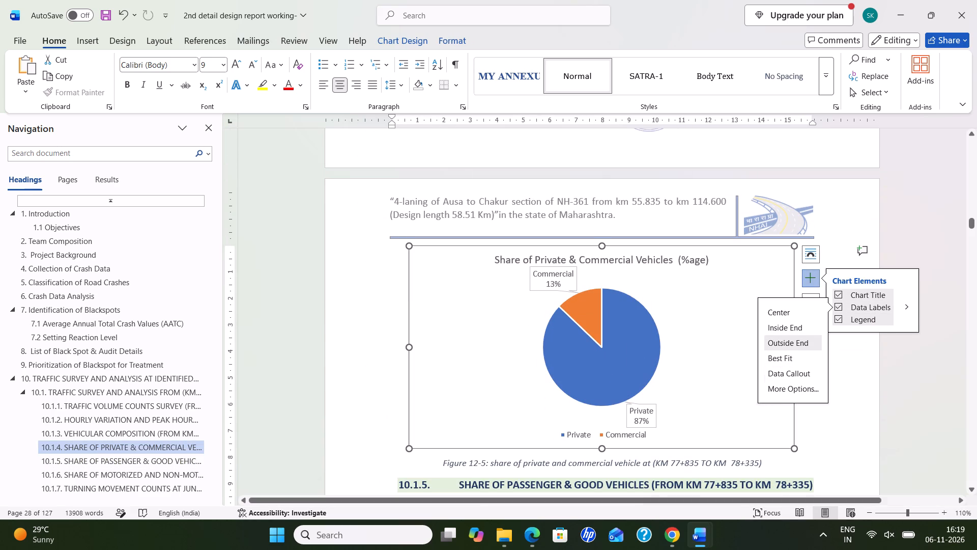
# Widen the passenger and goods vehicles pie chart (Figure 12-6) in section 10.1.5 by extending its side edge.
pyautogui.scroll(-7, 687, 371)
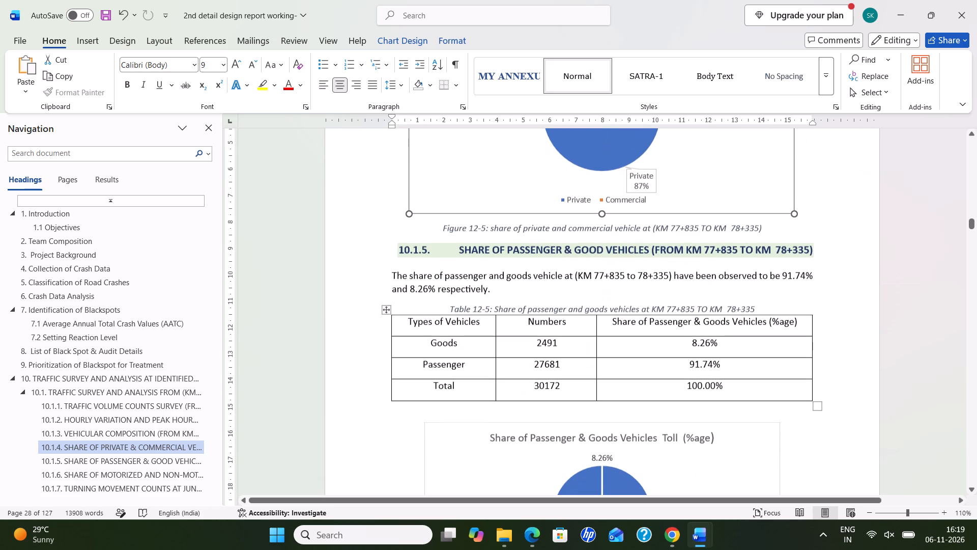
pyautogui.scroll(-4, 722, 345)
pyautogui.click(716, 342)
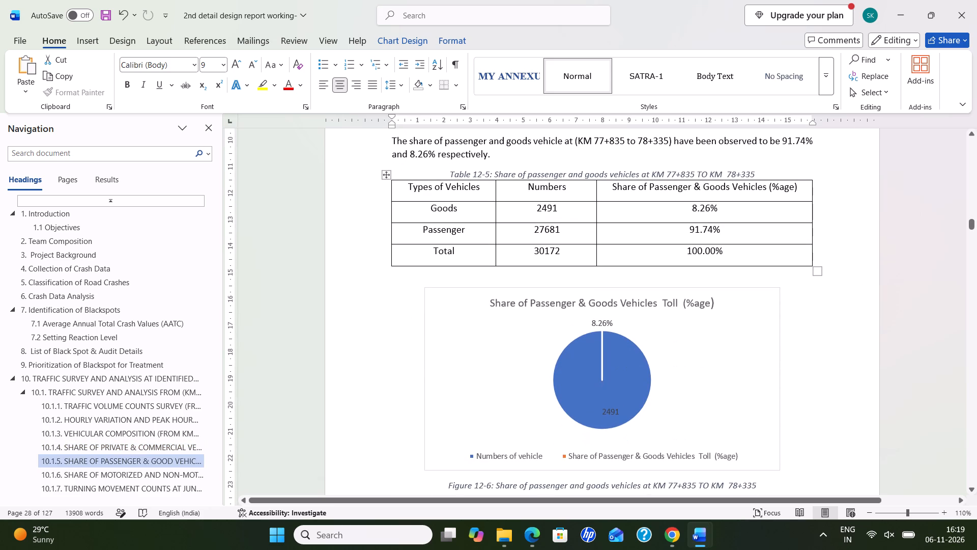
pyautogui.click(781, 324)
pyautogui.click(727, 332)
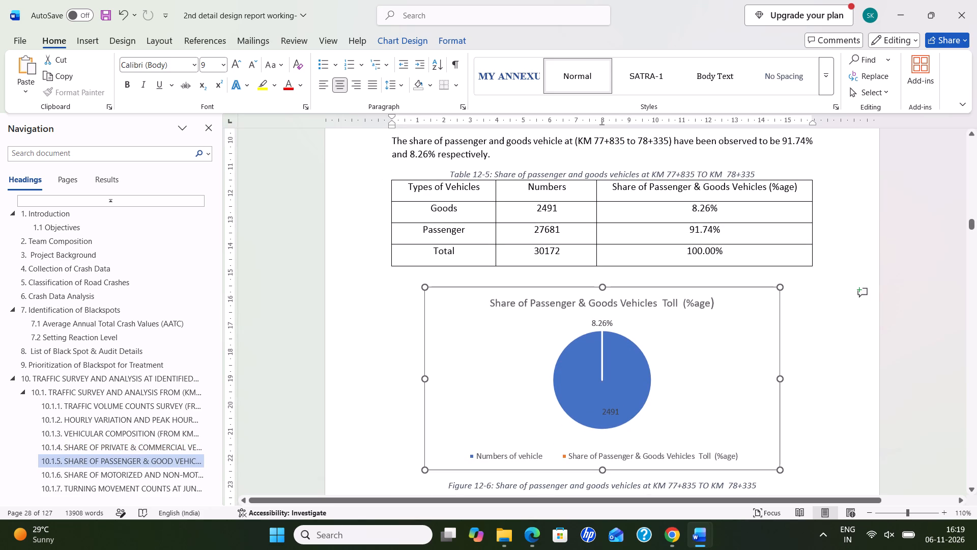
pyautogui.click(749, 447)
pyautogui.click(824, 449)
pyautogui.click(744, 418)
pyautogui.click(785, 322)
pyautogui.click(782, 320)
pyautogui.click(780, 320)
pyautogui.rightClick(779, 320)
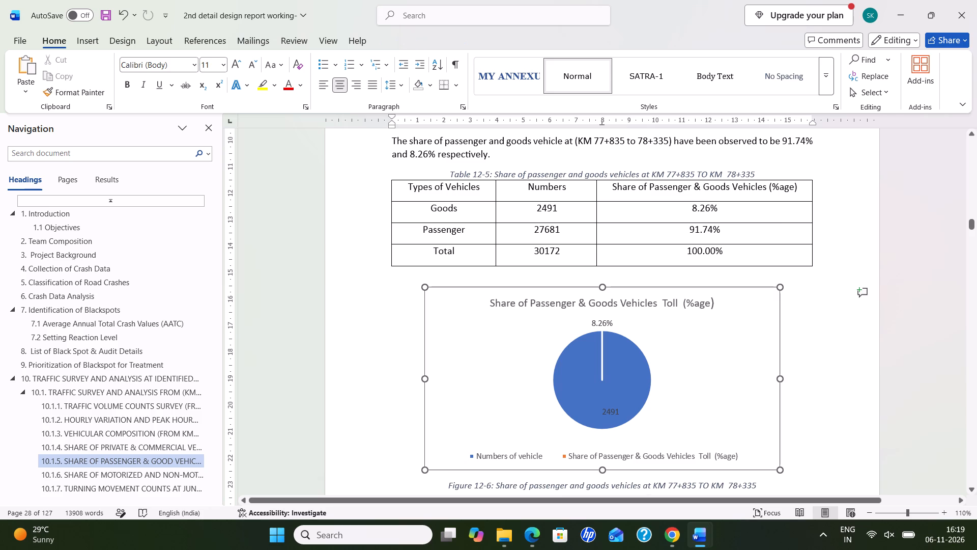
pyautogui.click(749, 327)
pyautogui.click(713, 330)
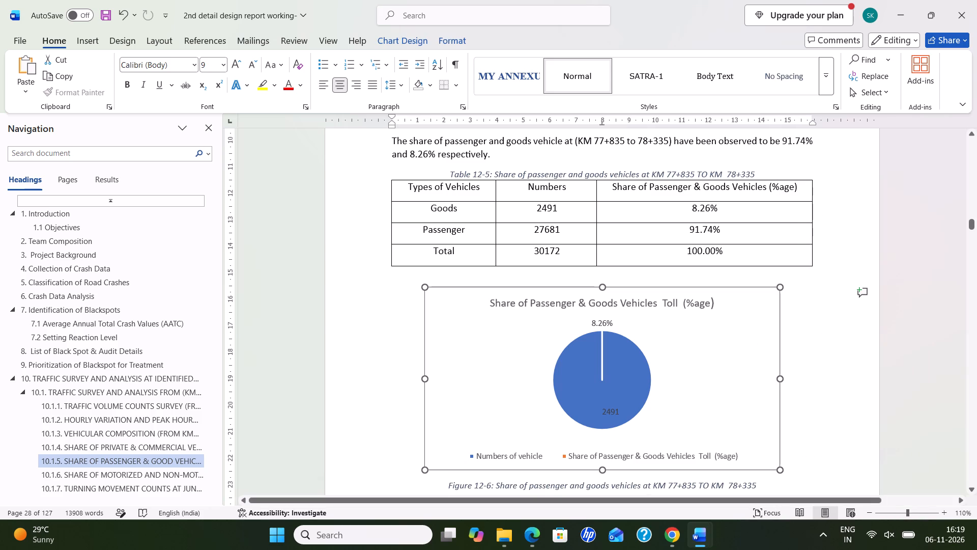
pyautogui.moveTo(780, 379); pyautogui.dragTo(813, 388)
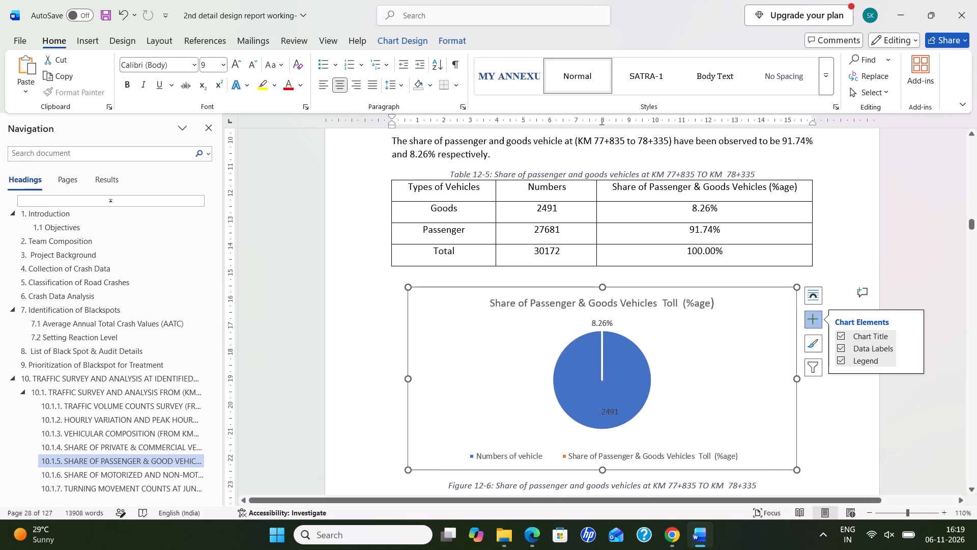
# Change the data labels of the passenger and goods vehicles pie chart (Figure 12-6) to Data Callout.
pyautogui.click(648, 369)
pyautogui.click(817, 322)
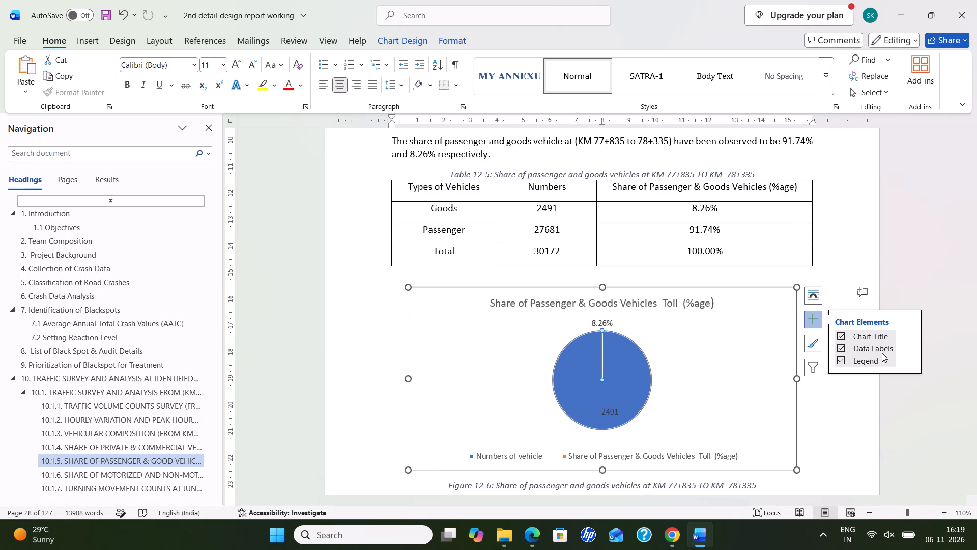
pyautogui.click(911, 351)
pyautogui.click(914, 360)
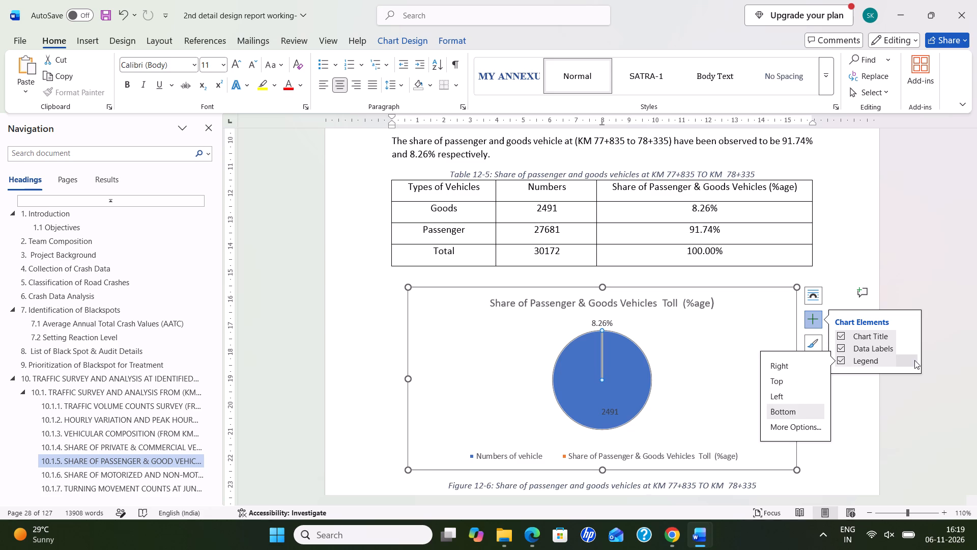
pyautogui.click(905, 347)
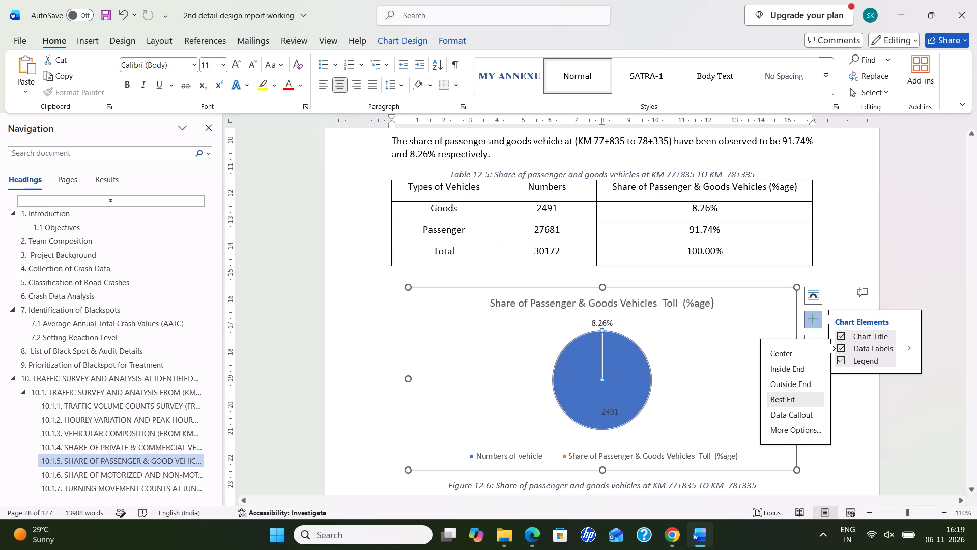
pyautogui.click(784, 415)
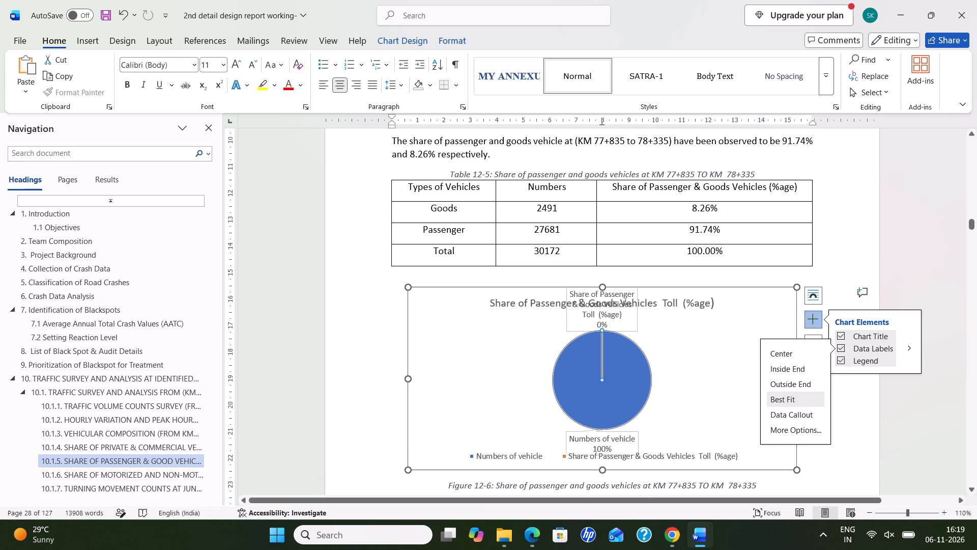
# Move the two callouts in Figure 12-6 to opposite sides of the pie, clear of the chart title and legend.
pyautogui.click(715, 373)
pyautogui.moveTo(630, 329); pyautogui.dragTo(673, 340)
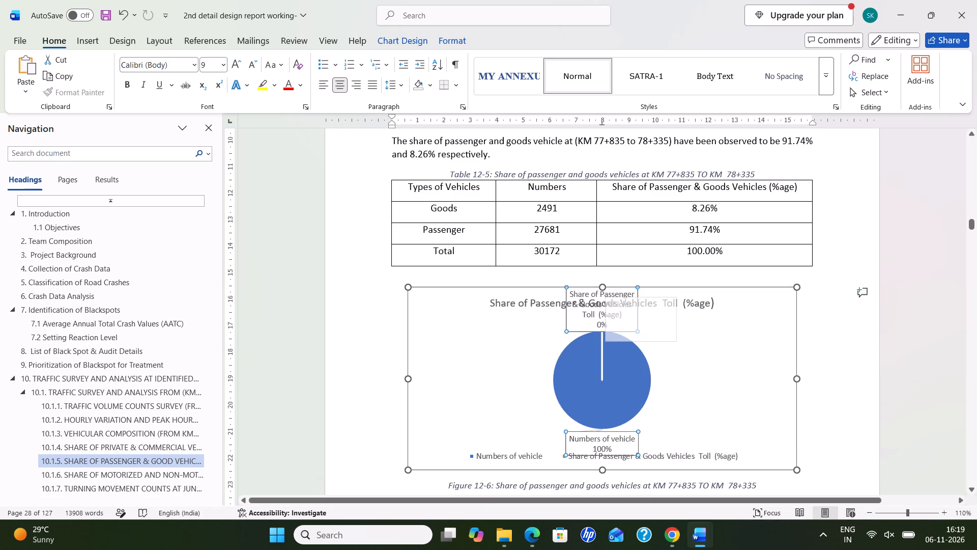
pyautogui.moveTo(673, 340); pyautogui.dragTo(753, 354)
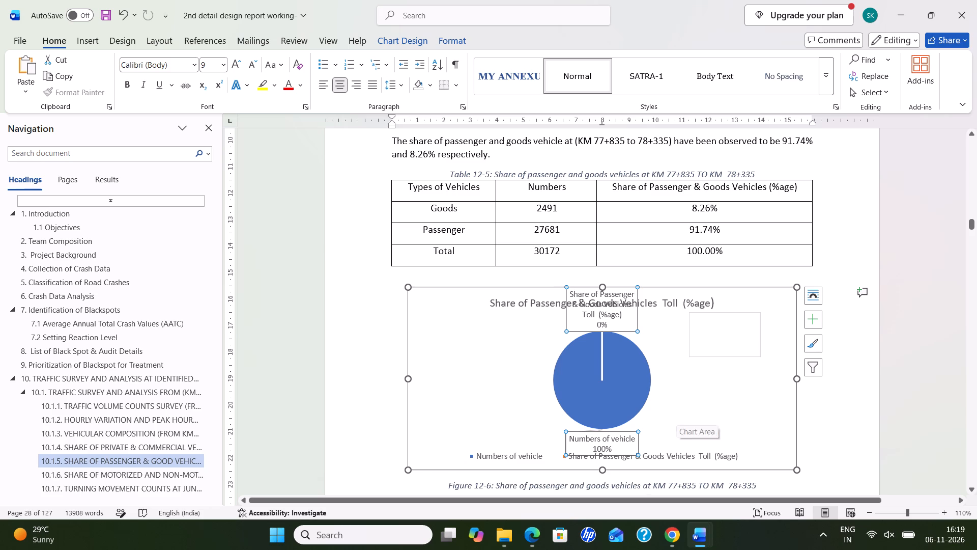
pyautogui.moveTo(564, 438); pyautogui.dragTo(467, 401)
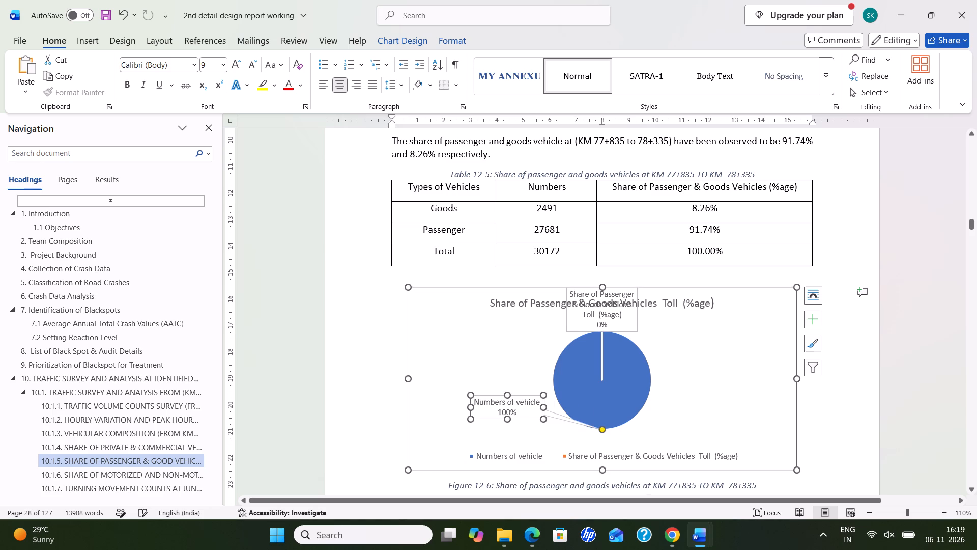
pyautogui.click(637, 324)
pyautogui.moveTo(637, 324); pyautogui.dragTo(740, 365)
pyautogui.click(743, 414)
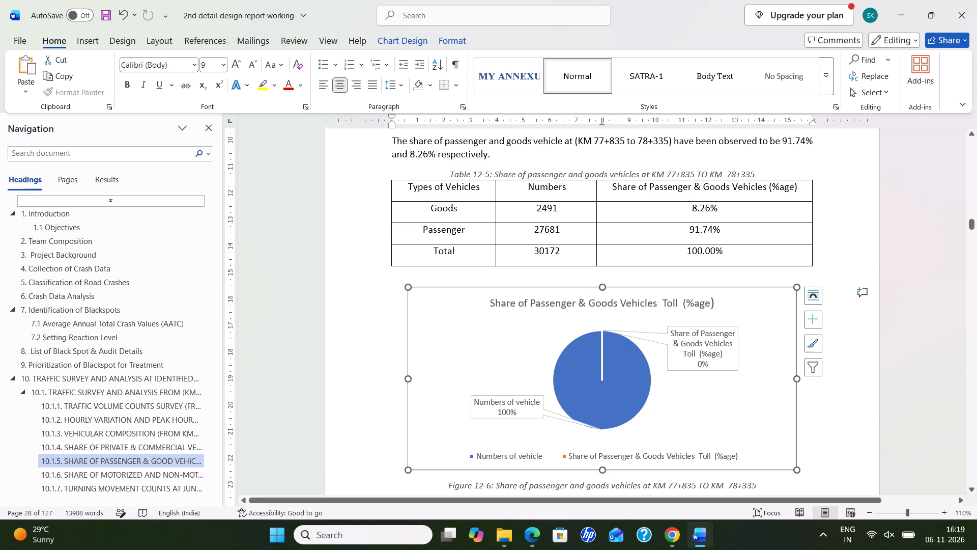
# Narrow the passenger and goods vehicles pie chart (Figure 12-6) slightly by pulling its side edge inward.
pyautogui.moveTo(794, 379); pyautogui.dragTo(781, 379)
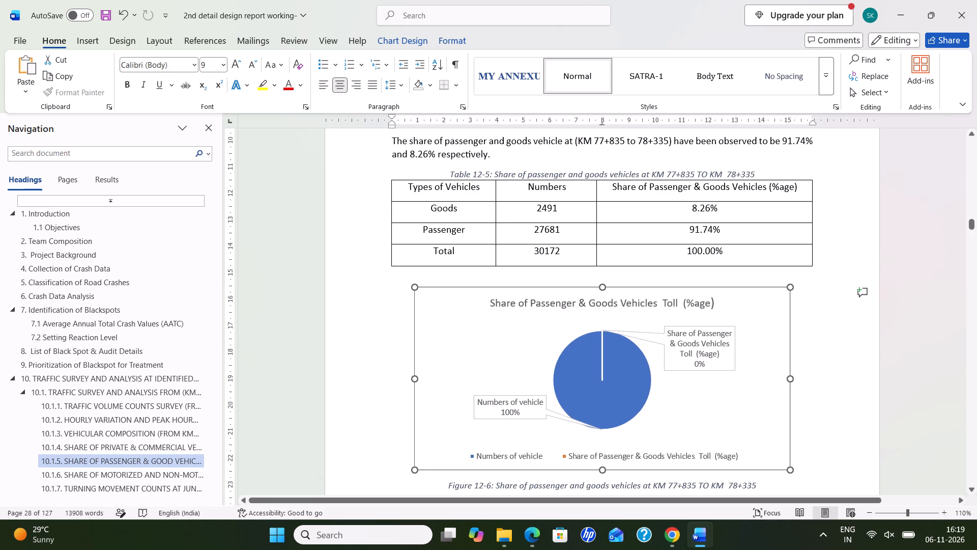
pyautogui.moveTo(781, 379); pyautogui.dragTo(764, 379)
# Review the motorised and non-motorised vehicles table (Table 12-6) and pie chart (Figure 12-7) in section 10.1.6.
pyautogui.scroll(-7, 595, 295)
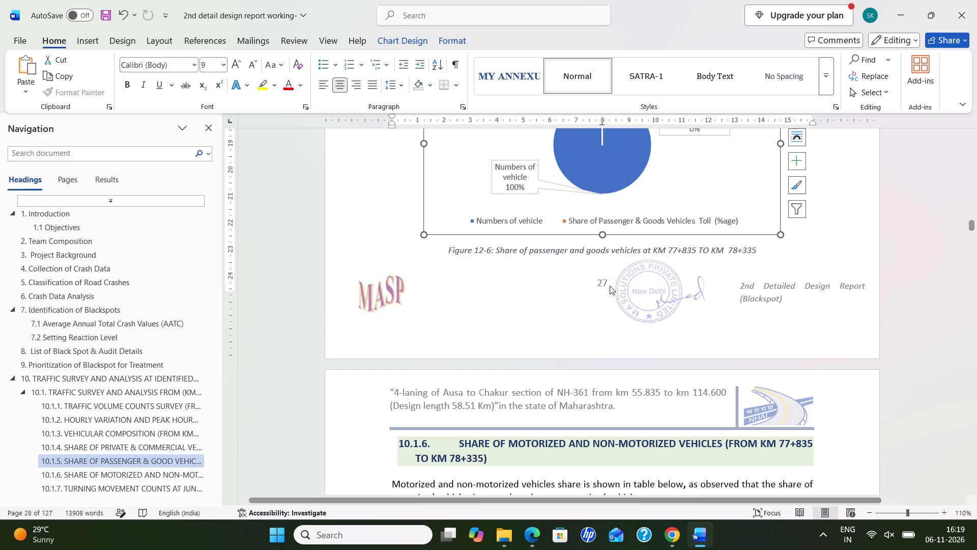
pyautogui.scroll(-7, 650, 228)
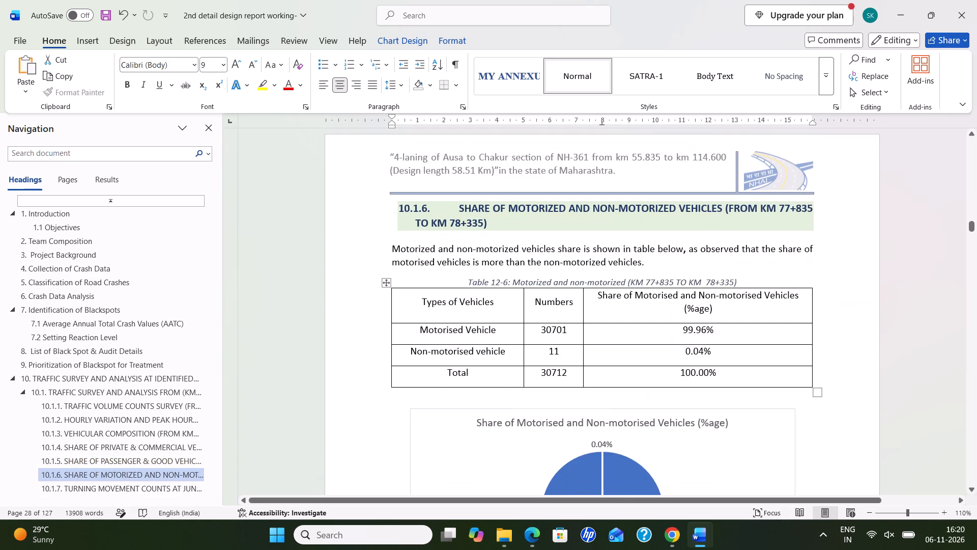
pyautogui.scroll(-3, 678, 309)
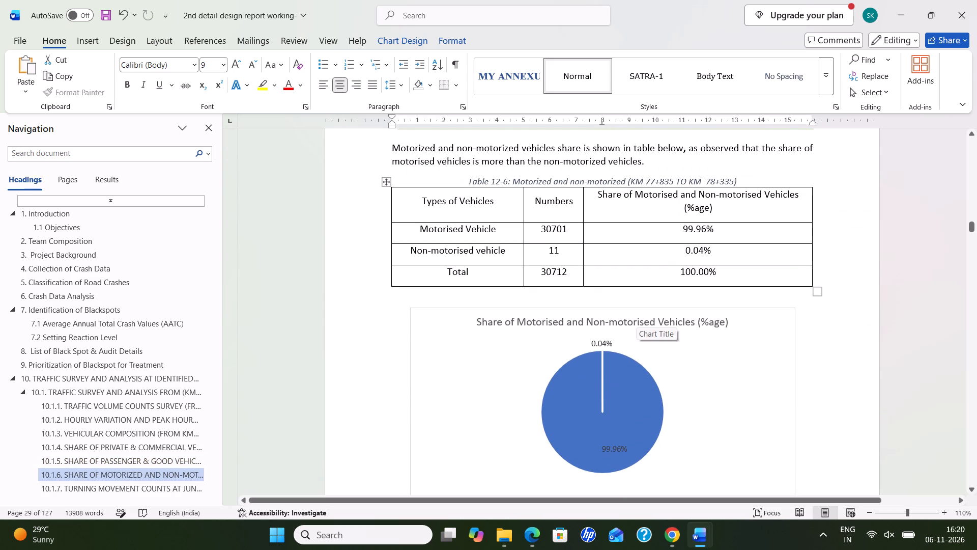
pyautogui.scroll(-2, 620, 343)
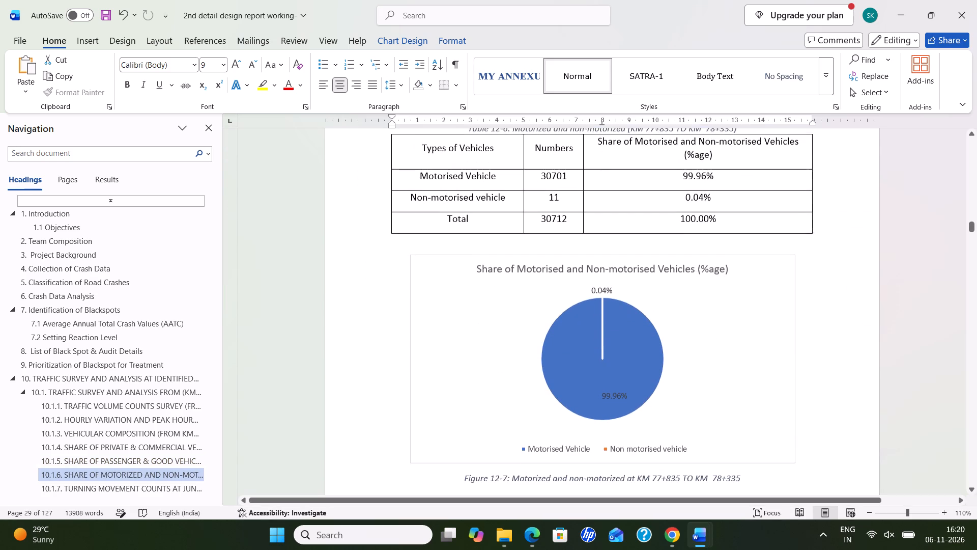
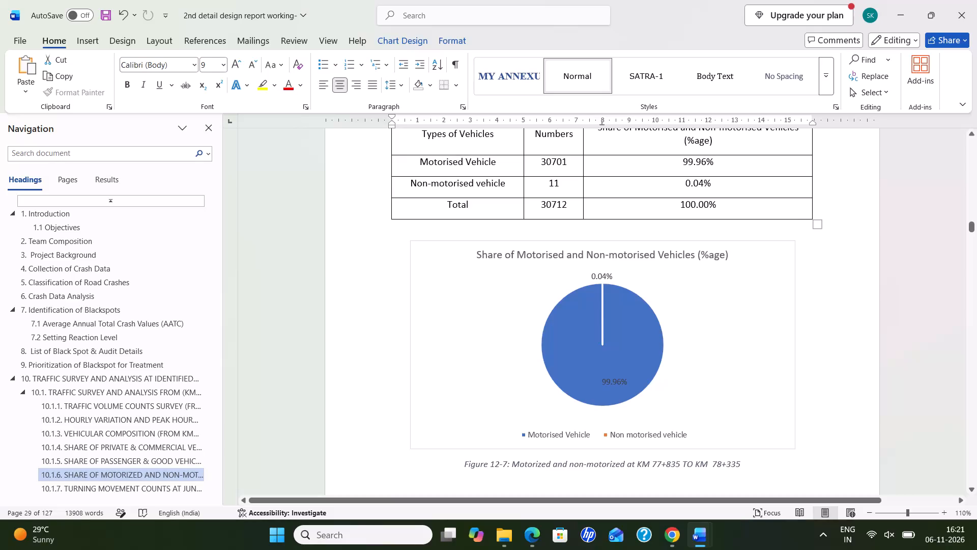
# Change the data labels of the motorised and non-motorised vehicles pie chart (Figure 12-7) to Data Callout.
pyautogui.scroll(6, 671, 341)
pyautogui.scroll(-2, 648, 305)
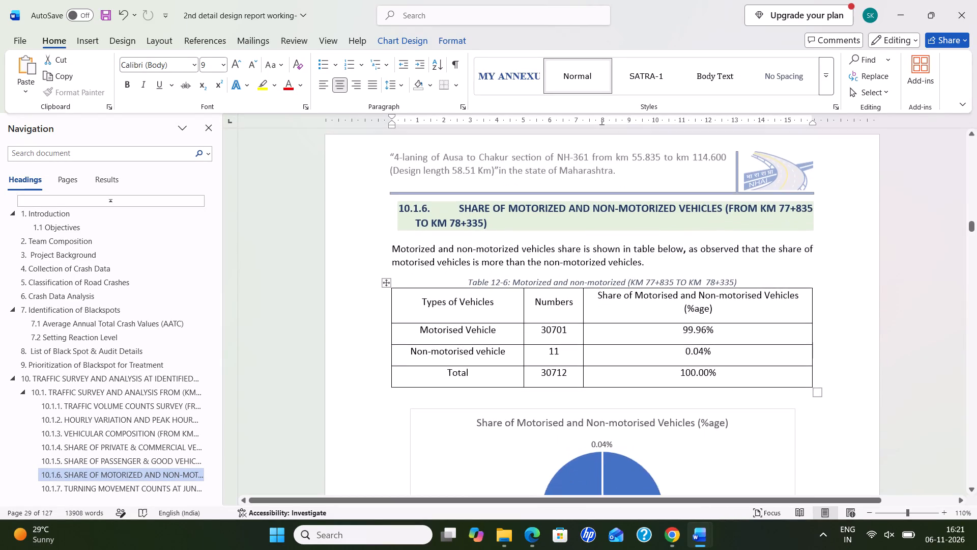
pyautogui.scroll(-1, 648, 305)
pyautogui.click(768, 403)
pyautogui.click(813, 374)
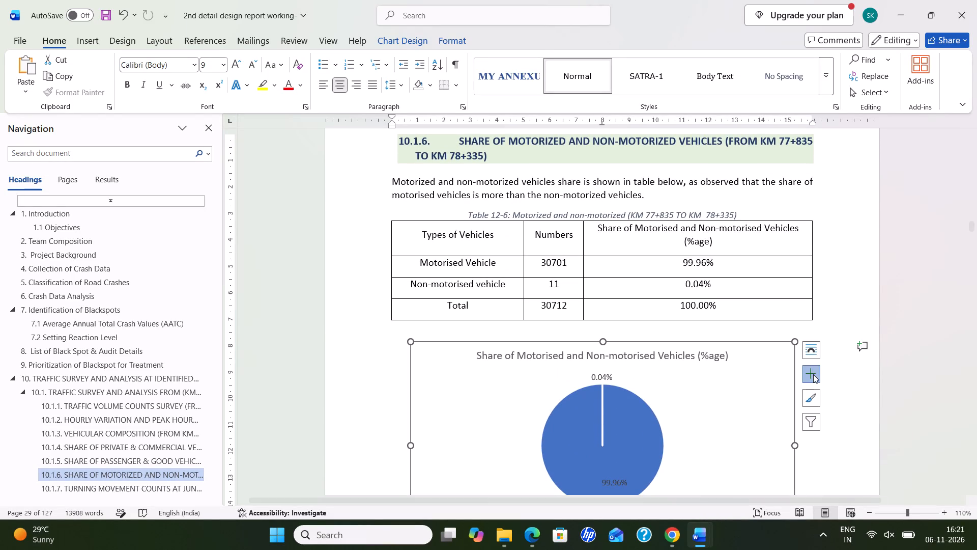
pyautogui.click(904, 416)
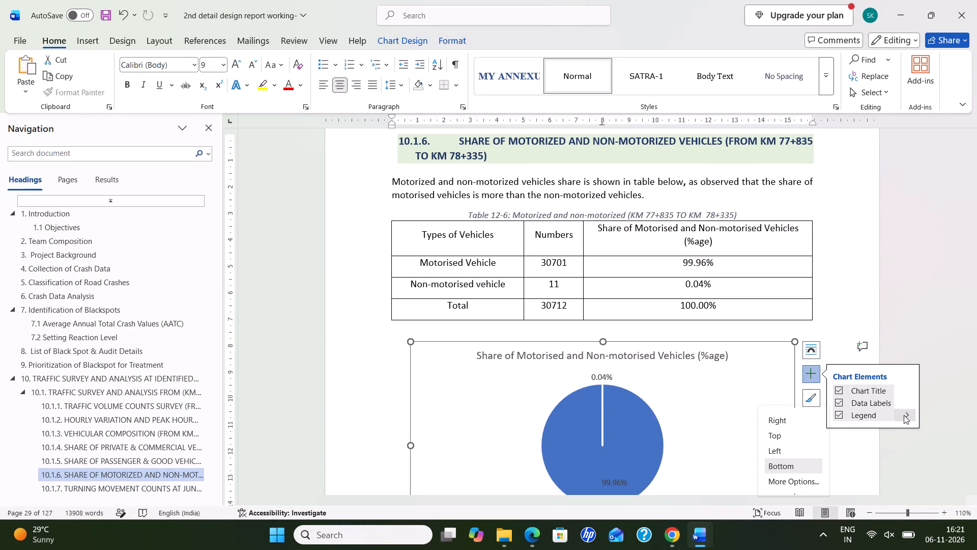
pyautogui.click(900, 402)
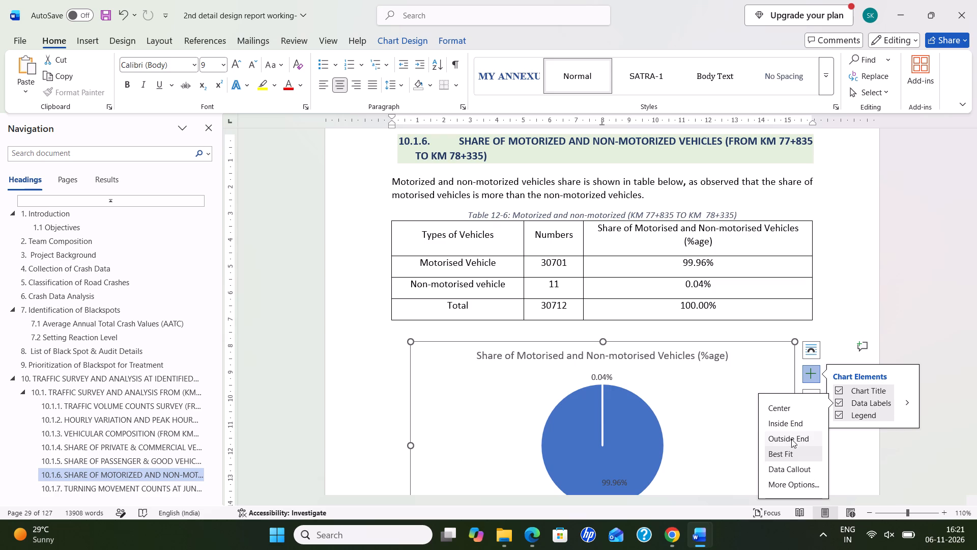
pyautogui.click(784, 469)
# Move the two callouts in Figure 12-7 to opposite sides of the pie, clear of the chart title and legend.
pyautogui.scroll(-3, 650, 376)
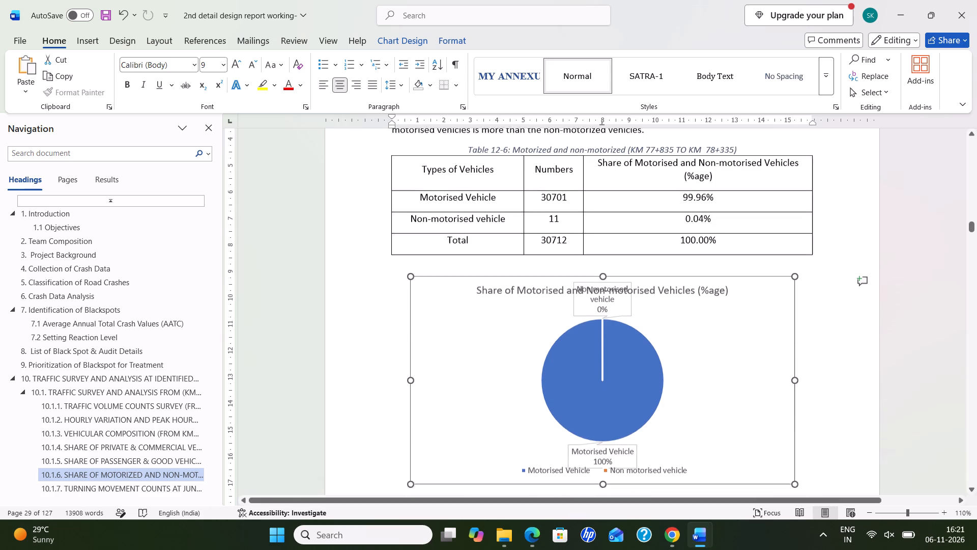
pyautogui.moveTo(628, 274); pyautogui.dragTo(742, 303)
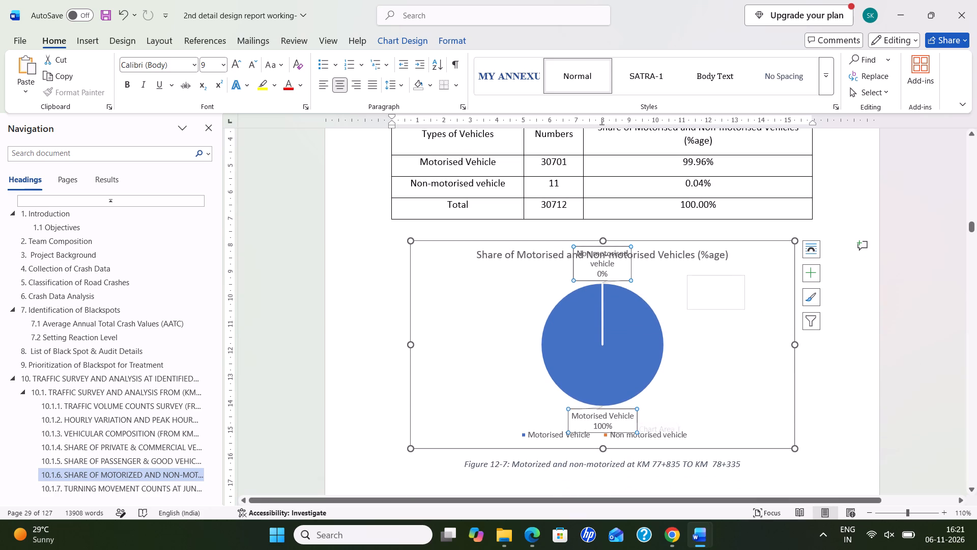
pyautogui.moveTo(569, 421); pyautogui.dragTo(437, 407)
pyautogui.click(634, 270)
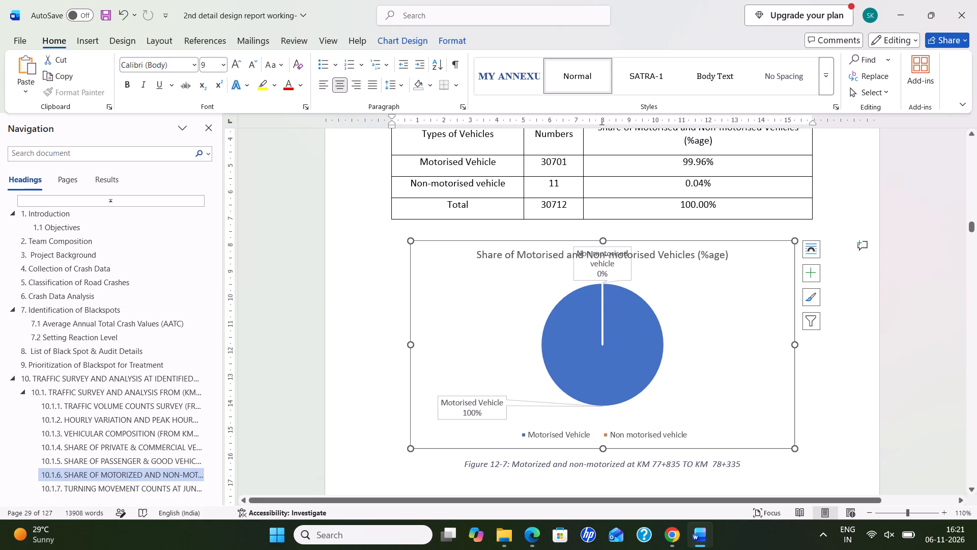
pyautogui.click(630, 270)
pyautogui.moveTo(630, 270); pyautogui.dragTo(725, 306)
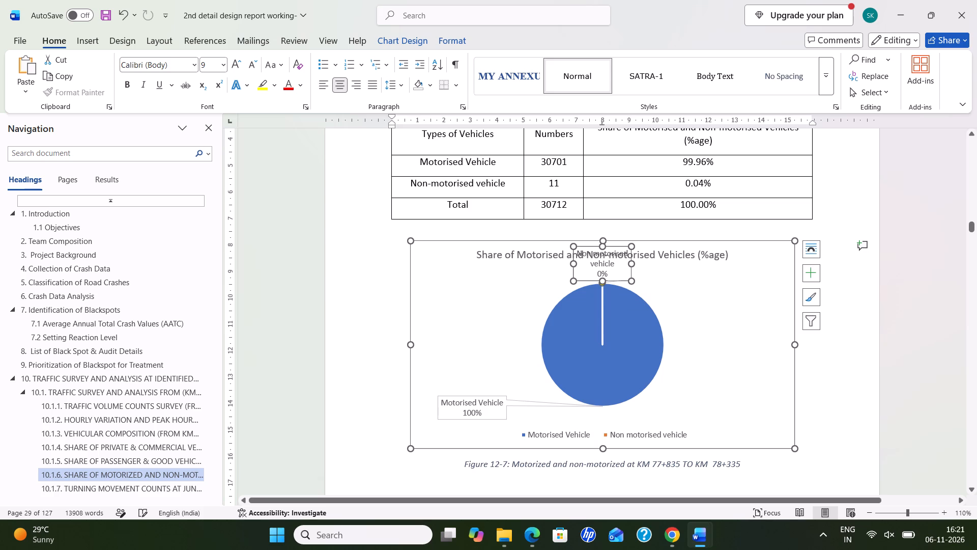
# Centre the morning and evening peak hour turning movement diagrams in section 10.1.7.
pyautogui.scroll(-15, 645, 286)
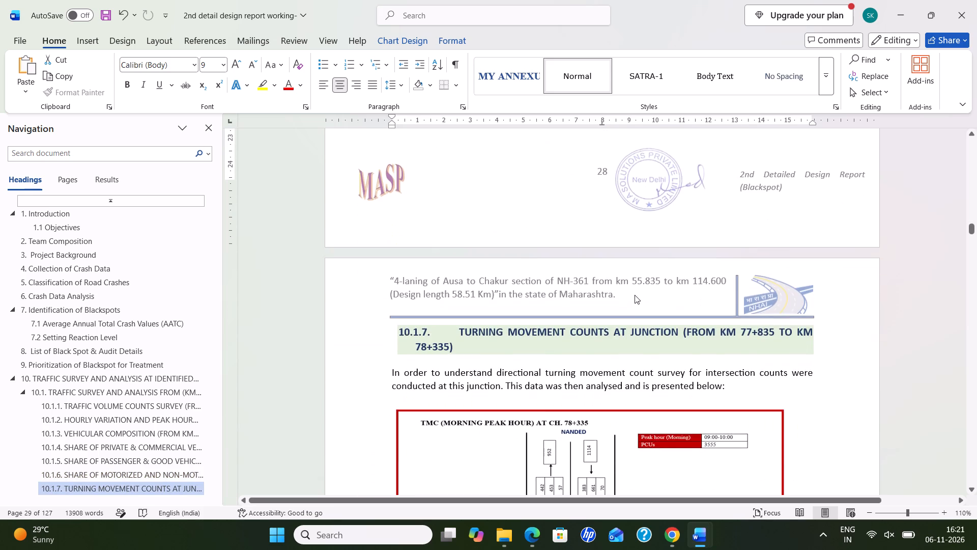
pyautogui.scroll(-6, 634, 298)
pyautogui.click(429, 235)
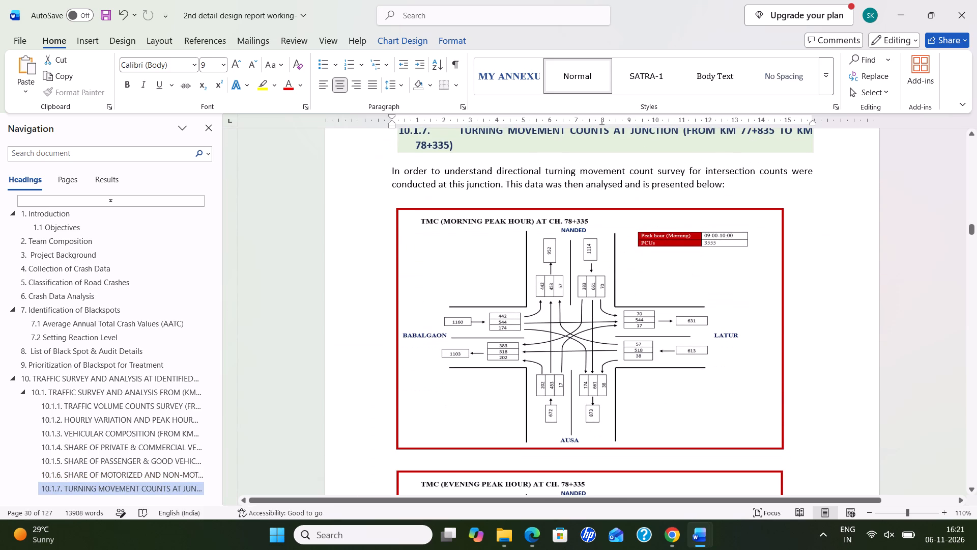
pyautogui.click(339, 84)
pyautogui.scroll(-2, 621, 243)
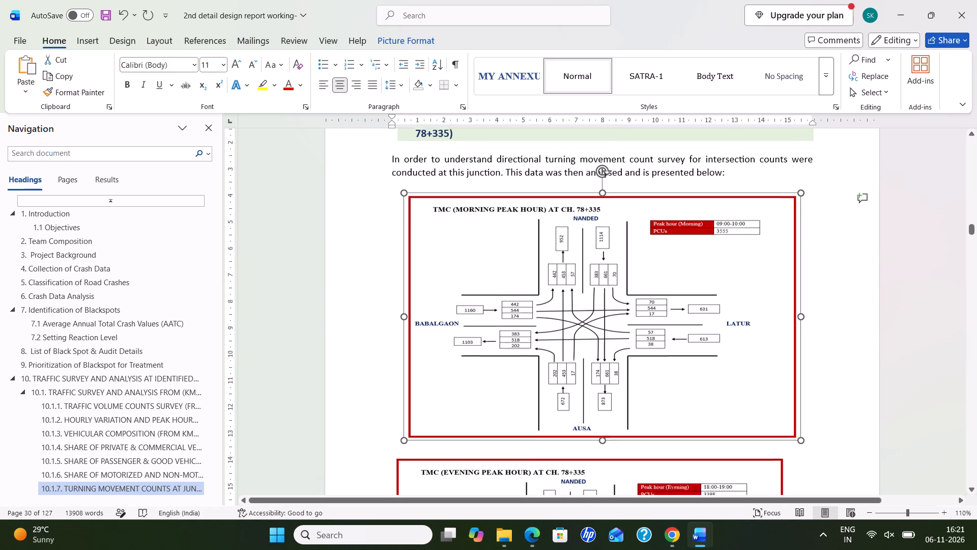
pyautogui.scroll(-3, 619, 249)
pyautogui.click(468, 368)
pyautogui.click(345, 84)
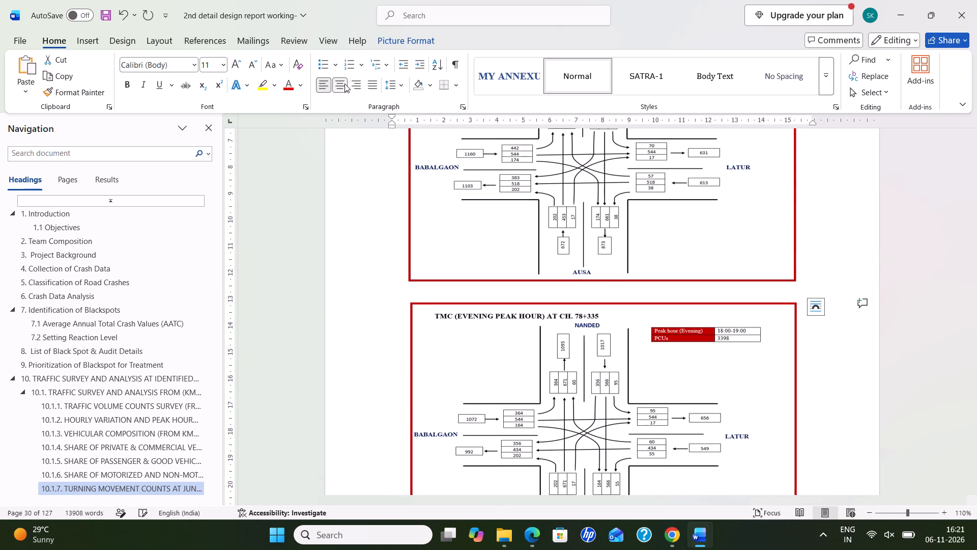
# Remove the bold from the Number of Vehicles and Speed Range in Kmph axis titles of the spot speed chart (Figure 12-9).
pyautogui.scroll(-5, 703, 332)
pyautogui.scroll(-7, 649, 309)
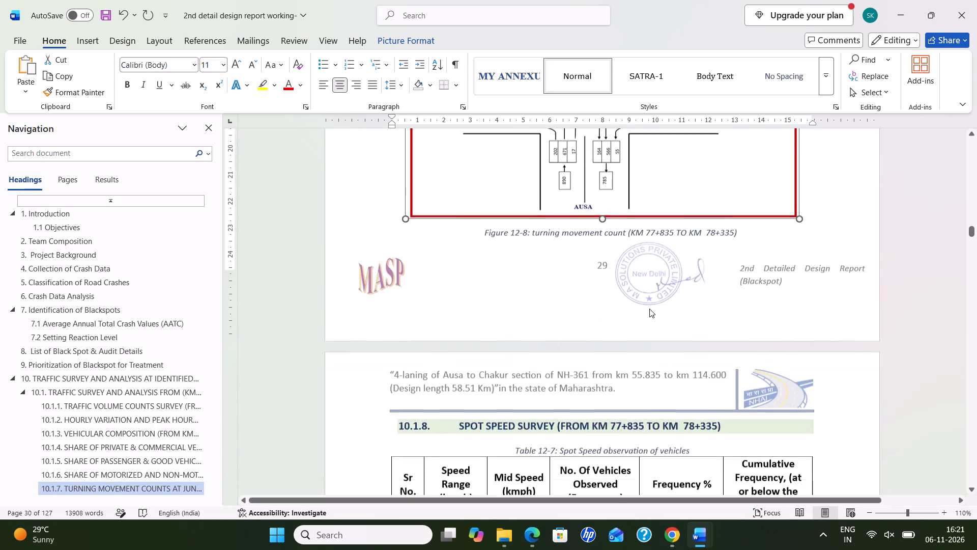
pyautogui.scroll(-11, 649, 309)
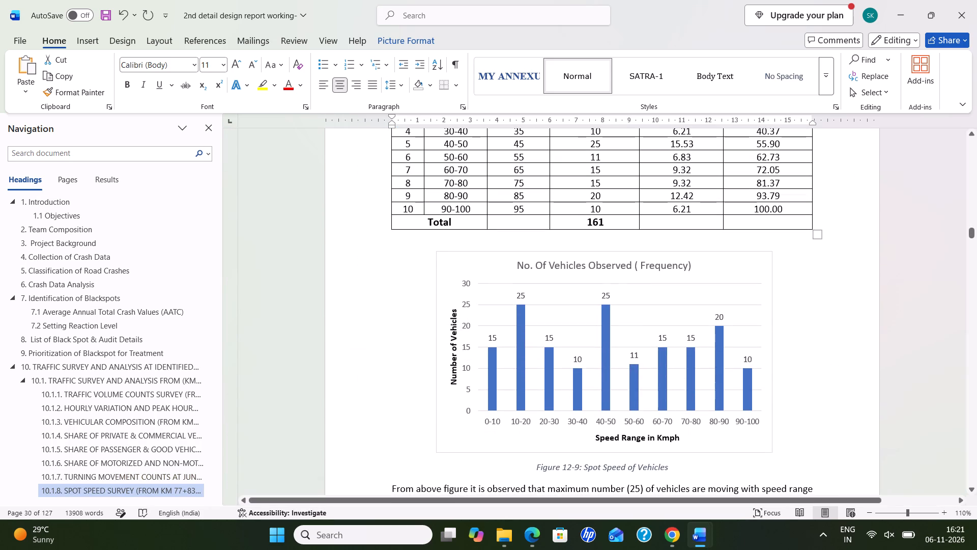
pyautogui.scroll(-4, 642, 310)
pyautogui.click(451, 216)
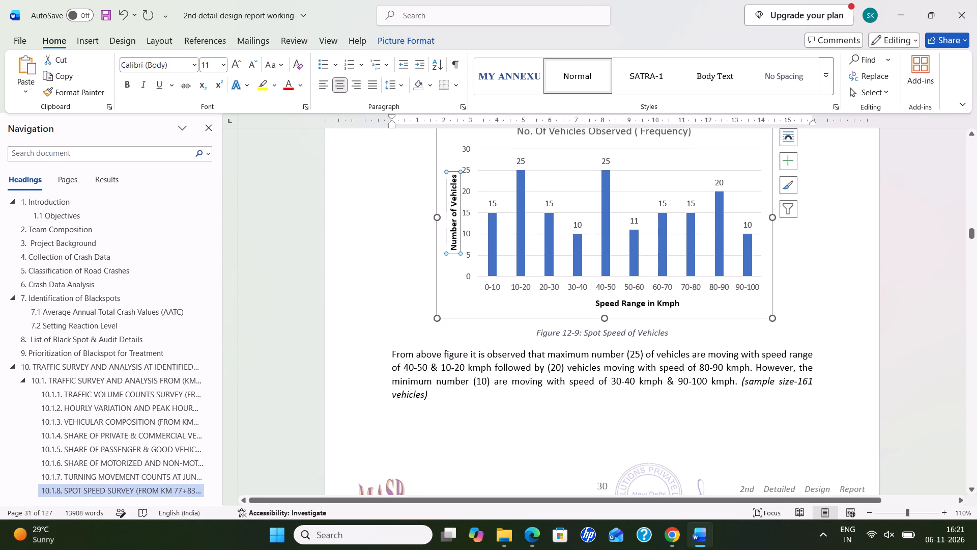
pyautogui.moveTo(452, 178); pyautogui.dragTo(452, 252)
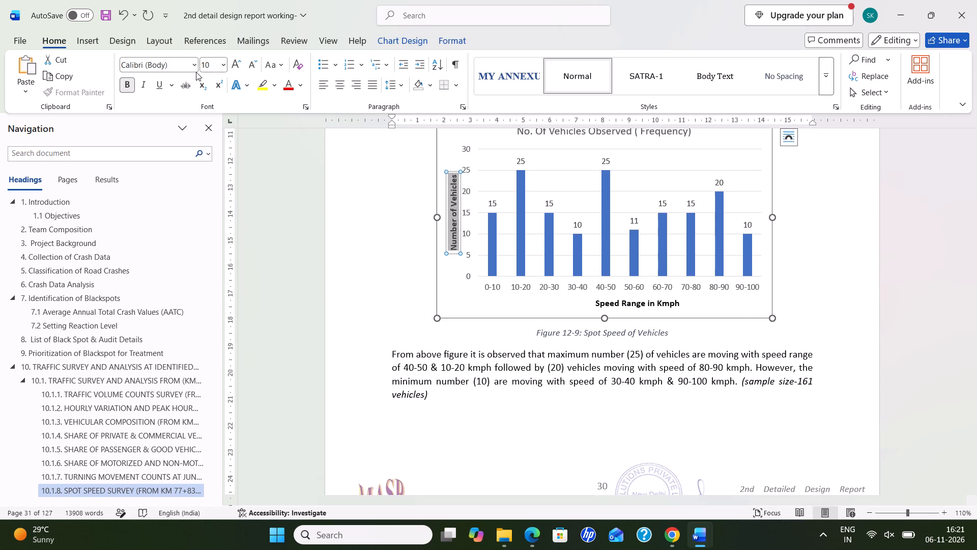
pyautogui.click(123, 83)
pyautogui.click(651, 308)
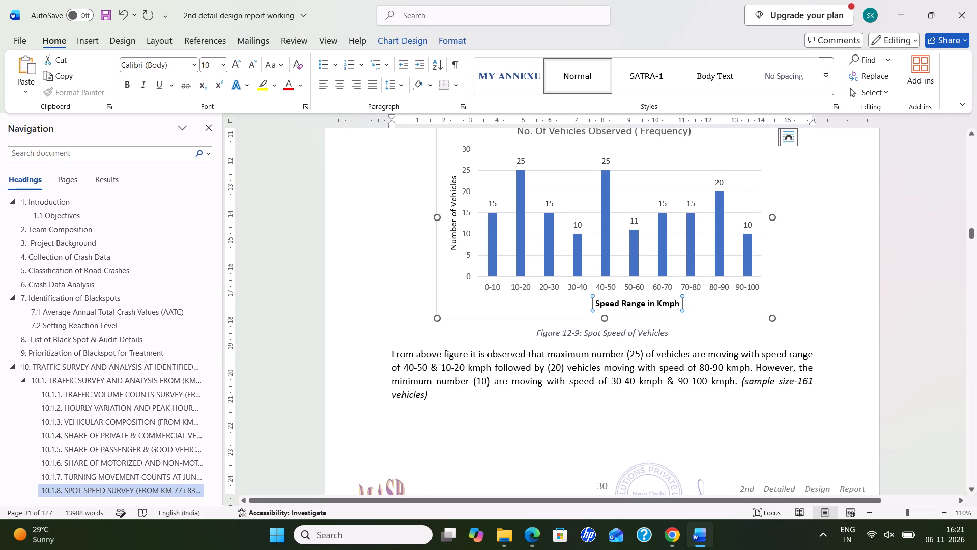
pyautogui.click(679, 306)
pyautogui.moveTo(596, 303); pyautogui.dragTo(681, 306)
pyautogui.click(126, 89)
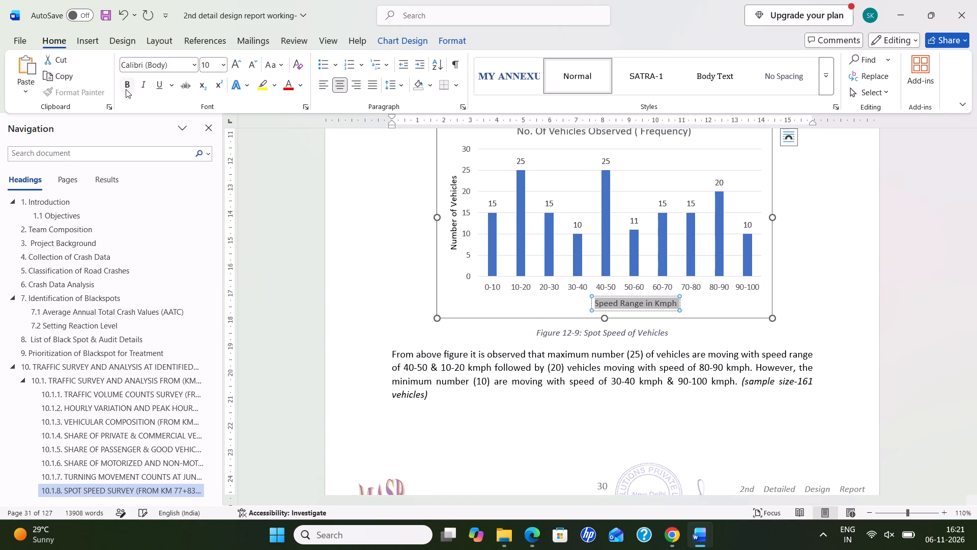
# Compare the speed range table (Table 12-8) with its counterpart in section 10.1.8 of the Chakur to Loha report.
pyautogui.scroll(-4, 834, 464)
pyautogui.scroll(4, 809, 316)
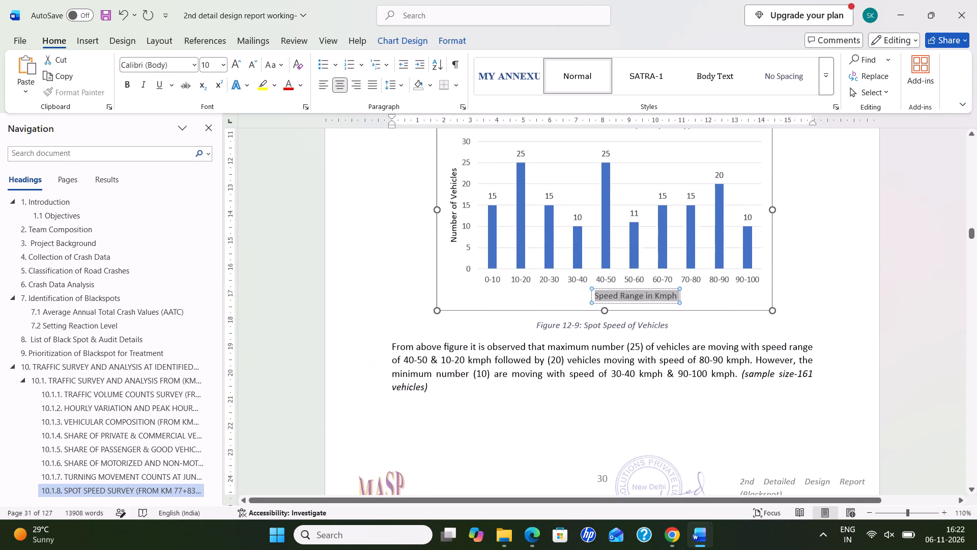
pyautogui.scroll(-10, 719, 316)
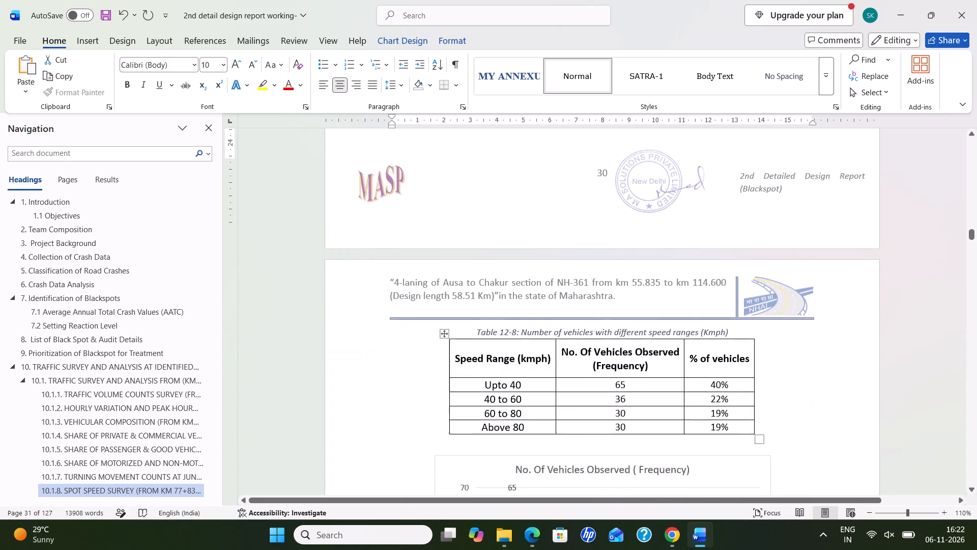
pyautogui.scroll(-3, 720, 321)
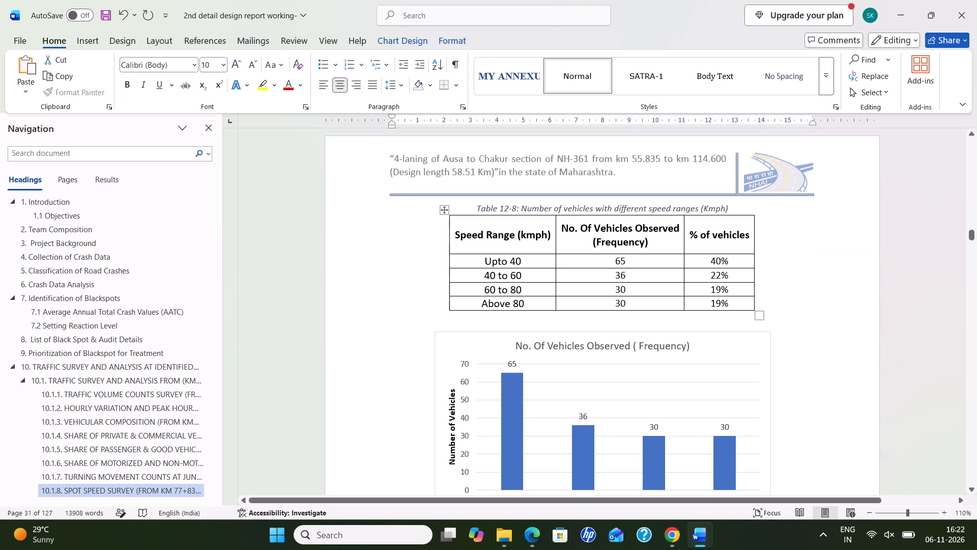
pyautogui.hotkey('alt', 'Tab')
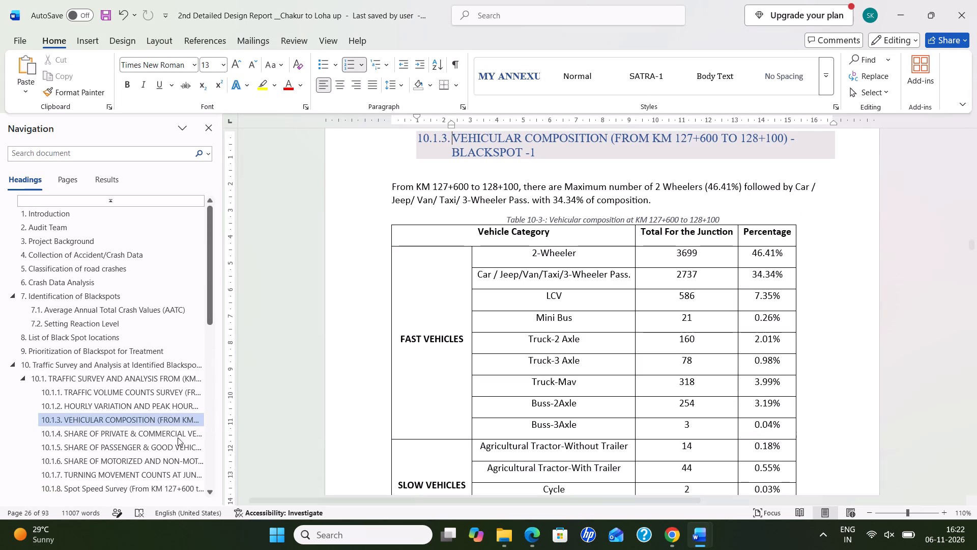
pyautogui.click(134, 488)
pyautogui.scroll(-7, 550, 341)
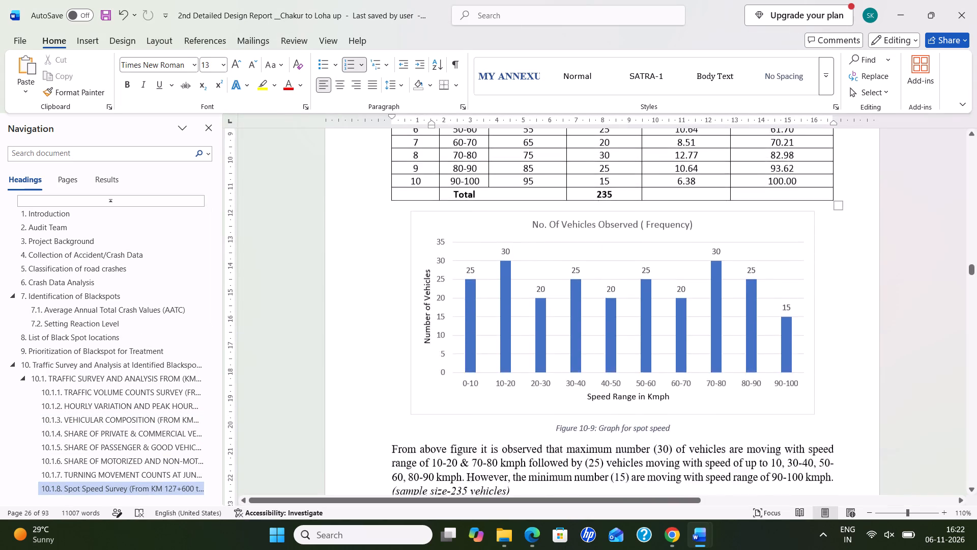
pyautogui.scroll(-5, 570, 357)
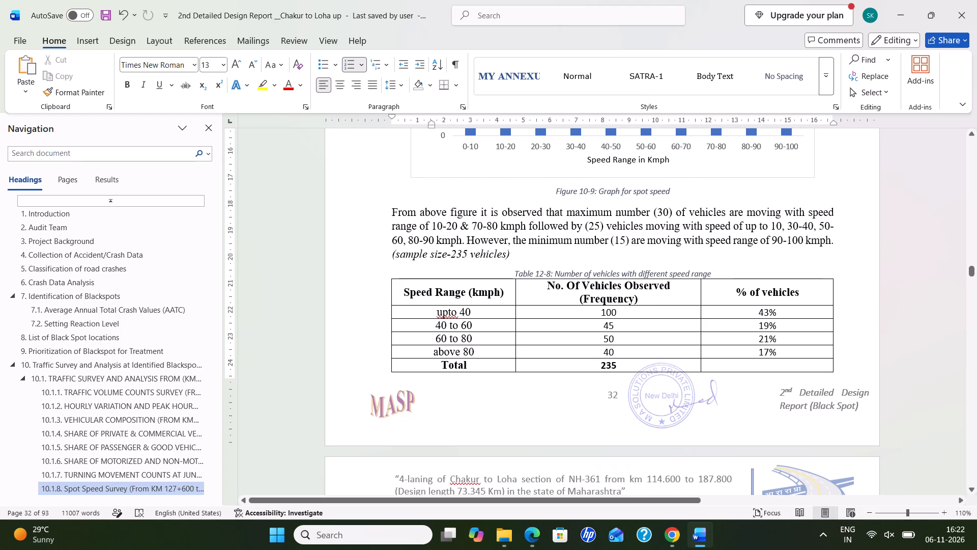
pyautogui.hotkey('alt', 'Tab')
pyautogui.hotkey('alt', 'Tab')
pyautogui.hotkey('alt', 'Tab')
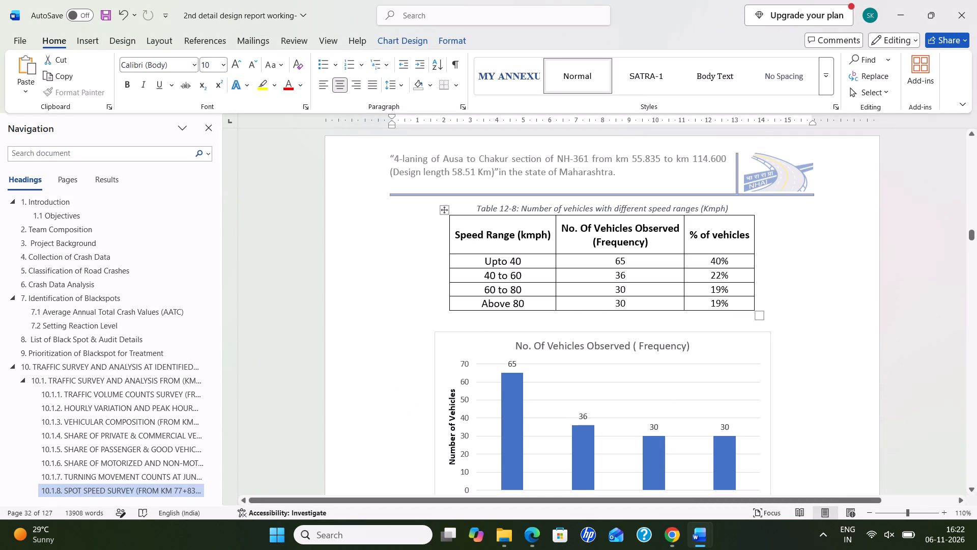
# Try to add a row below the "Above 80" row of Table 12-8 in the Ausa to Chakur report.
pyautogui.click(744, 306)
pyautogui.click(758, 316)
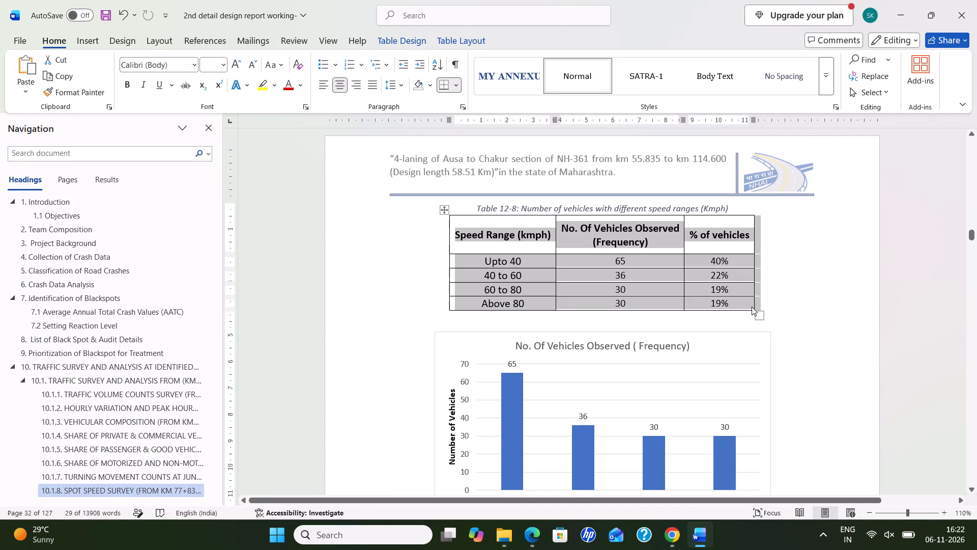
pyautogui.click(750, 304)
pyautogui.press('Return')
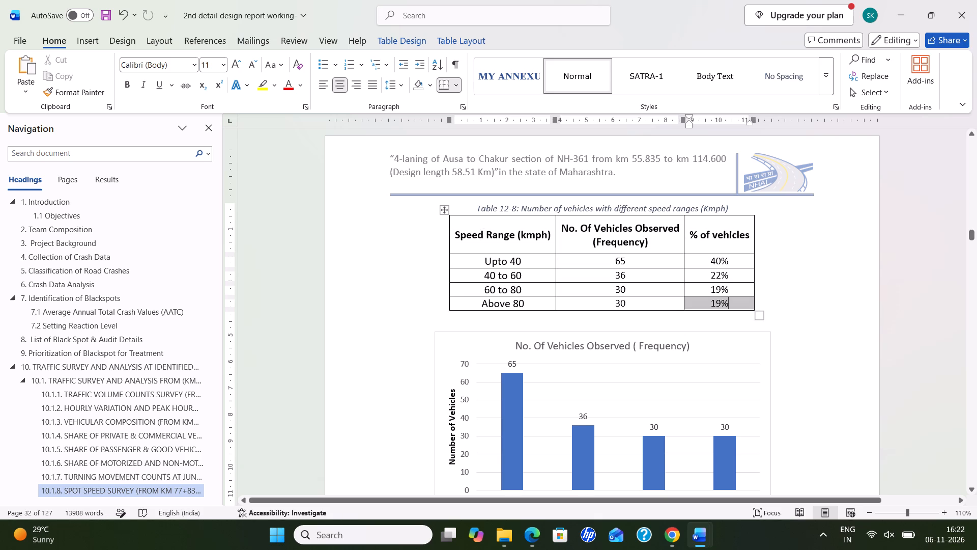
pyautogui.click(760, 313)
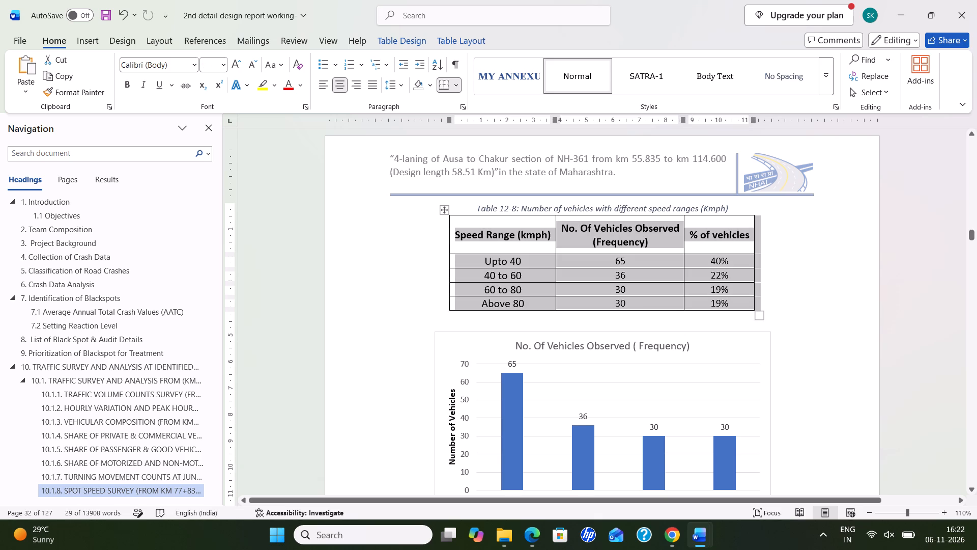
pyautogui.press('Return')
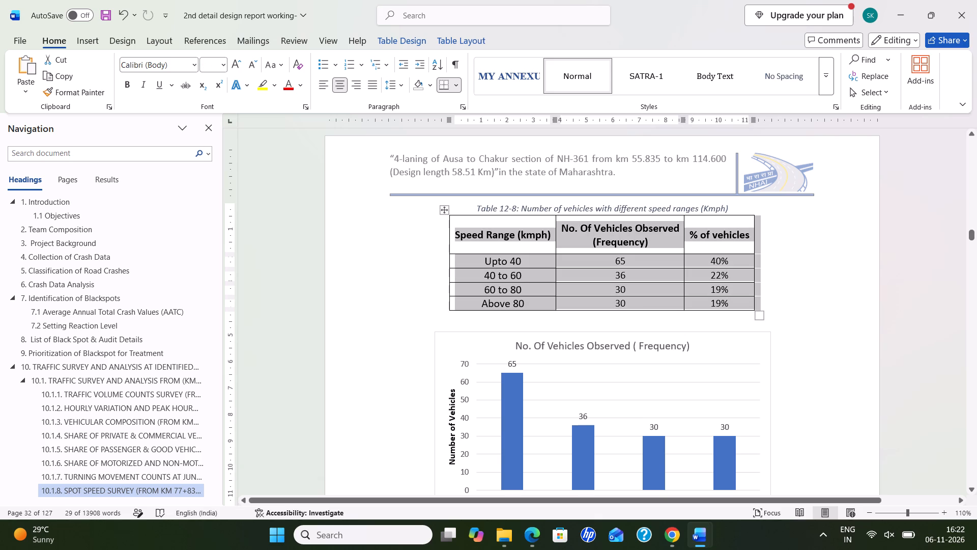
pyautogui.click(755, 295)
pyautogui.click(749, 300)
pyautogui.rightClick(749, 300)
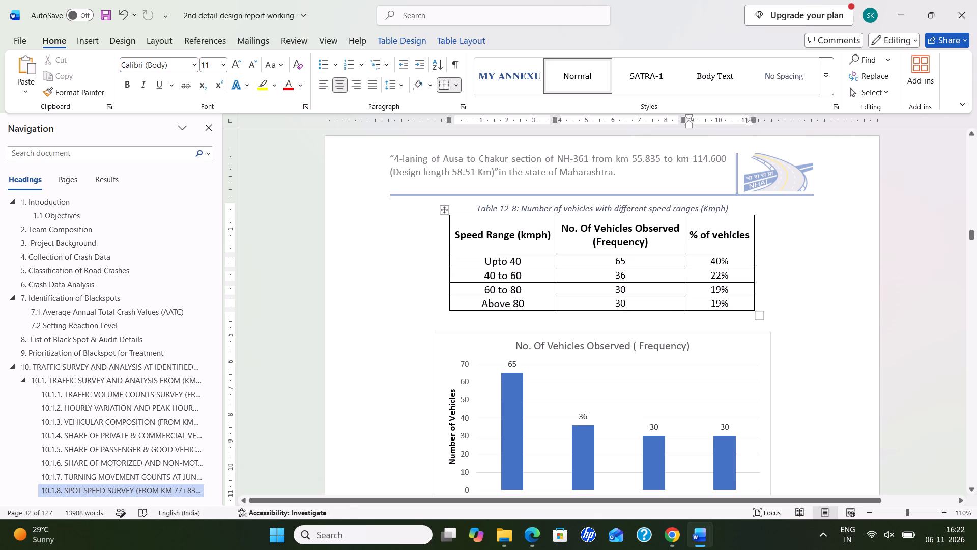
pyautogui.press('Return')
pyautogui.press('Return')
pyautogui.click(540, 308)
pyautogui.rightClick(541, 301)
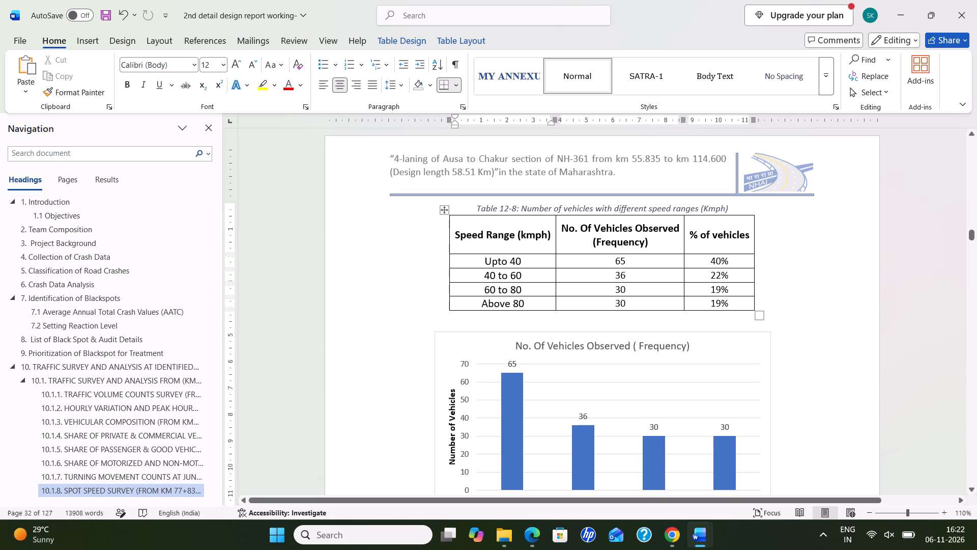
pyautogui.rightClick(541, 301)
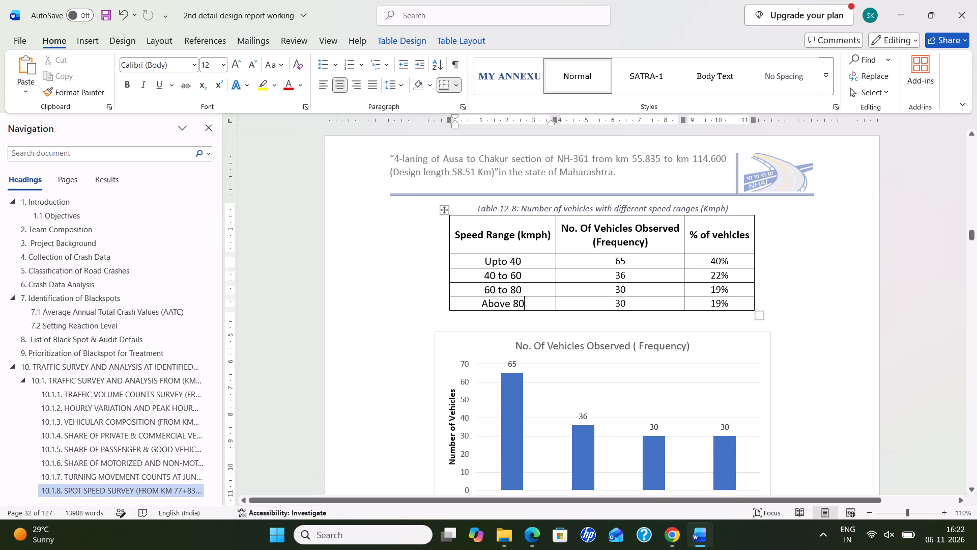
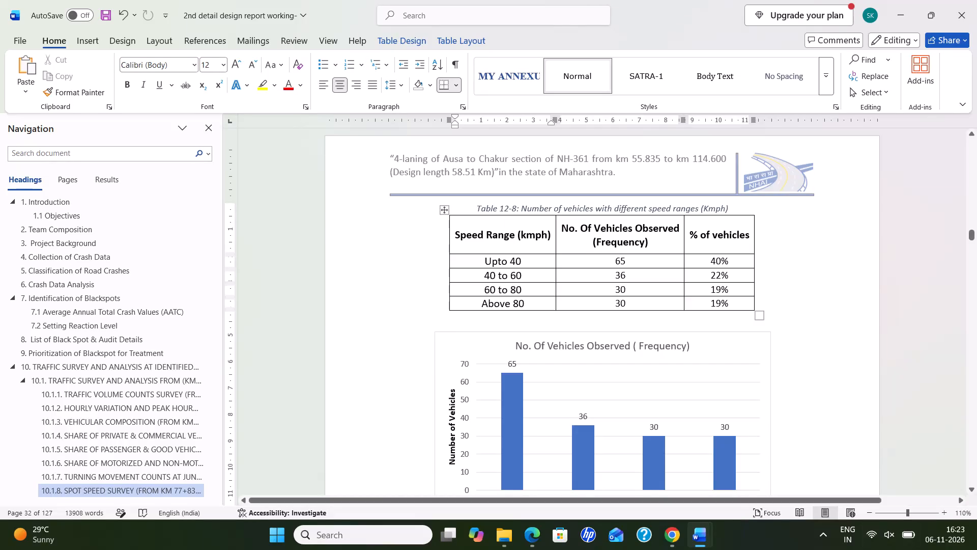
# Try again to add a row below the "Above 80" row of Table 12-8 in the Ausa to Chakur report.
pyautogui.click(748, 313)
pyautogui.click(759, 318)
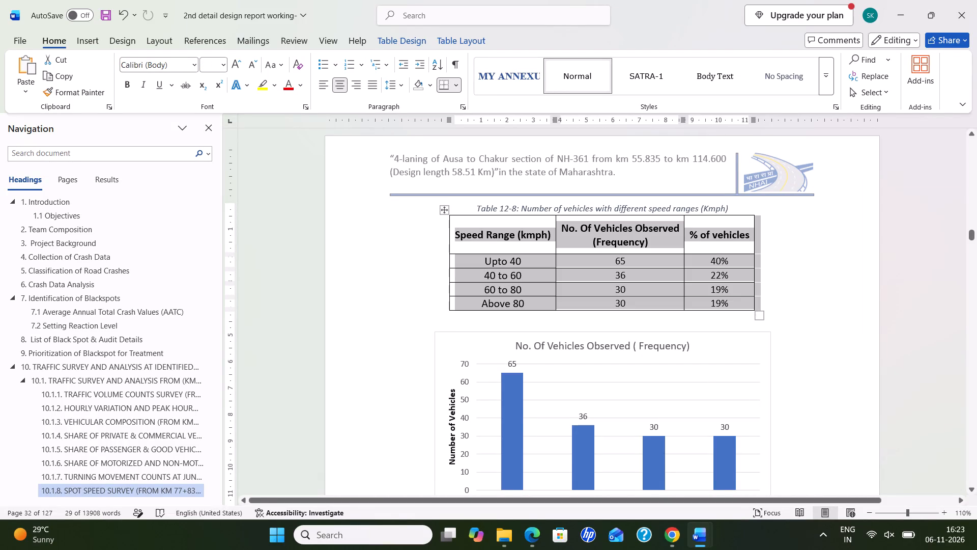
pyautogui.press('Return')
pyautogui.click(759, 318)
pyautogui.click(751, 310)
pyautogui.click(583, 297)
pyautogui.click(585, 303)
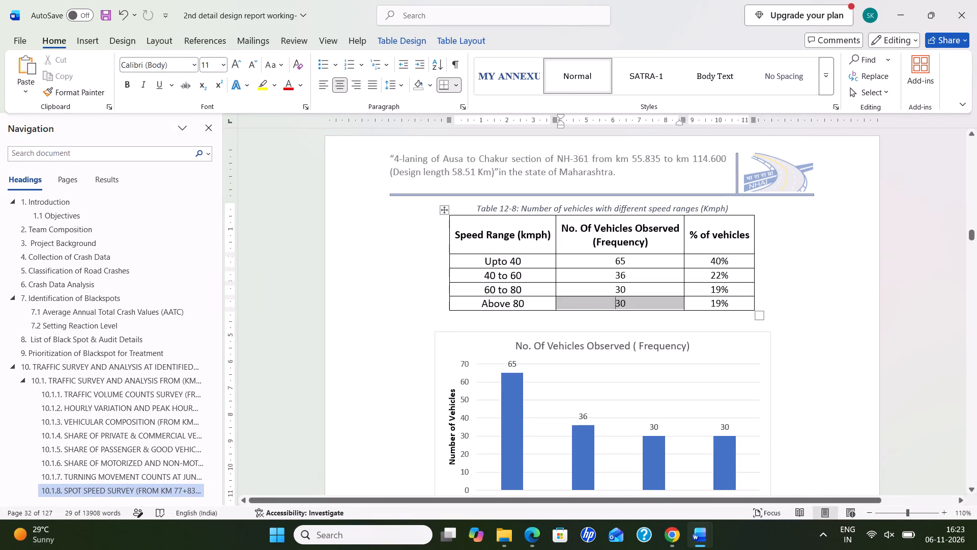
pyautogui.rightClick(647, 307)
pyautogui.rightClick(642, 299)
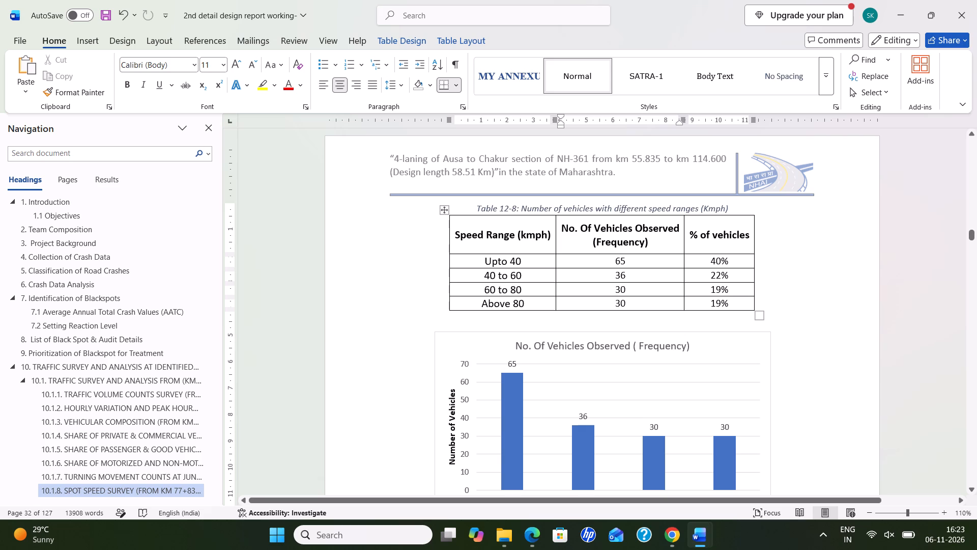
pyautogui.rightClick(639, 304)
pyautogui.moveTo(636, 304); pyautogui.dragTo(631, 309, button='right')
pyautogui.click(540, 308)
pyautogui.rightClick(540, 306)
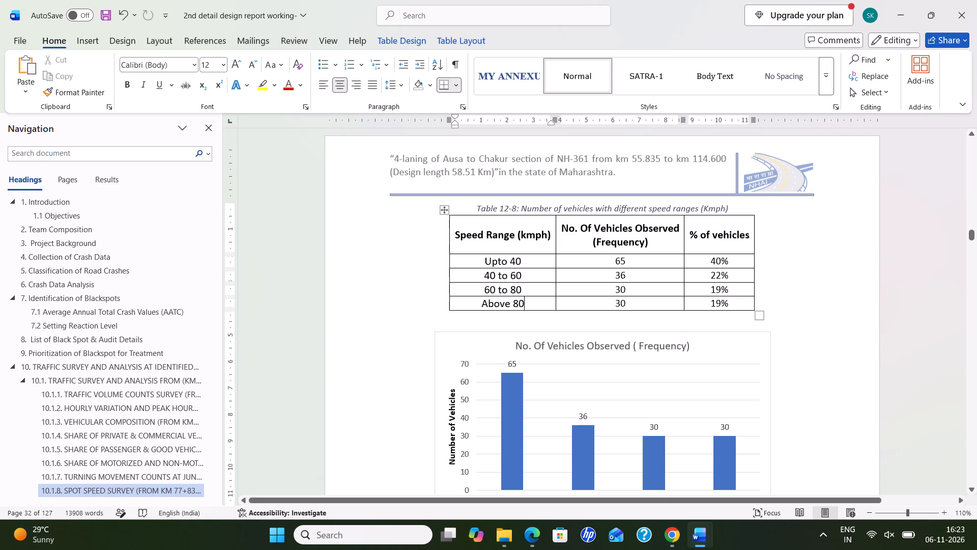
# Compare Table 12-8 of the Ausa to Chakur report with the speed range table in the Chakur to Loha report.
pyautogui.scroll(-2, 575, 337)
pyautogui.hotkey('alt', 'Tab')
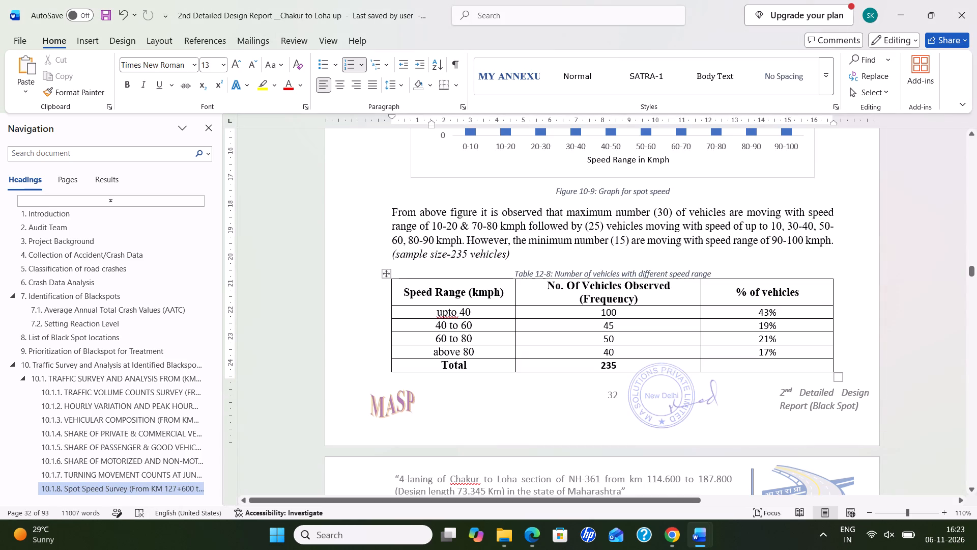
pyautogui.hotkey('alt', 'Tab')
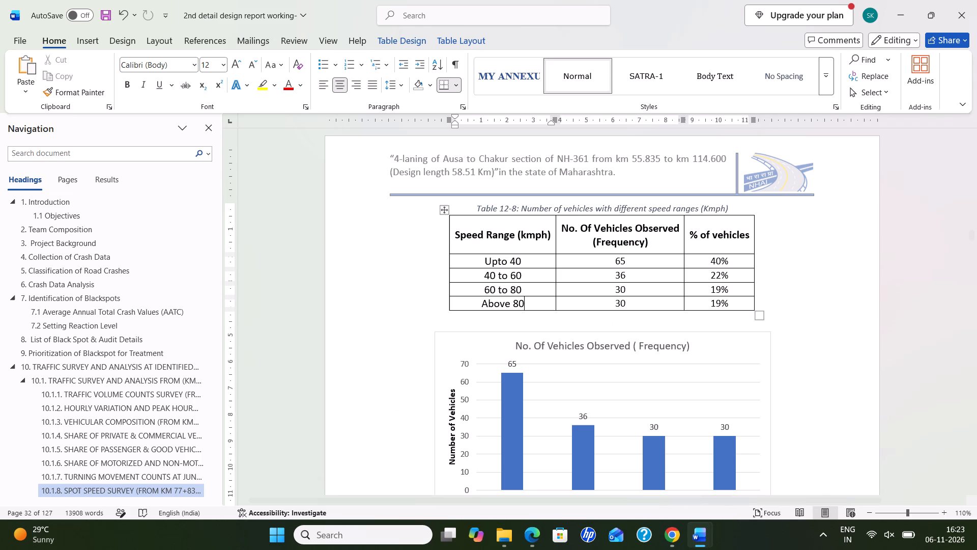
pyautogui.hotkey('alt', 'Tab')
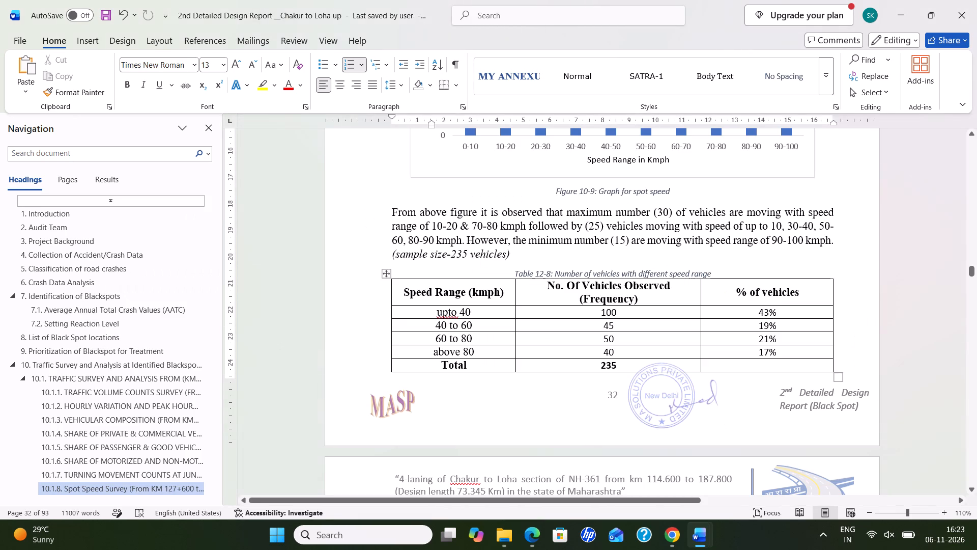
pyautogui.hotkey('alt', 'Tab')
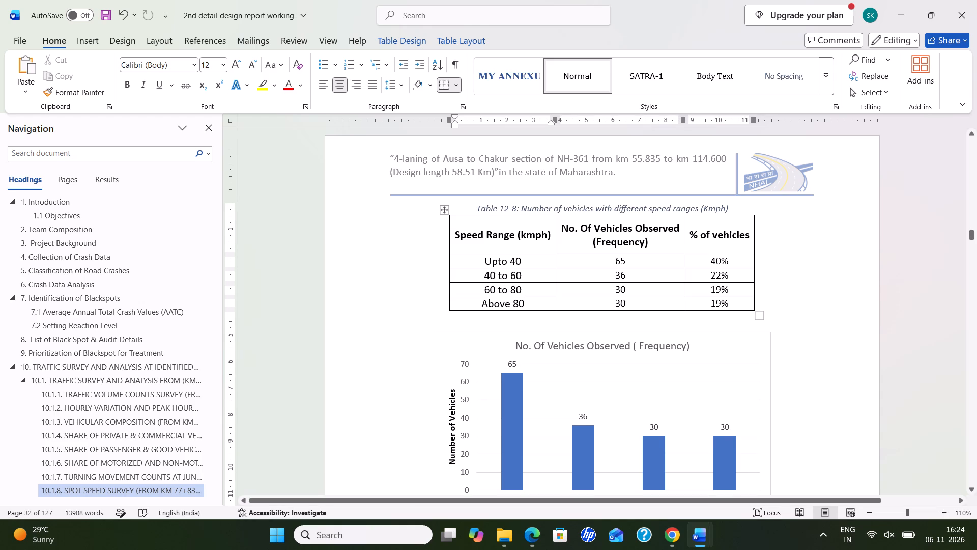
# Remove the bold from the Number of Vehicles and Speed Range in Kmph axis titles of the Figure 12-10 chart.
pyautogui.scroll(-2, 506, 334)
pyautogui.click(450, 337)
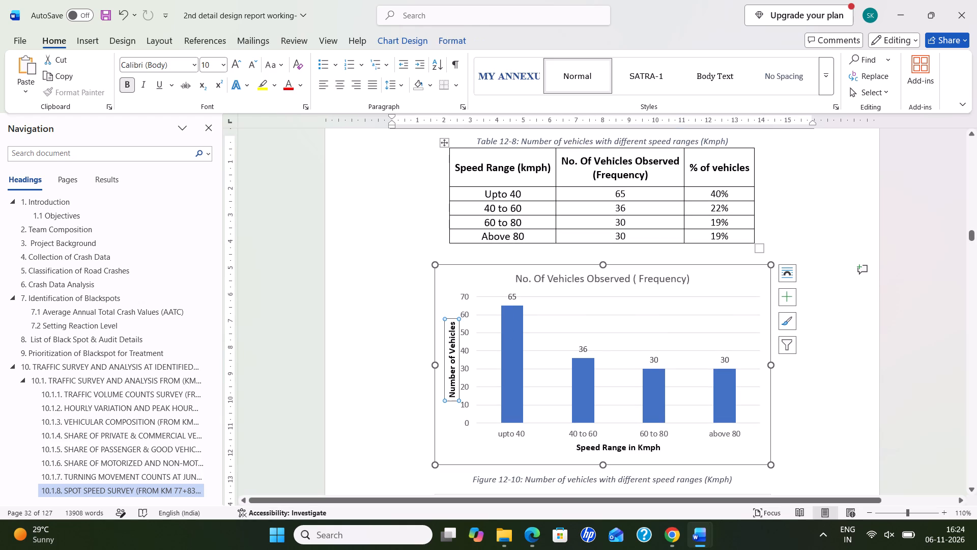
pyautogui.moveTo(450, 328); pyautogui.dragTo(446, 381)
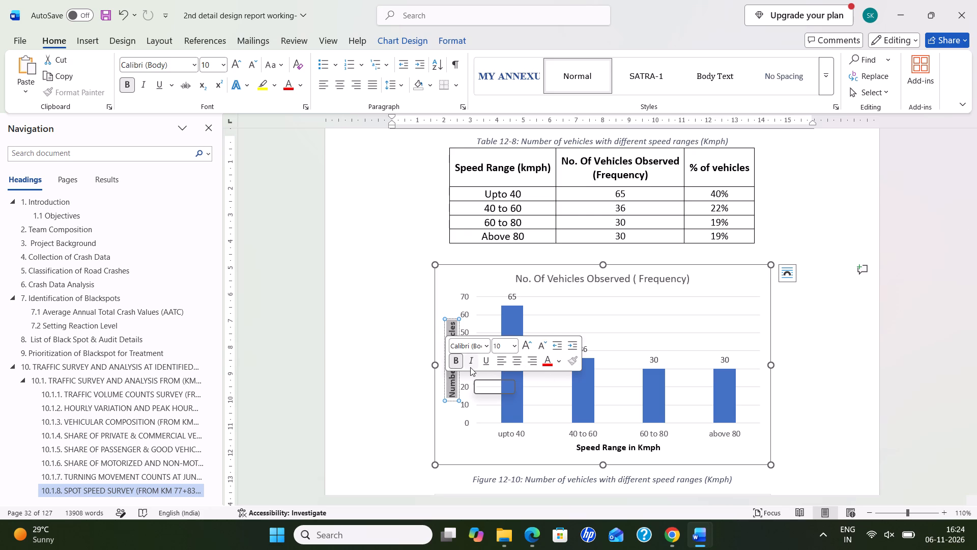
pyautogui.click(466, 347)
pyautogui.click(459, 361)
pyautogui.click(650, 444)
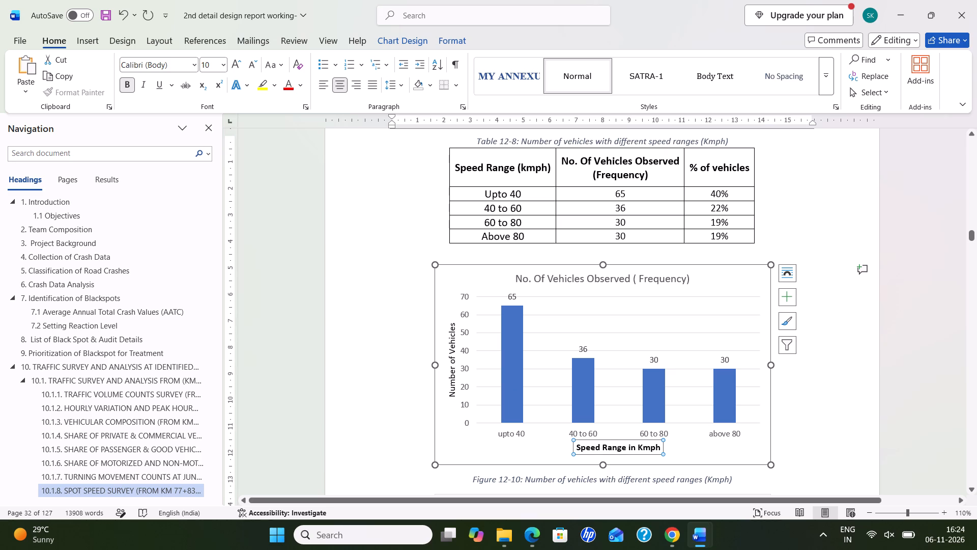
pyautogui.moveTo(578, 447); pyautogui.dragTo(657, 450)
pyautogui.click(668, 430)
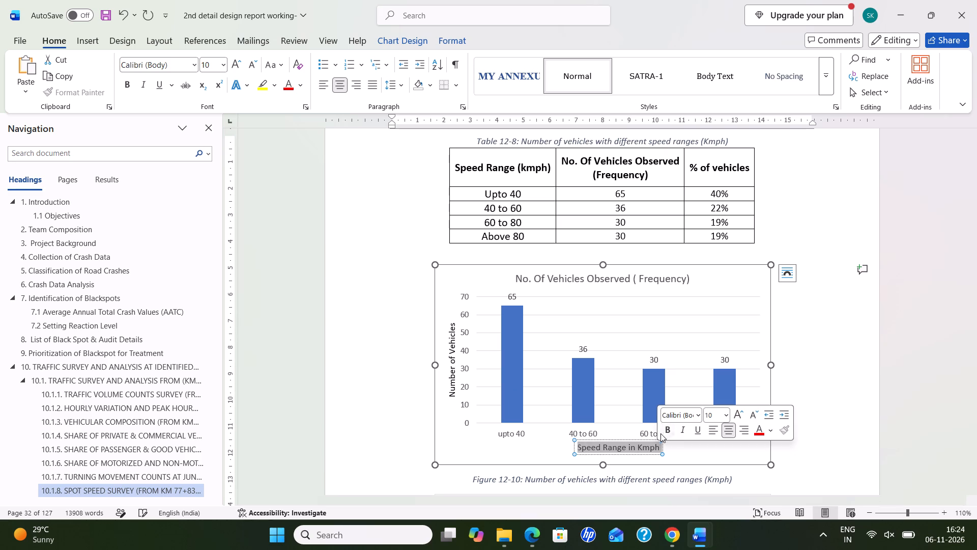
pyautogui.click(687, 449)
# Change the data labels of the Percentage of vehicles pie chart (Figure 12-11) to data callouts.
pyautogui.scroll(-9, 658, 432)
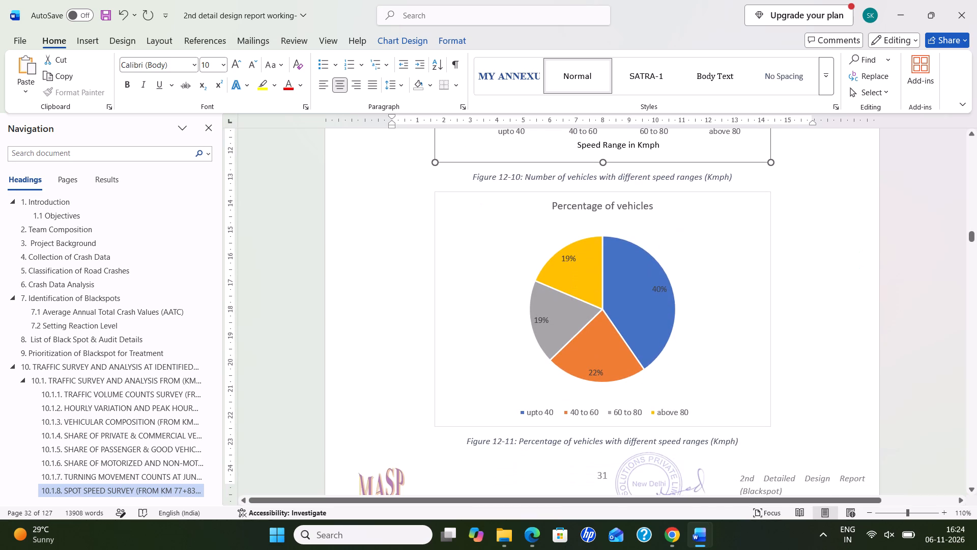
pyautogui.click(762, 224)
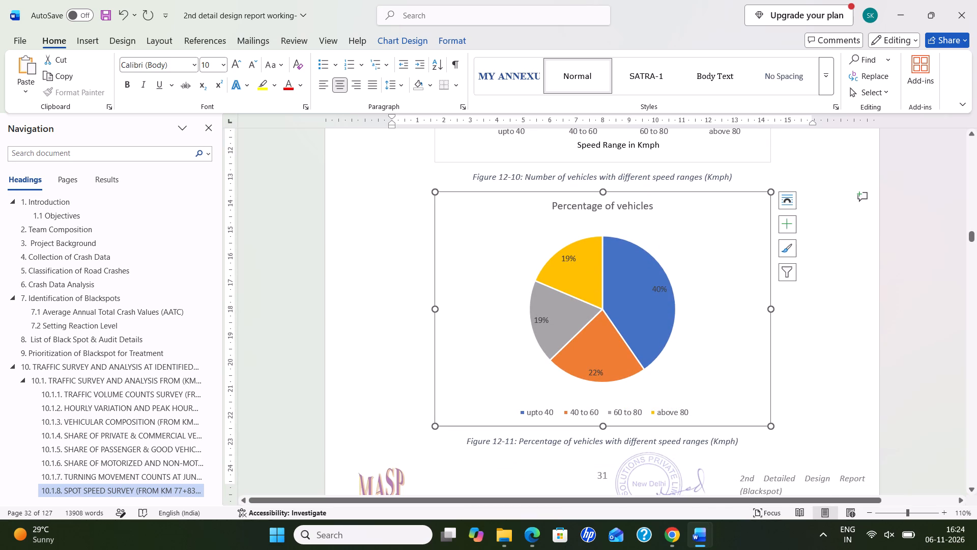
pyautogui.click(786, 227)
pyautogui.click(875, 256)
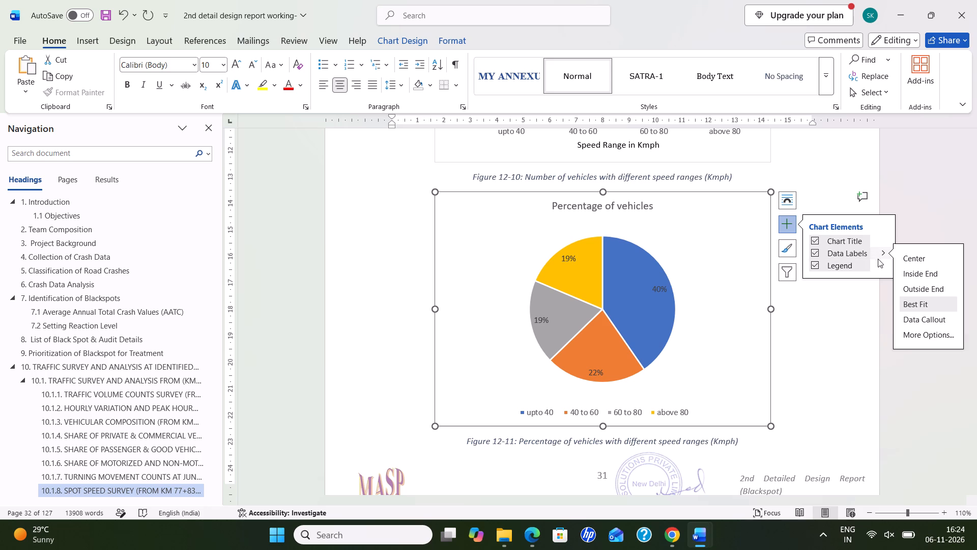
pyautogui.click(916, 316)
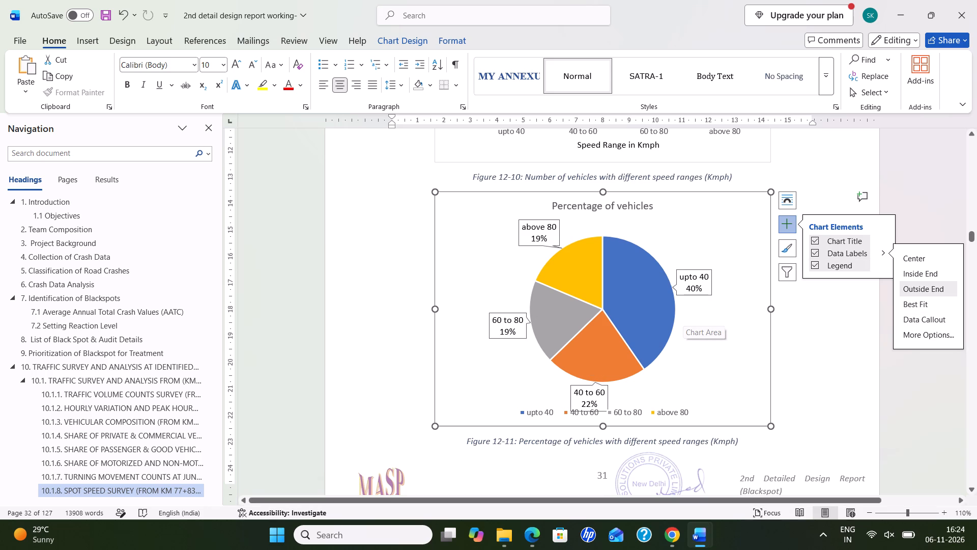
# Move the "40 to 60" callout of the Figure 12-11 pie chart sideways, clear of its own legend entry.
pyautogui.click(609, 396)
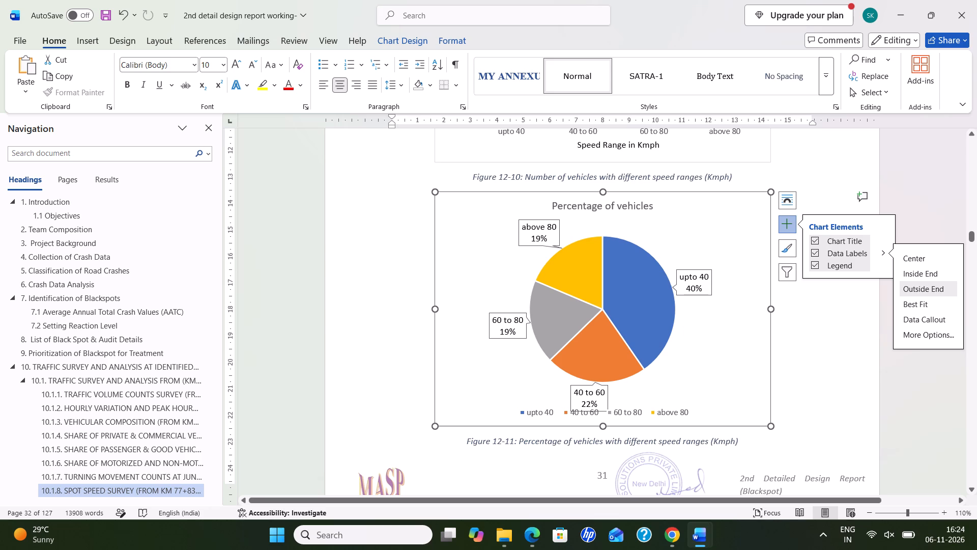
pyautogui.click(608, 393)
pyautogui.click(599, 401)
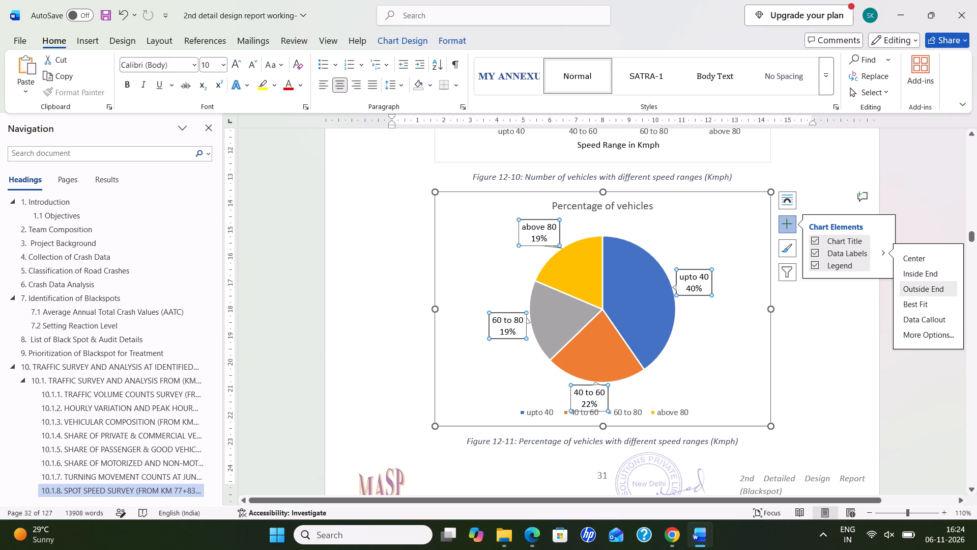
pyautogui.moveTo(608, 396); pyautogui.dragTo(658, 391)
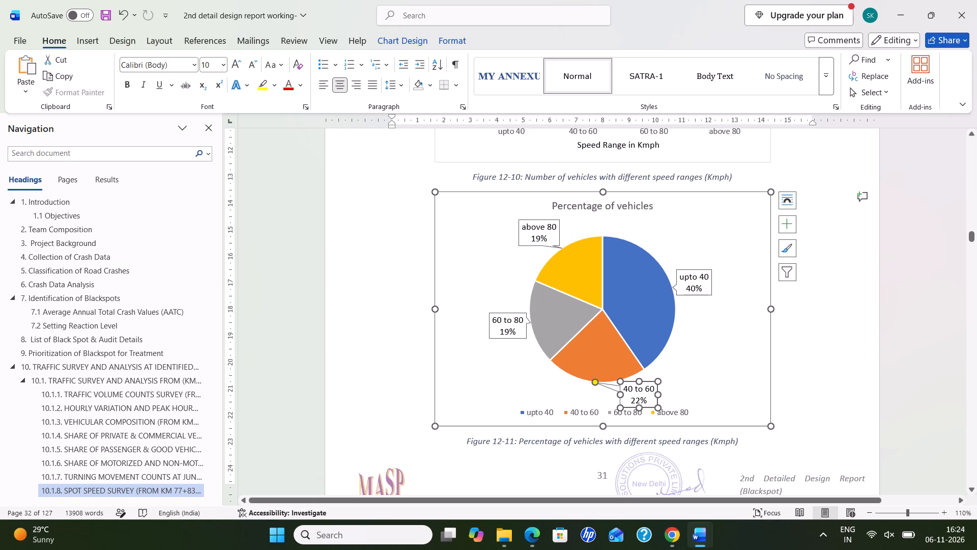
# Delete the empty line between the speed percentage paragraph and the Table 12-9 caption.
pyautogui.scroll(-3, 679, 361)
pyautogui.scroll(-4, 644, 332)
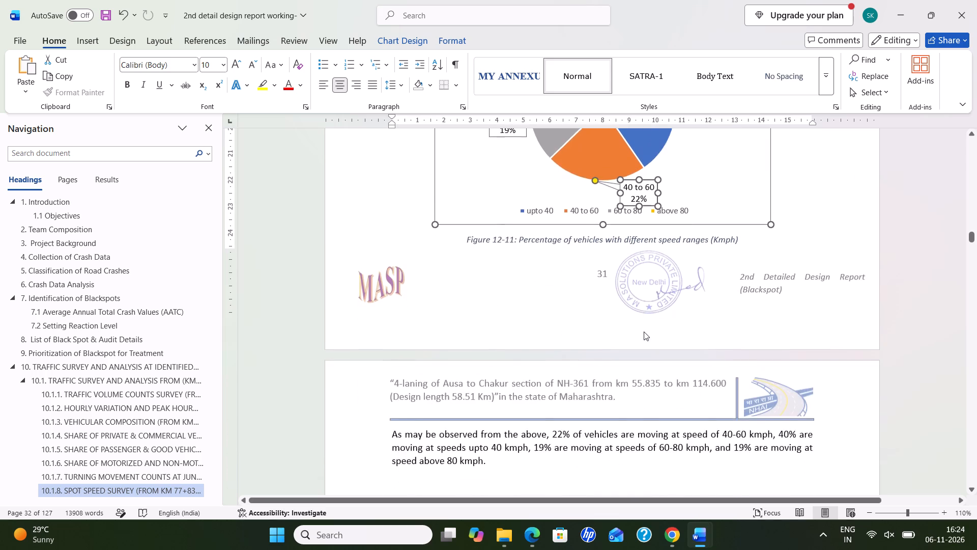
pyautogui.scroll(-4, 633, 320)
pyautogui.click(615, 323)
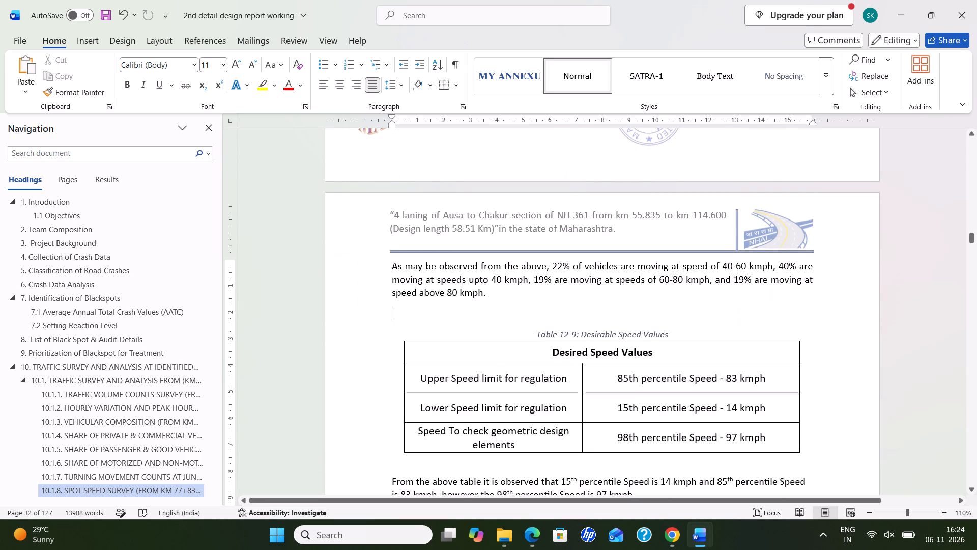
pyautogui.press('BackSpace')
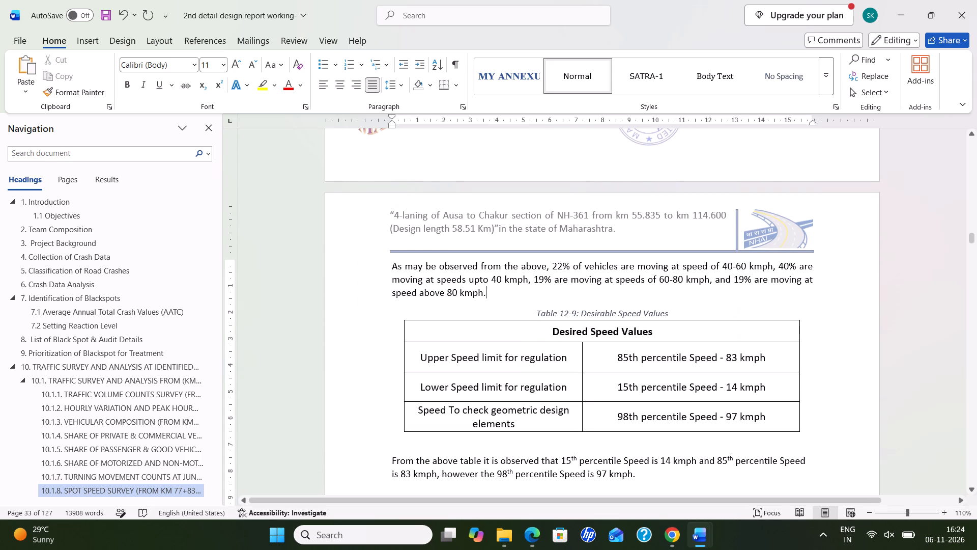
# Compare the speed percentage paragraph, Desired Speed Values table and closing percentile speed text between the Ausa to Chakur and Chakur to Loha reports.
pyautogui.hotkey('alt', 'Tab')
pyautogui.scroll(-2, 641, 368)
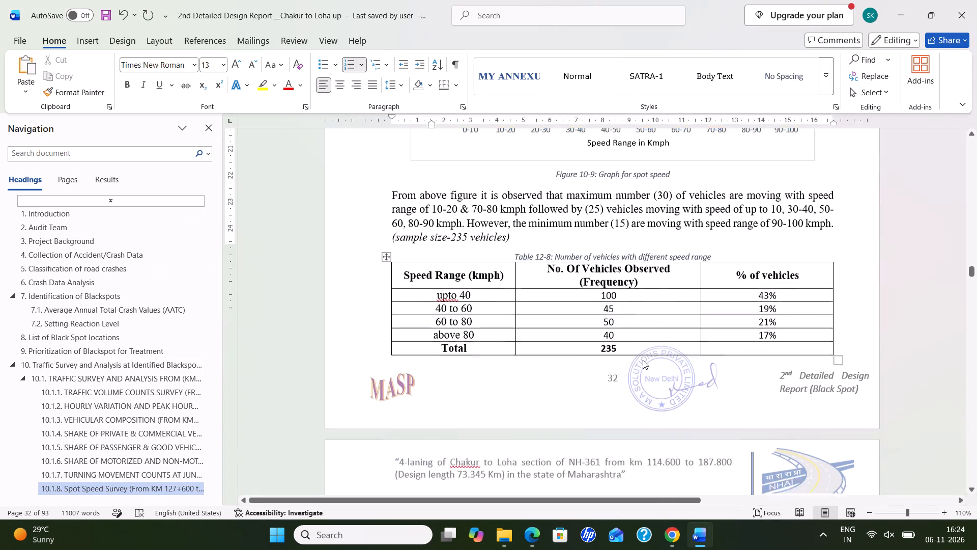
pyautogui.scroll(-20, 643, 360)
pyautogui.scroll(-2, 643, 360)
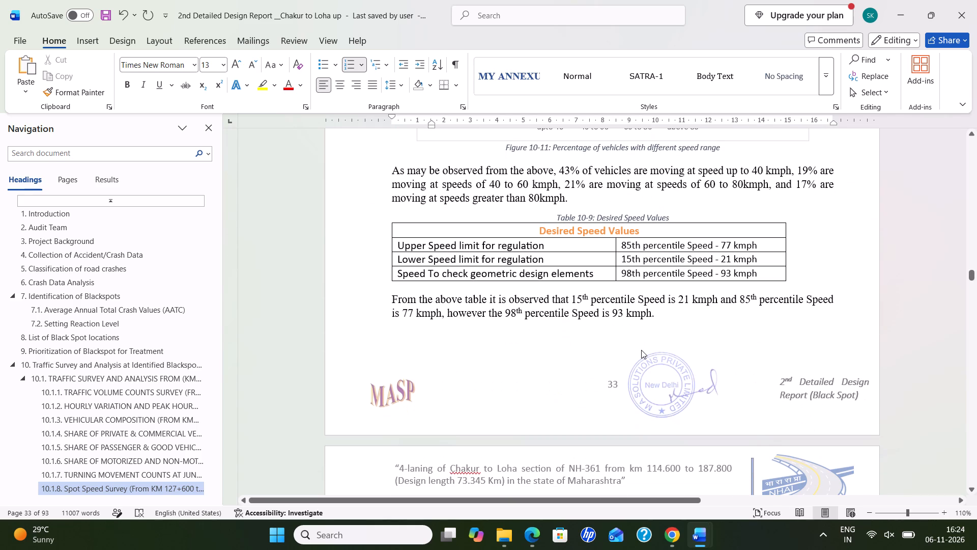
pyautogui.hotkey('alt', 'Tab')
pyautogui.hotkey('alt', 'Tab')
pyautogui.hotkey('alt', 'Tab')
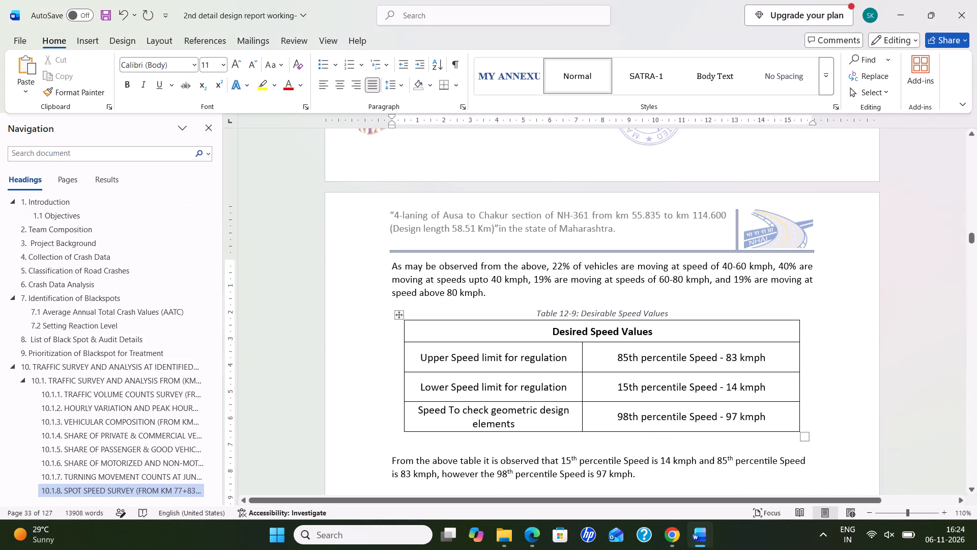
pyautogui.click(570, 444)
pyautogui.moveTo(466, 271); pyautogui.dragTo(469, 288)
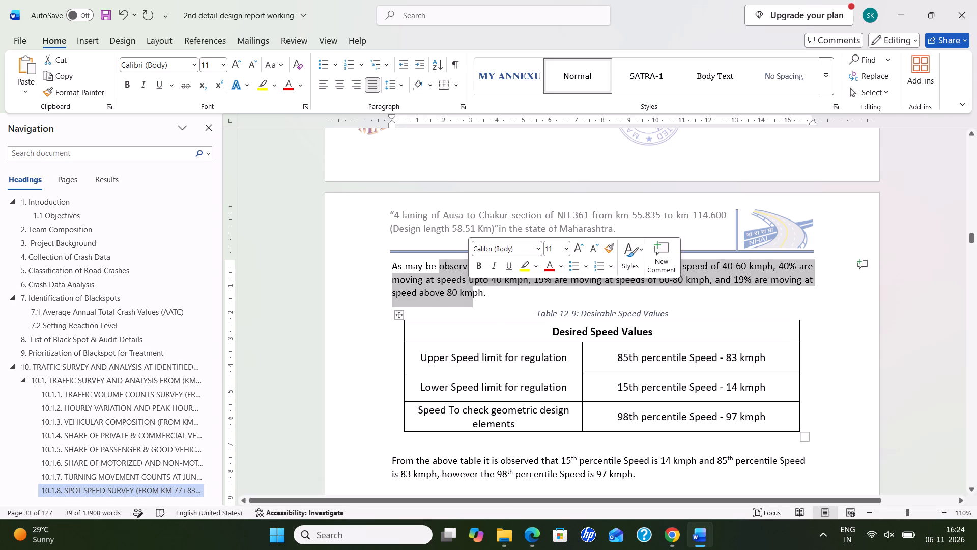
pyautogui.hotkey('alt', 'Tab')
pyautogui.moveTo(483, 309); pyautogui.dragTo(491, 323)
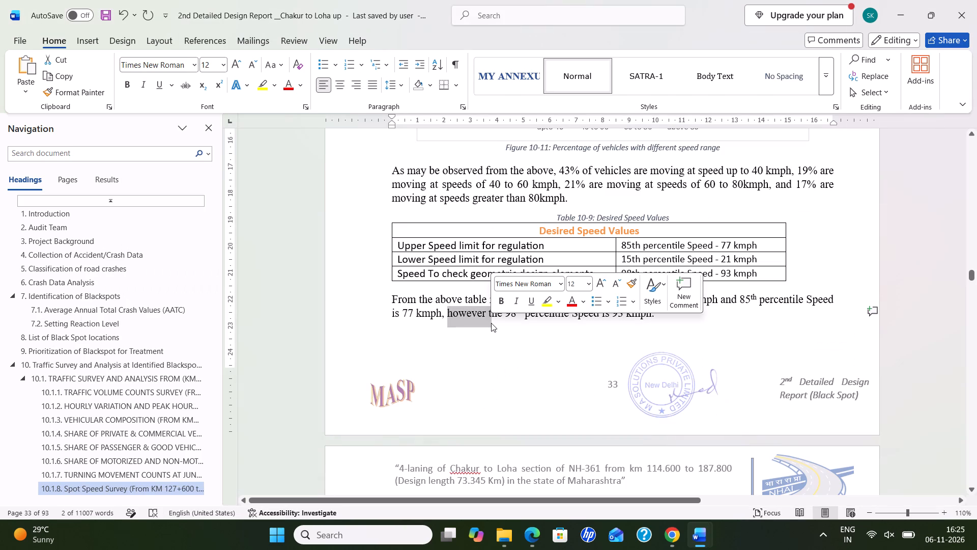
pyautogui.hotkey('alt', 'Tab')
pyautogui.hotkey('alt', 'Tab')
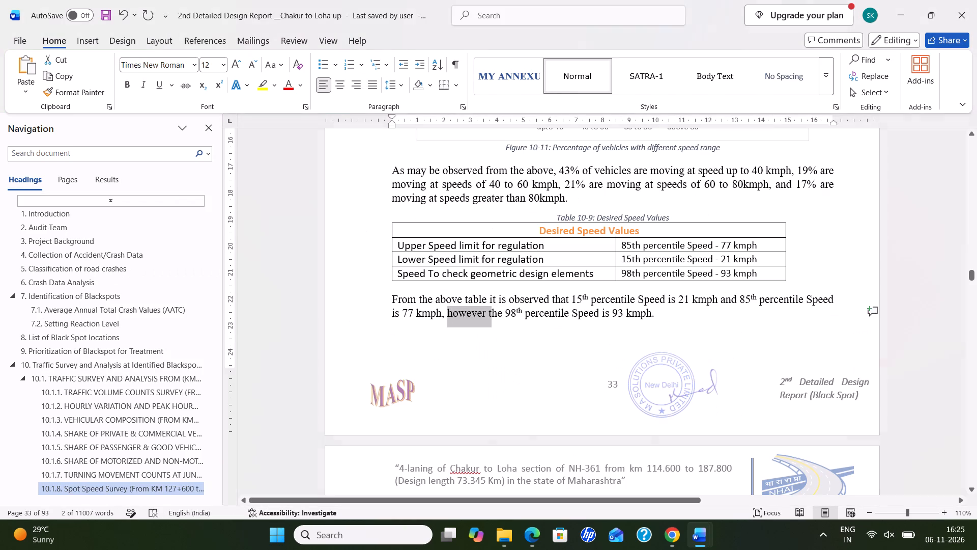
pyautogui.moveTo(470, 170); pyautogui.dragTo(480, 187)
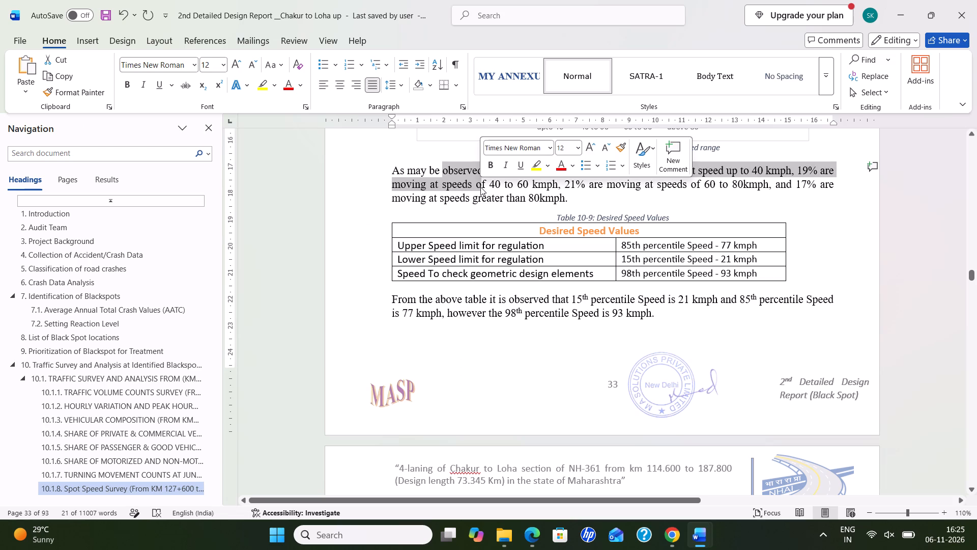
pyautogui.hotkey('alt', 'Tab')
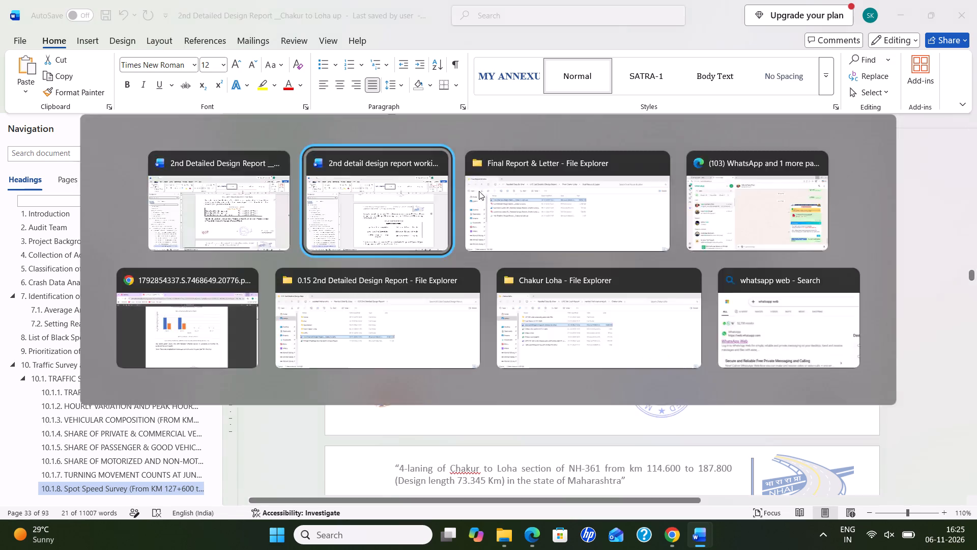
pyautogui.scroll(-5, 525, 325)
pyautogui.moveTo(452, 294); pyautogui.dragTo(452, 296)
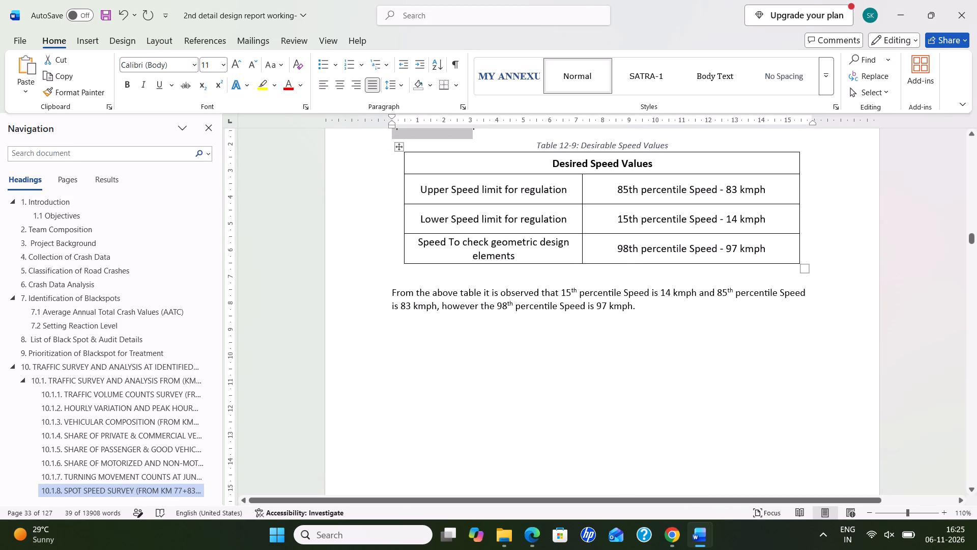
pyautogui.moveTo(452, 296); pyautogui.dragTo(464, 310)
pyautogui.hotkey('alt', 'Tab')
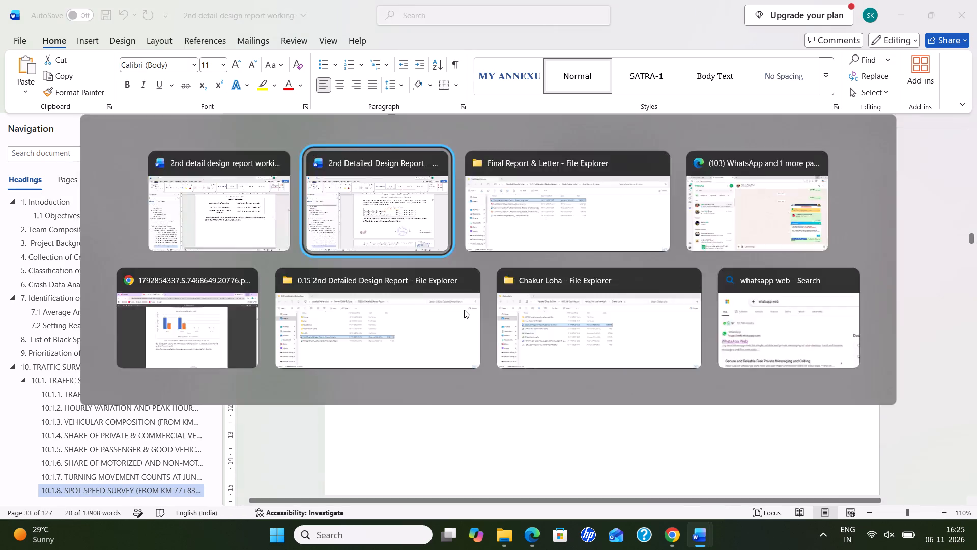
pyautogui.scroll(-11, 529, 327)
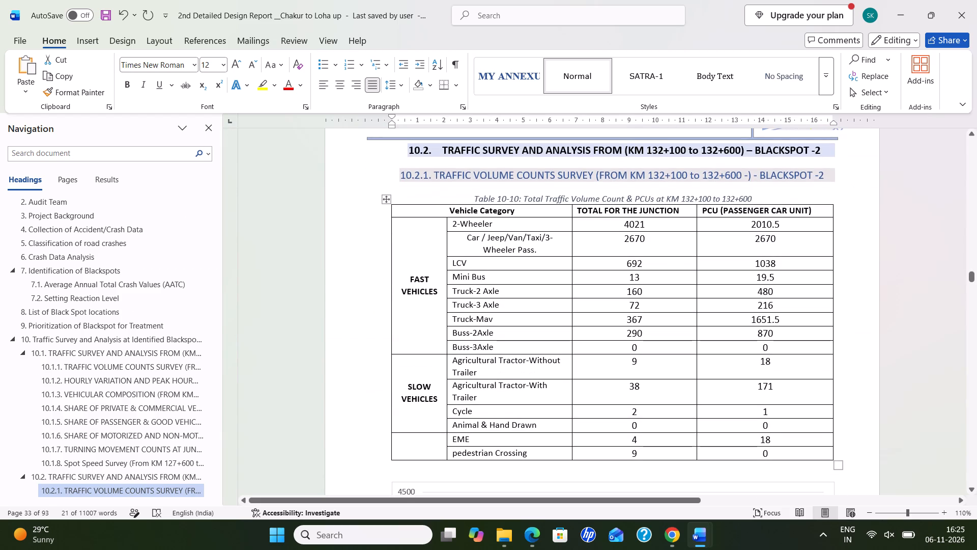
pyautogui.hotkey('alt', 'Tab')
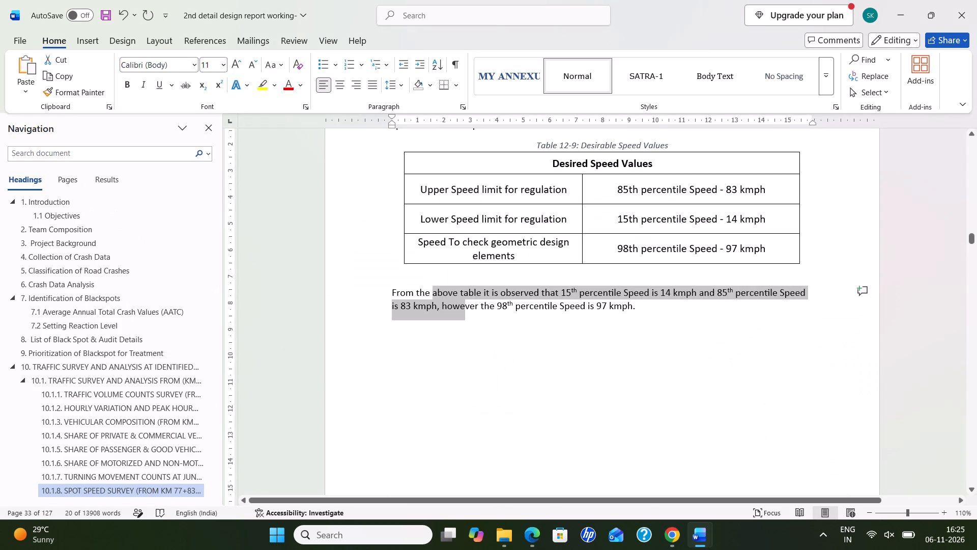
pyautogui.hotkey('alt', 'Tab')
pyautogui.hotkey('alt', 'Tab')
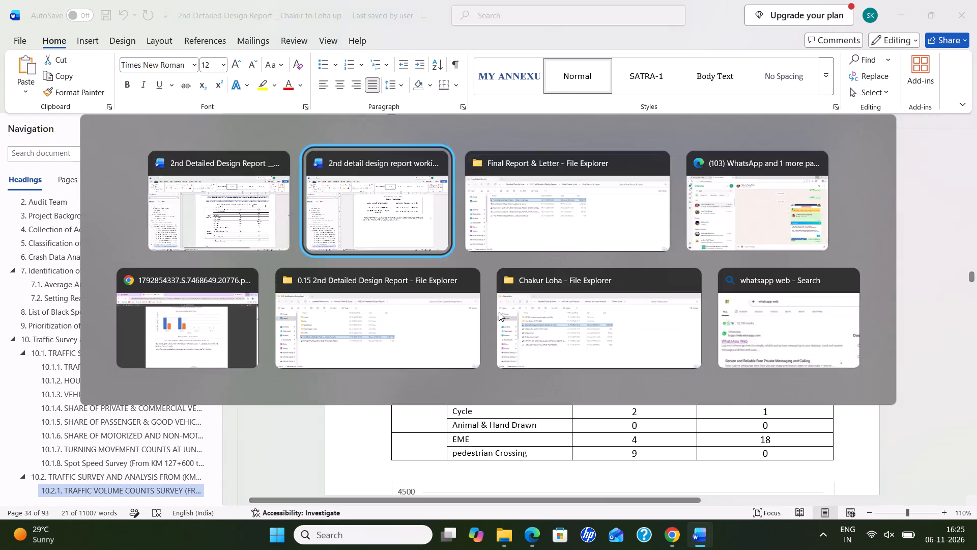
# In the Ausa to Chakur report, delete all the empty lines between the percentile speed paragraph and the 10.2 heading.
pyautogui.scroll(-12, 563, 320)
pyautogui.scroll(1, 564, 325)
pyautogui.scroll(-1, 564, 325)
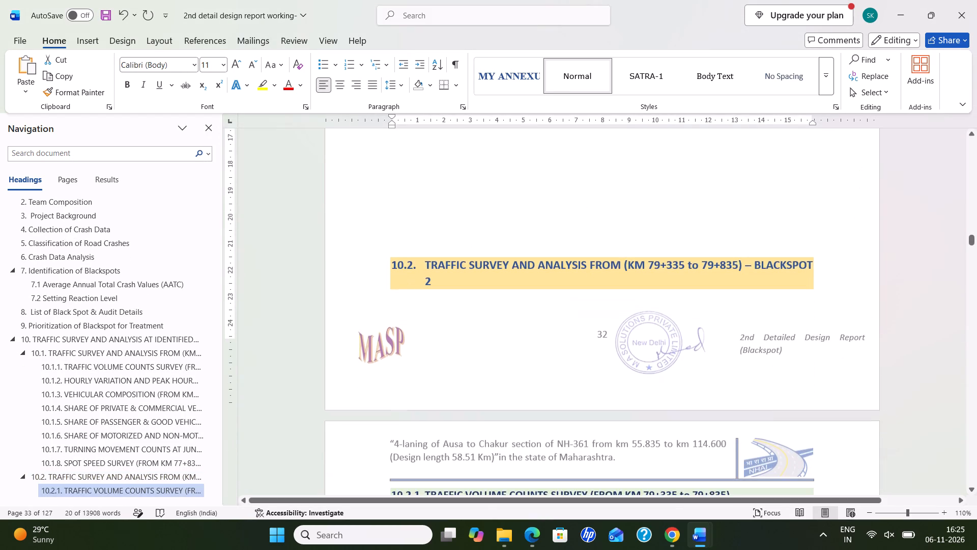
pyautogui.scroll(5, 507, 239)
pyautogui.click(485, 335)
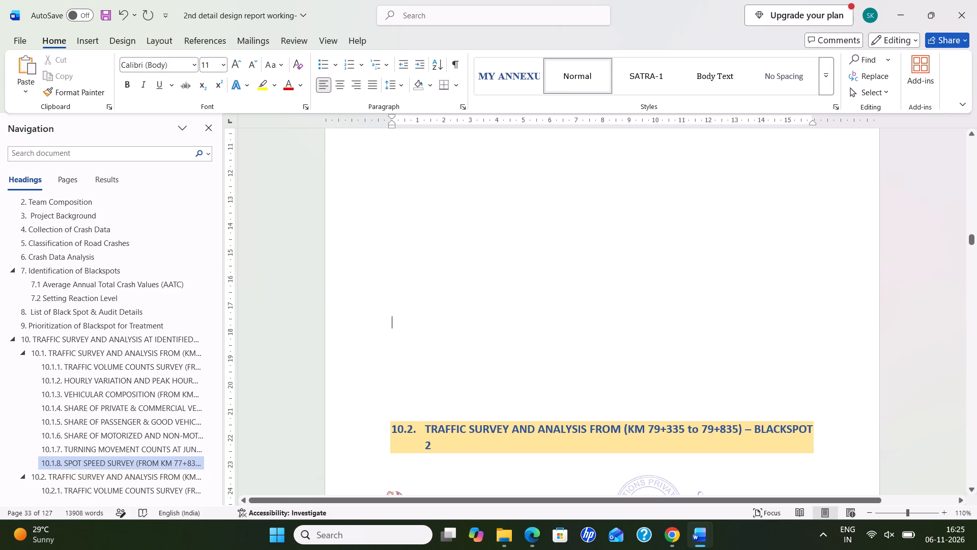
pyautogui.press('BackSpace')
pyautogui.press('BackSpace')
pyautogui.press('BackSpace')
pyautogui.press('BackSpace')
pyautogui.press('BackSpace')
pyautogui.press('BackSpace')
pyautogui.press('BackSpace')
pyautogui.press('BackSpace')
pyautogui.press('BackSpace')
pyautogui.press('BackSpace')
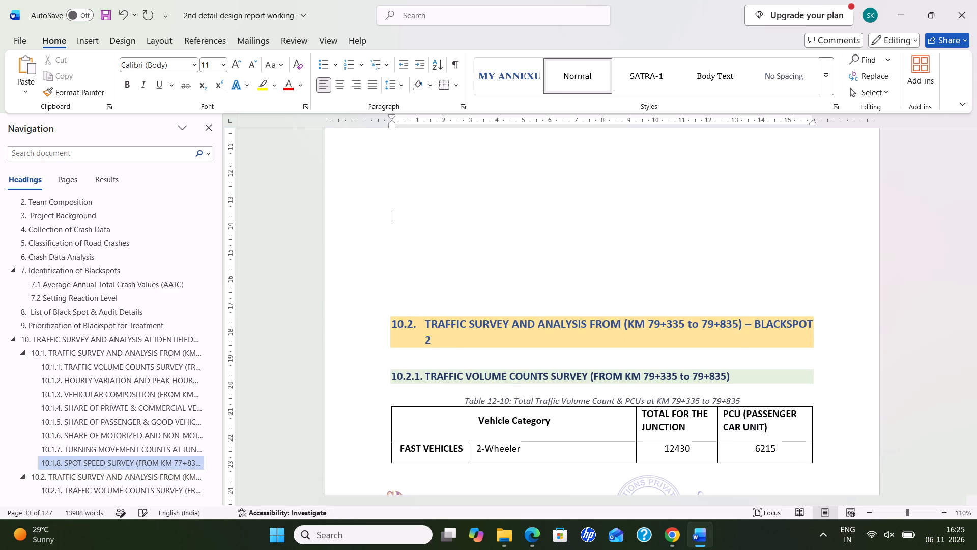
pyautogui.click(425, 218)
pyautogui.press('BackSpace')
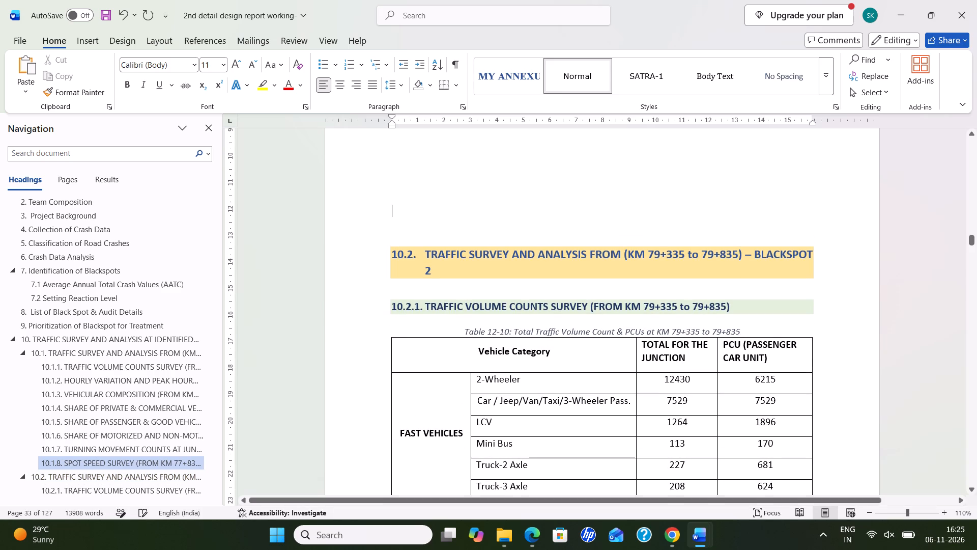
pyautogui.press('BackSpace')
pyautogui.press('BackSpace')
pyautogui.press('BackSpace')
pyautogui.press('BackSpace')
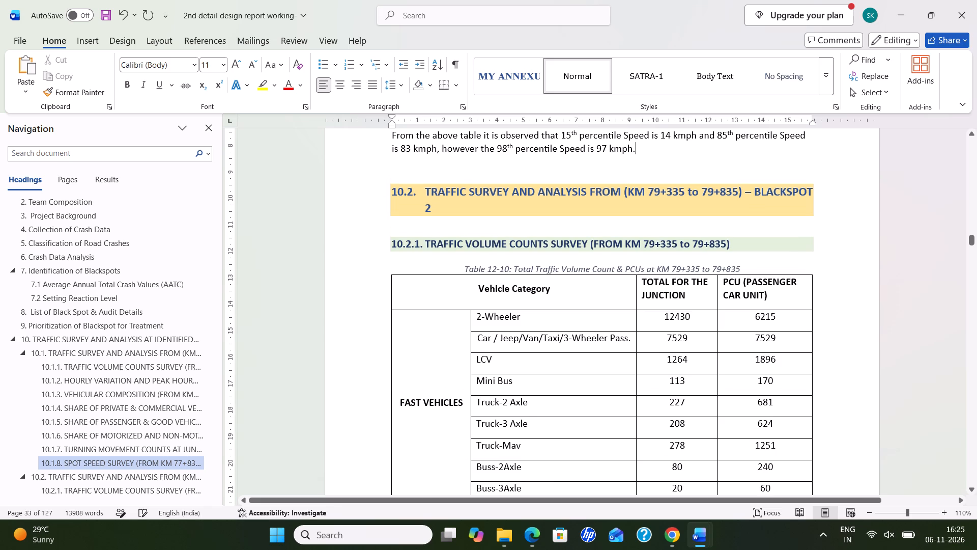
pyautogui.click(414, 169)
pyautogui.press('BackSpace')
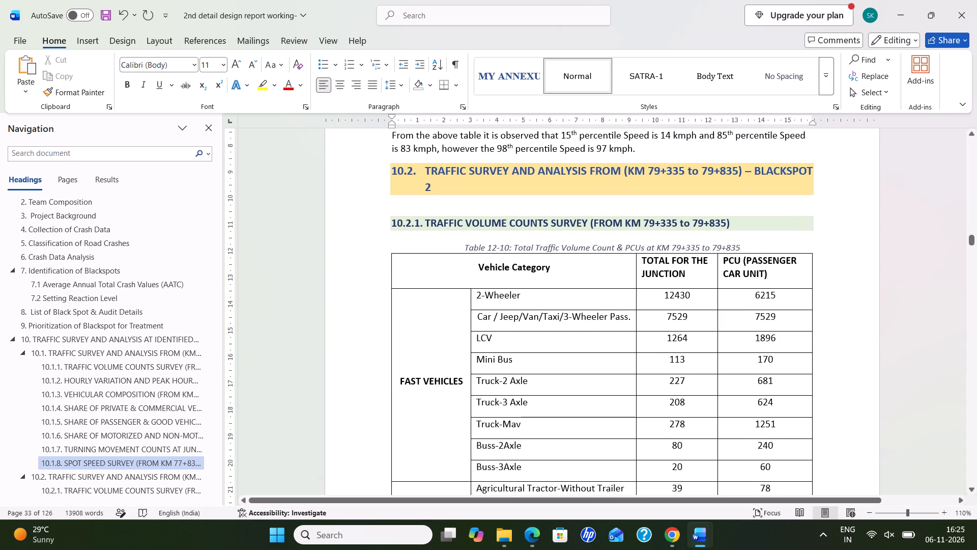
# Delete the empty line between the 10.2 heading and the 10.2.1 Traffic Volume Counts Survey heading.
pyautogui.click(569, 204)
pyautogui.press('BackSpace')
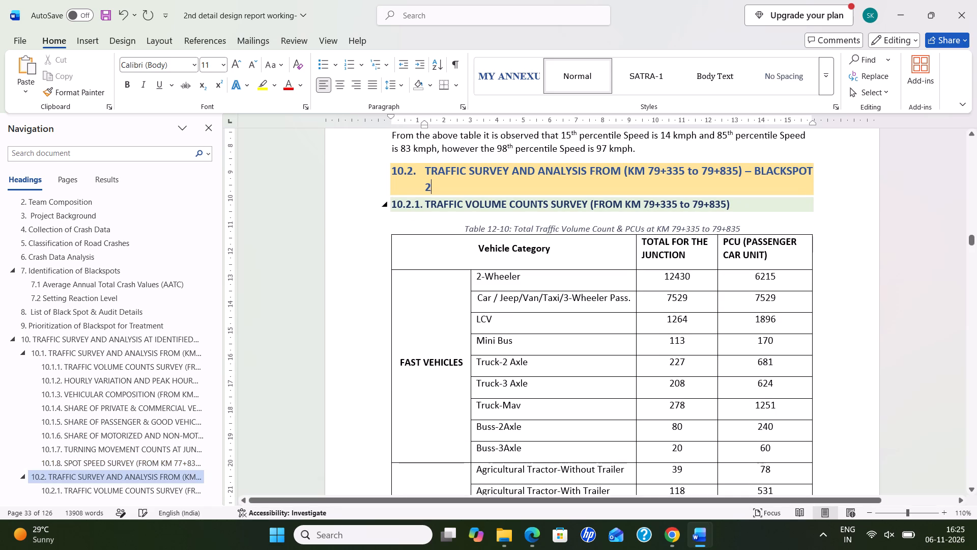
pyautogui.click(795, 189)
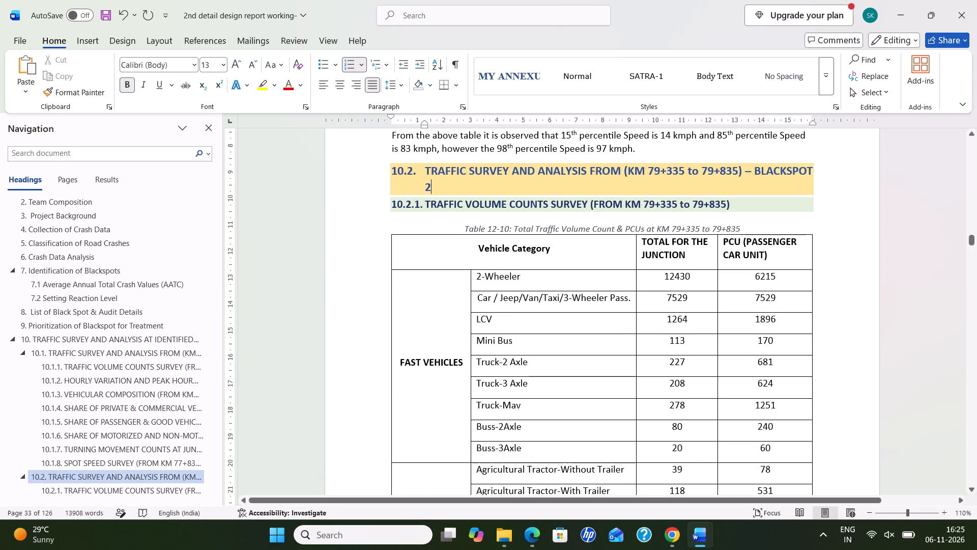
# Examine the layout of the traffic volume and peak hour tables and charts in sections 10.2.1 and 10.2.2, glancing back at section 10.1.
pyautogui.scroll(-8, 741, 268)
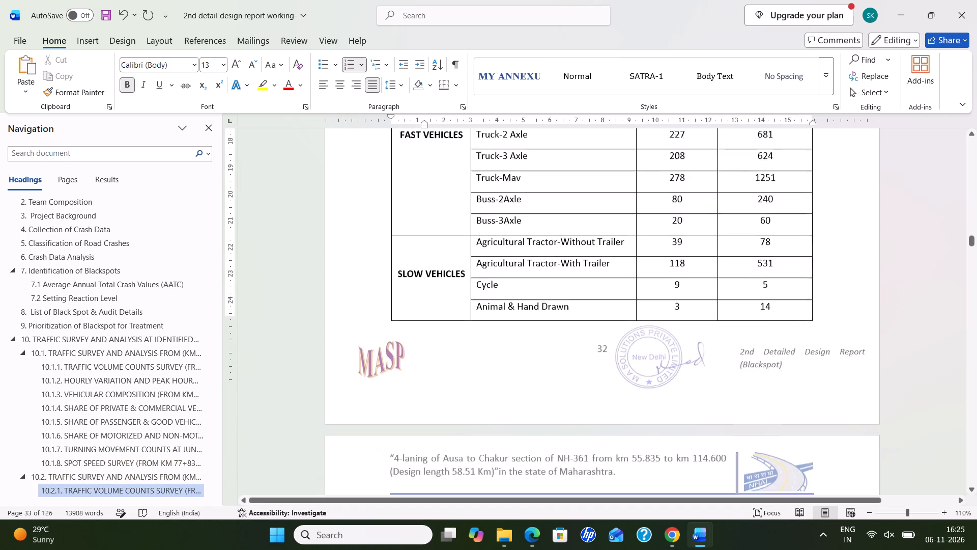
pyautogui.scroll(-6, 741, 268)
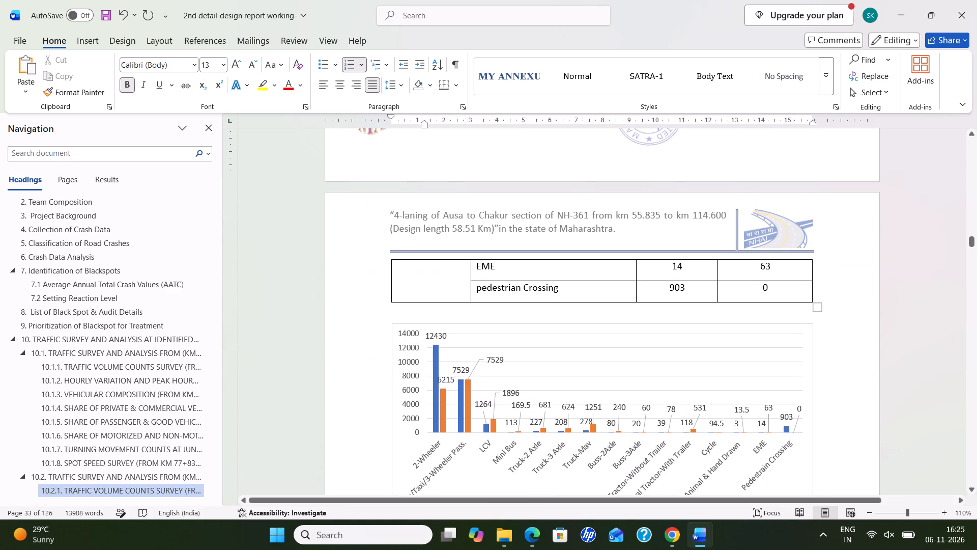
pyautogui.click(70, 350)
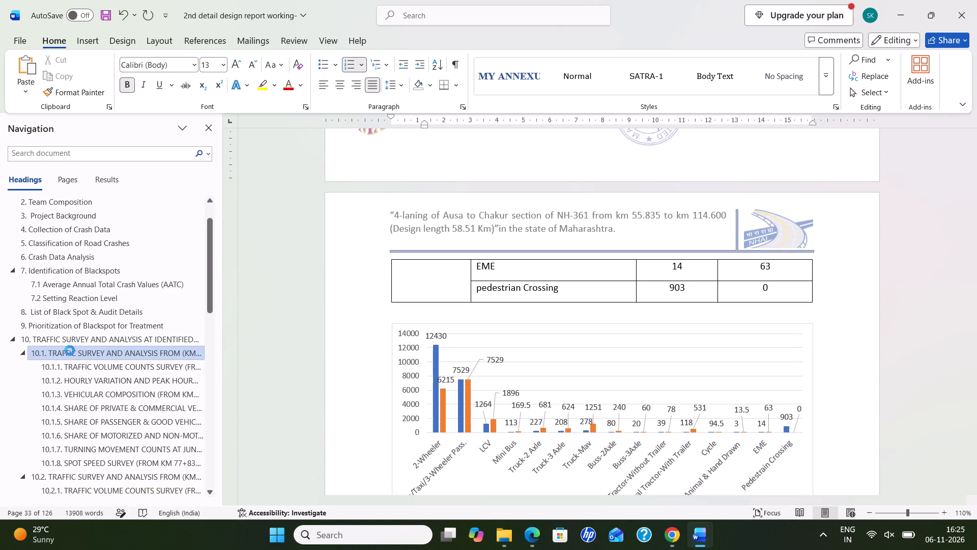
pyautogui.scroll(-7, 416, 371)
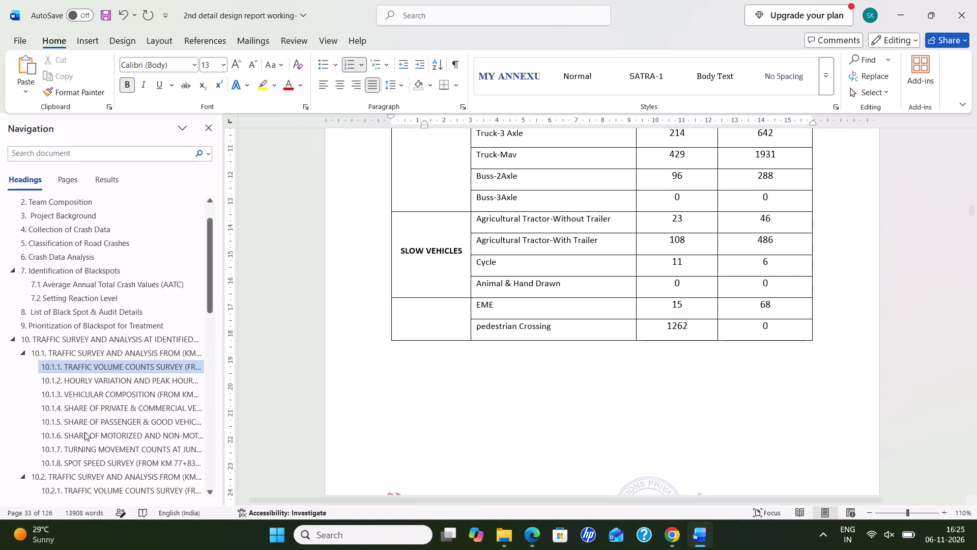
pyautogui.click(67, 476)
pyautogui.scroll(-5, 586, 351)
pyautogui.scroll(1, 598, 327)
pyautogui.scroll(-3, 598, 327)
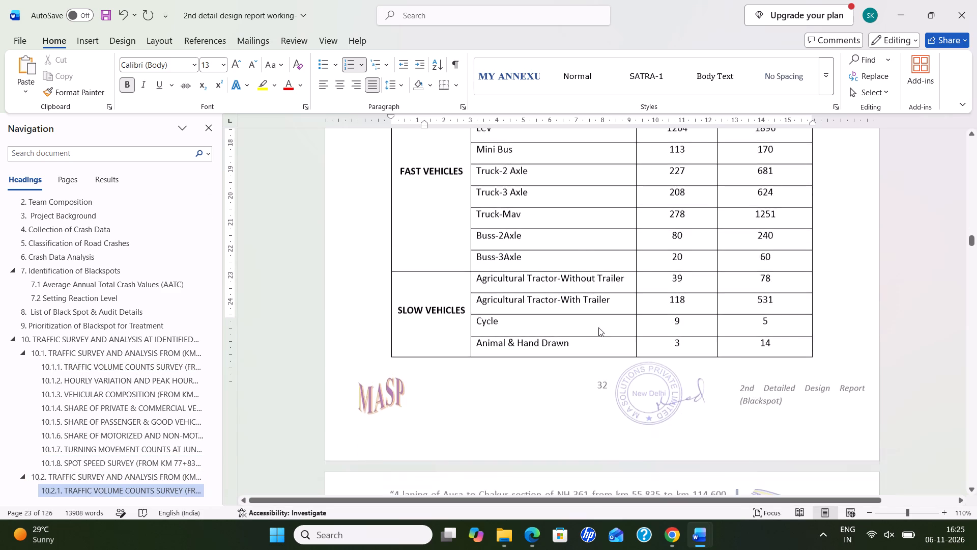
pyautogui.scroll(-11, 598, 327)
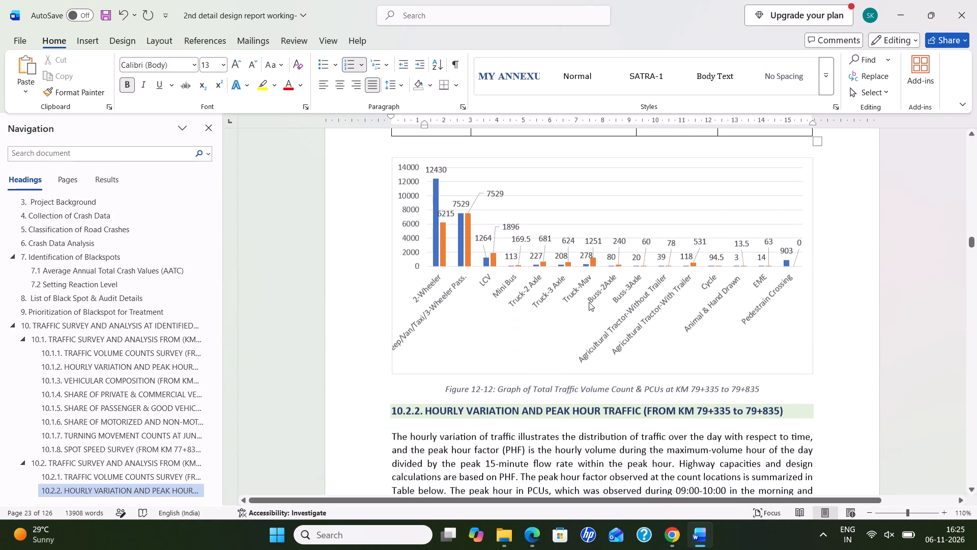
pyautogui.scroll(-10, 657, 355)
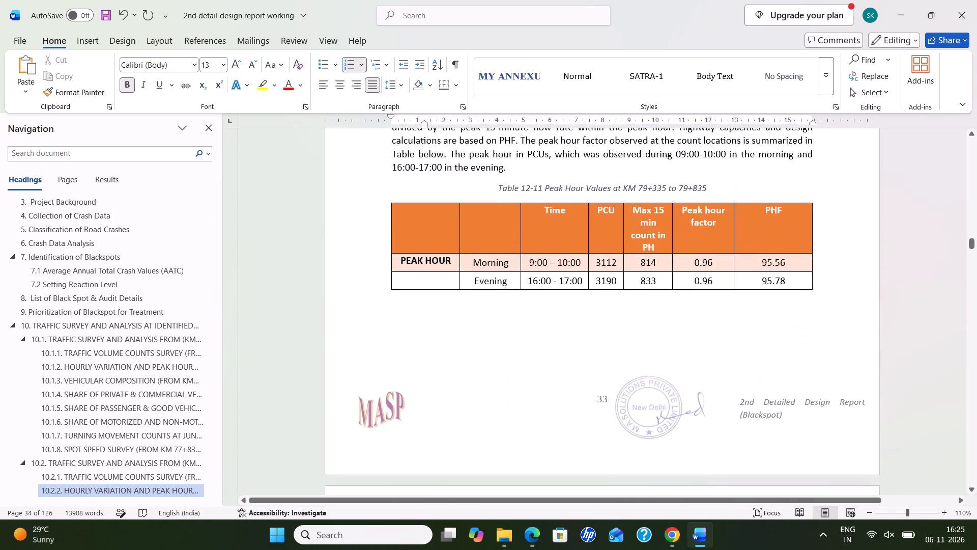
# Delete the empty lines between the peak hour table (Table 12-11) and the Figure 12-13 caption.
pyautogui.scroll(-15, 657, 355)
pyautogui.scroll(6, 657, 357)
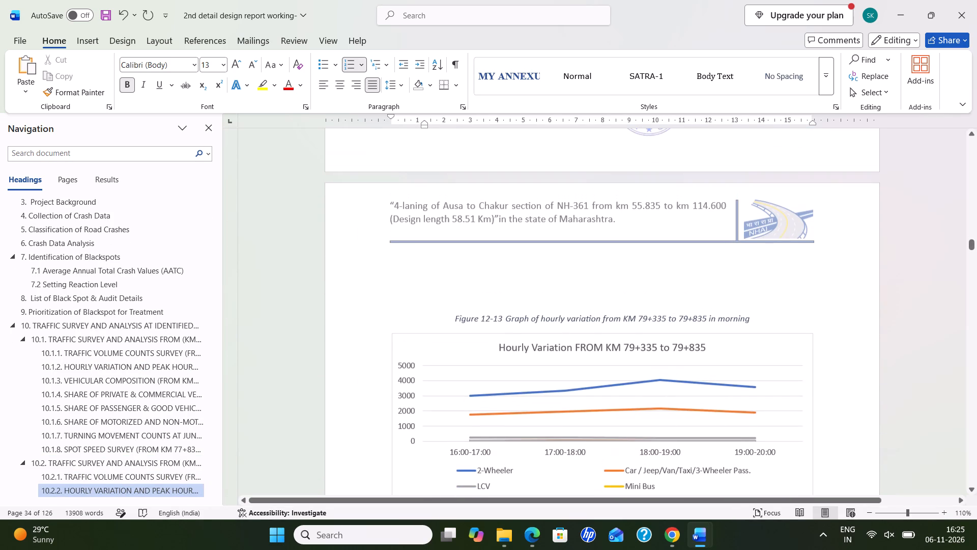
pyautogui.click(625, 290)
pyautogui.press('BackSpace')
pyautogui.press('BackSpace')
pyautogui.press('BackSpace')
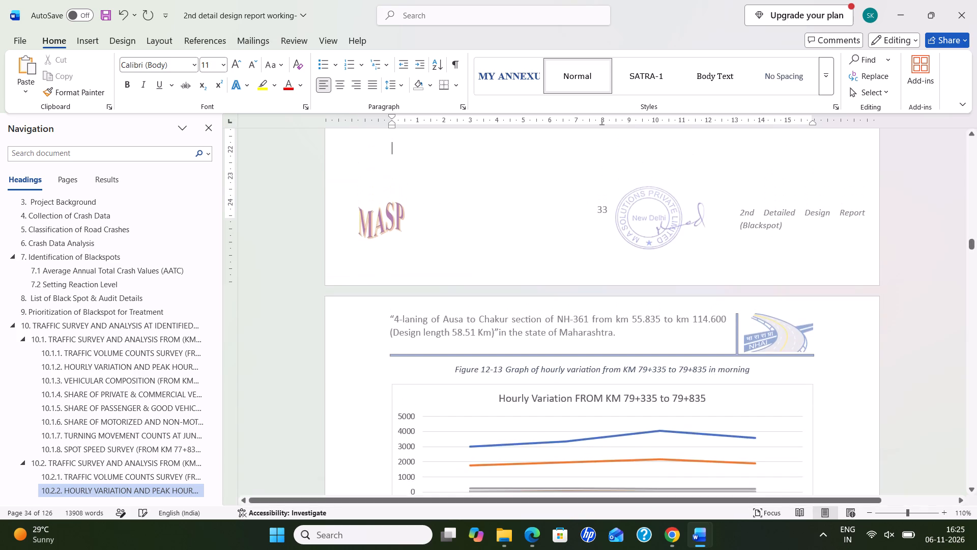
pyautogui.press('BackSpace')
pyautogui.press('BackSpace')
pyautogui.press('BackSpace')
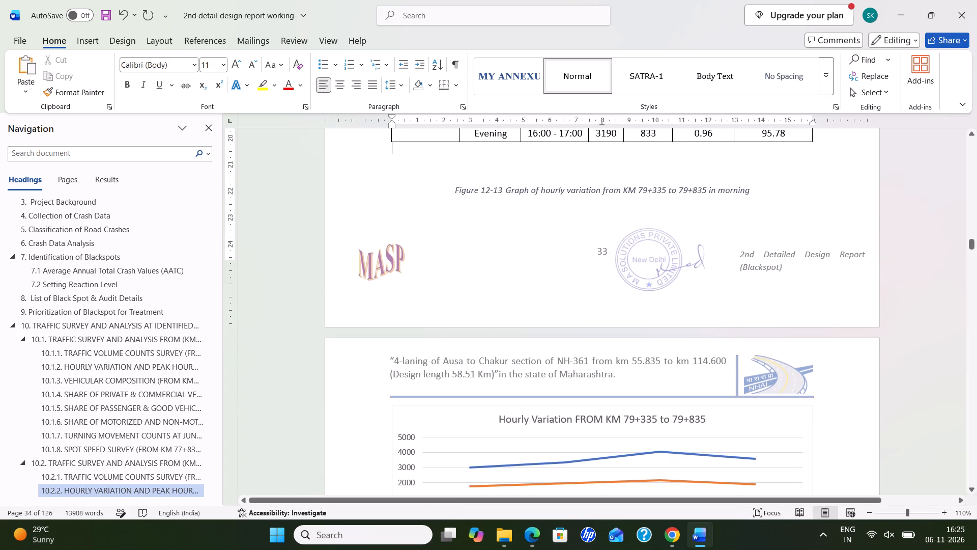
pyautogui.click(580, 177)
pyautogui.press('BackSpace')
pyautogui.click(564, 153)
pyautogui.press('BackSpace')
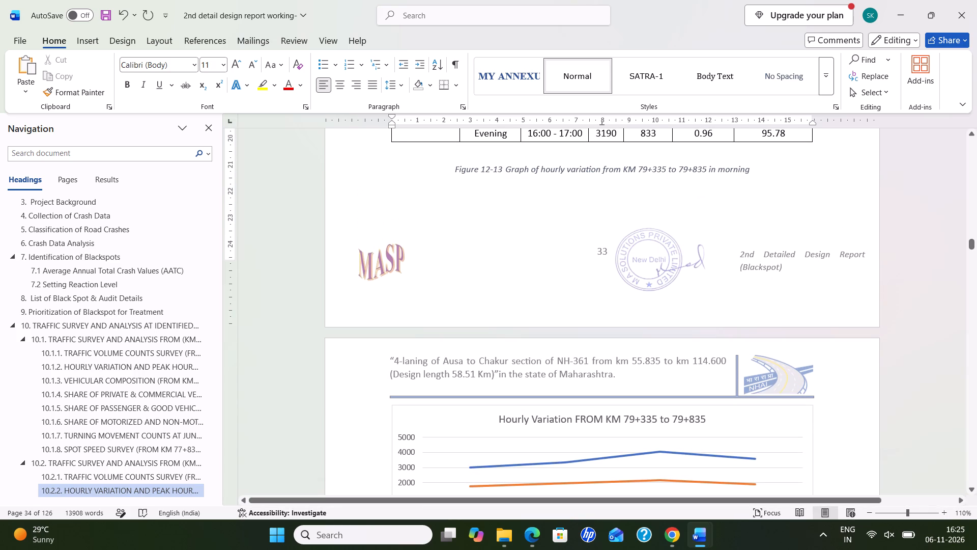
pyautogui.click(554, 158)
pyautogui.press('BackSpace')
pyautogui.press('Delete')
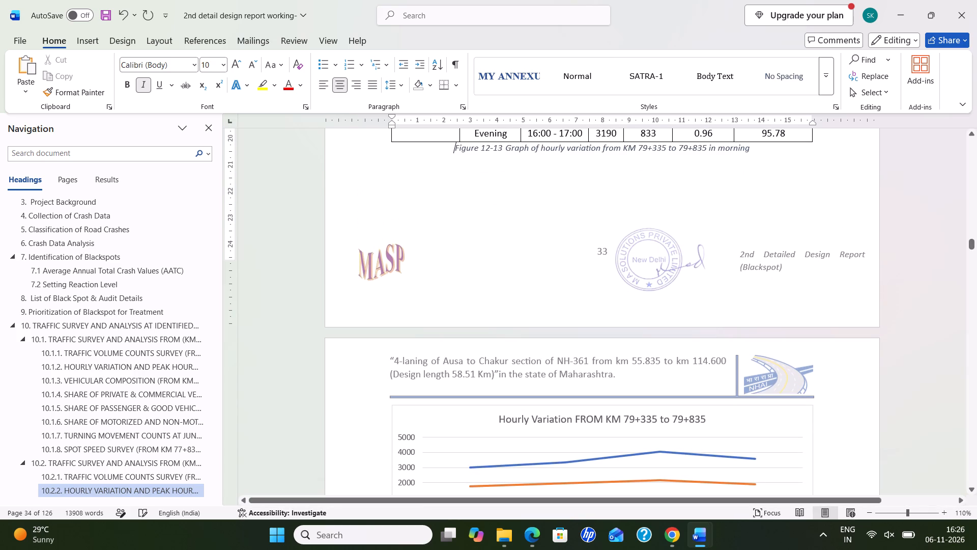
# Set the legend of the Hourly Variation chart above the Figure 12-13 morning caption to the Right position.
pyautogui.scroll(-4, 643, 338)
pyautogui.click(760, 281)
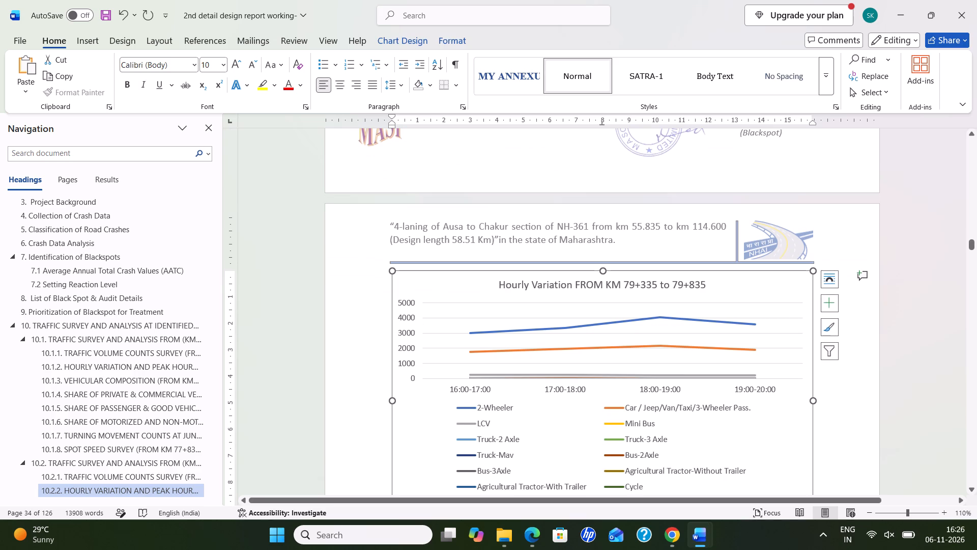
pyautogui.click(835, 306)
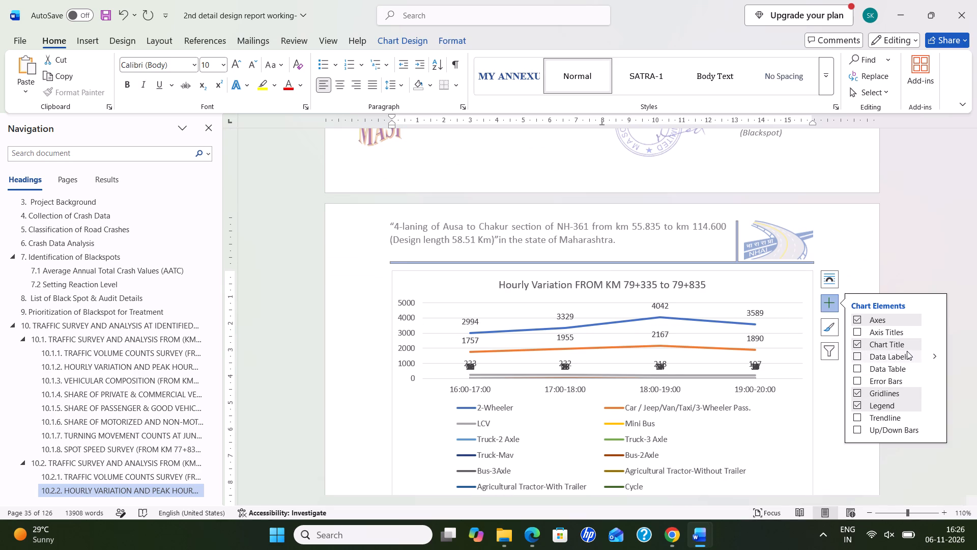
pyautogui.click(926, 407)
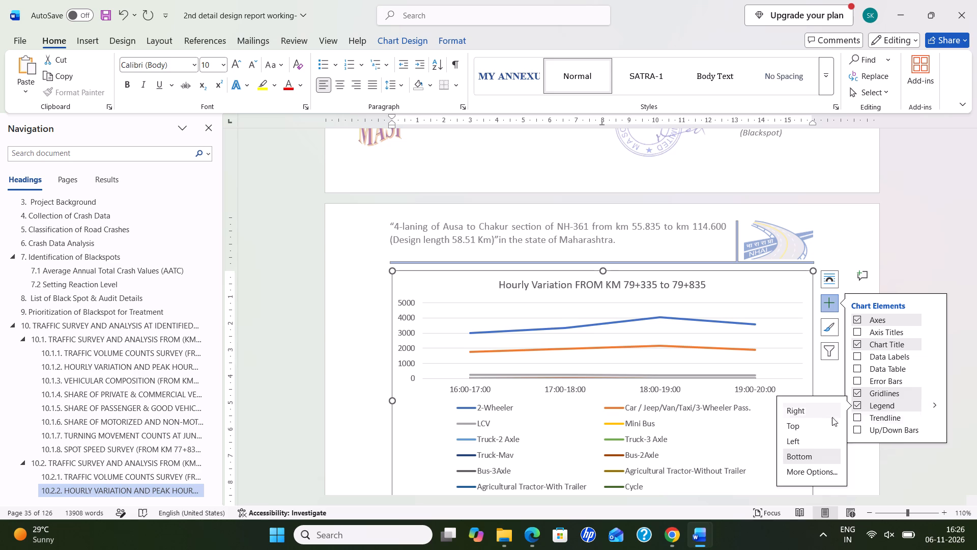
pyautogui.click(807, 409)
# Narrow that chart's plot area and enlarge its legend leftward and upward so all vehicle categories fit.
pyautogui.click(624, 328)
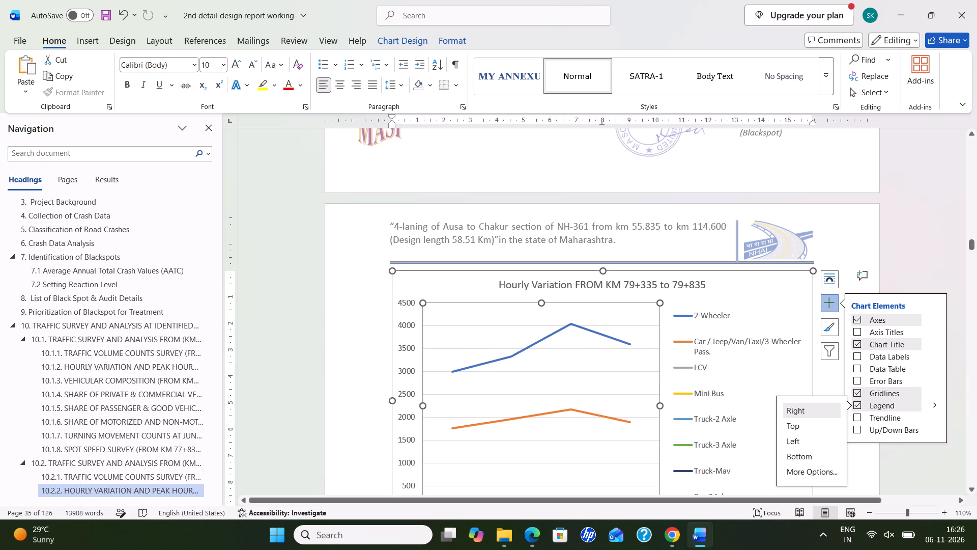
pyautogui.moveTo(658, 403); pyautogui.dragTo(626, 398)
pyautogui.scroll(-3, 646, 360)
pyautogui.click(719, 298)
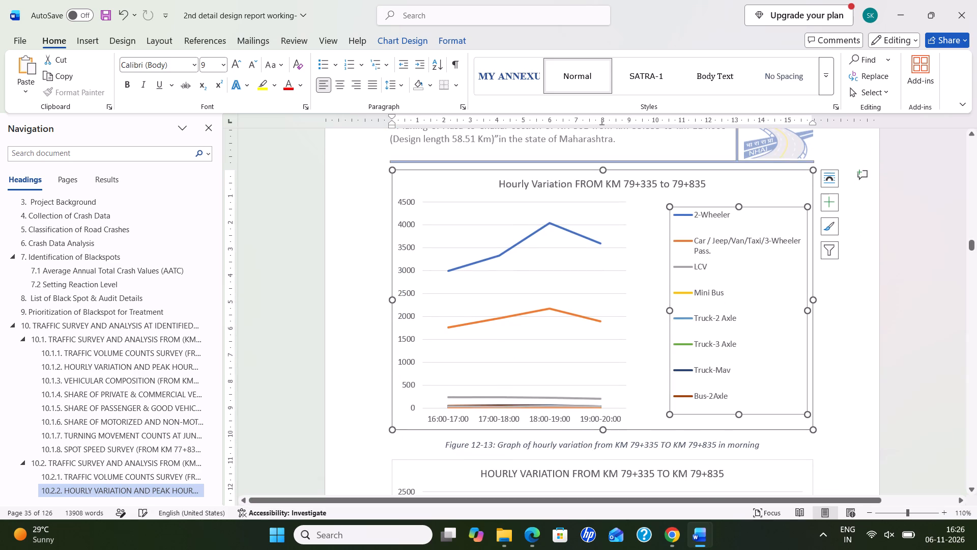
pyautogui.moveTo(669, 312); pyautogui.dragTo(629, 307)
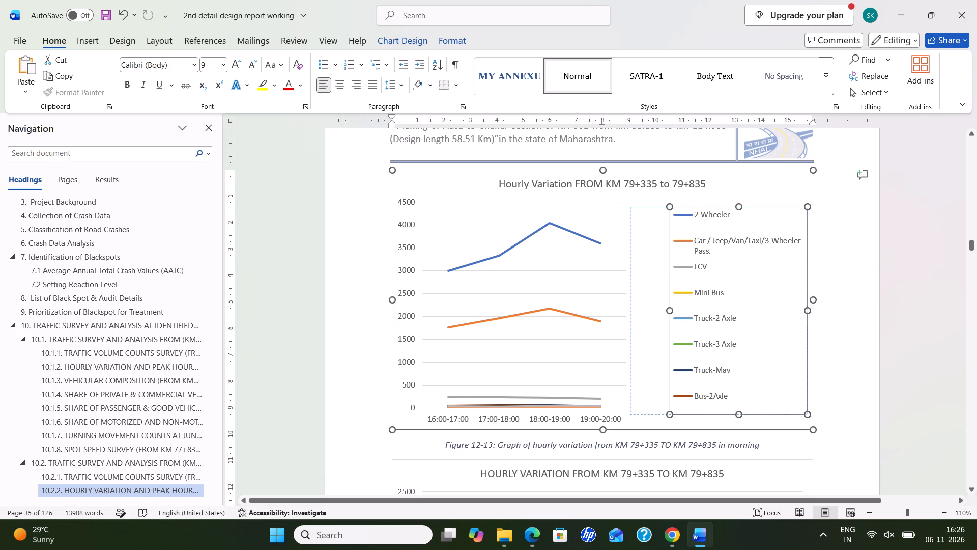
pyautogui.moveTo(722, 206); pyautogui.dragTo(721, 197)
# Set the legend of the hourly variation chart for Figure 12-14 (evening) to the Right position.
pyautogui.scroll(-4, 667, 288)
pyautogui.click(775, 349)
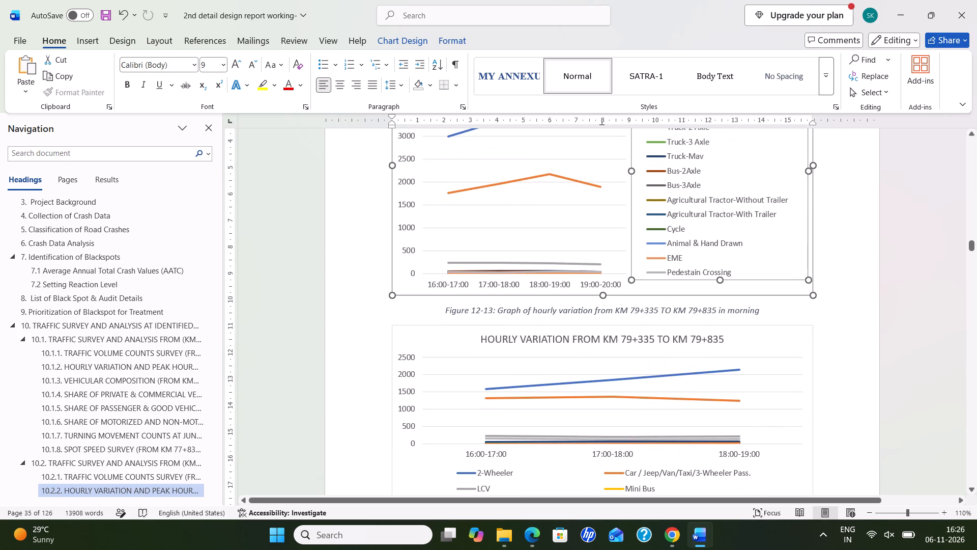
pyautogui.click(832, 355)
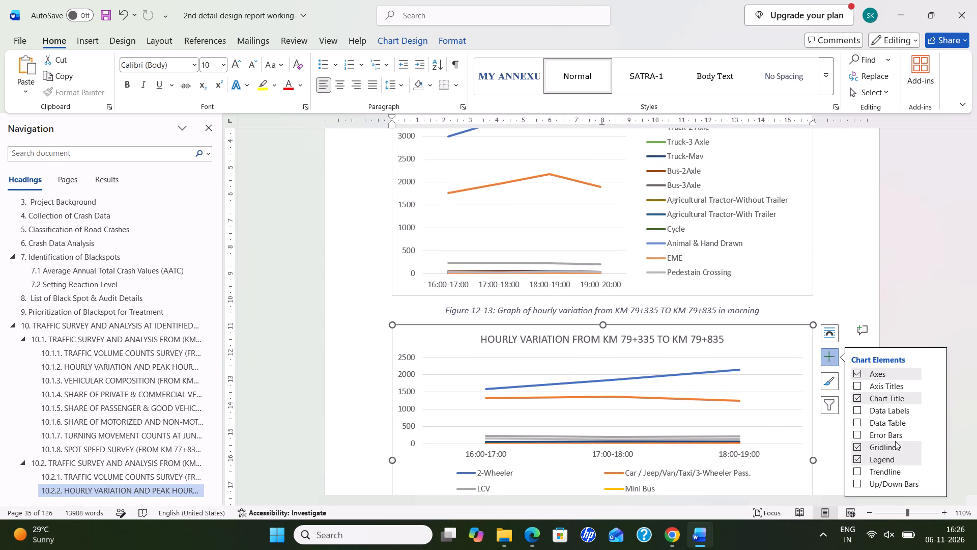
pyautogui.click(930, 461)
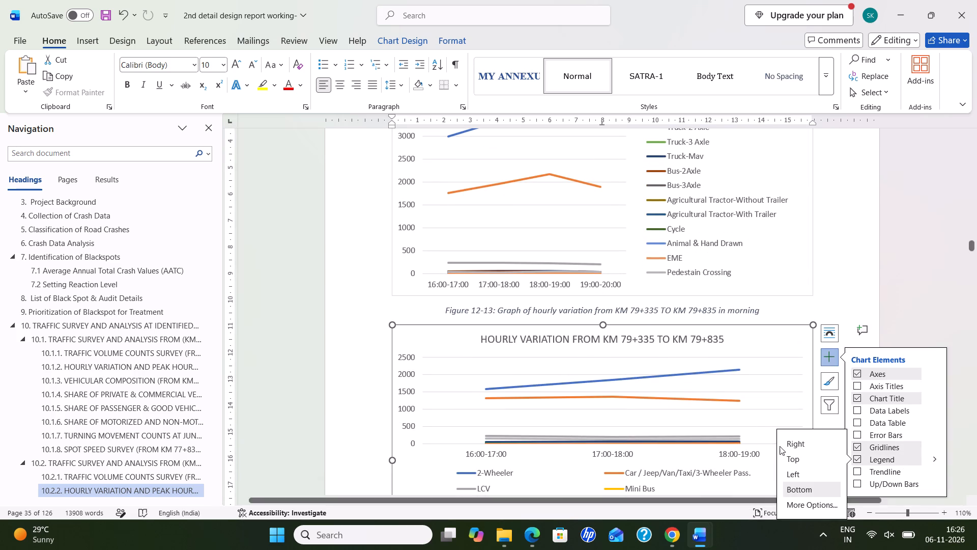
pyautogui.click(795, 449)
# Narrow the Figure 12-14 chart's plot area and widen its legend leftward so every vehicle category fits.
pyautogui.scroll(-2, 682, 365)
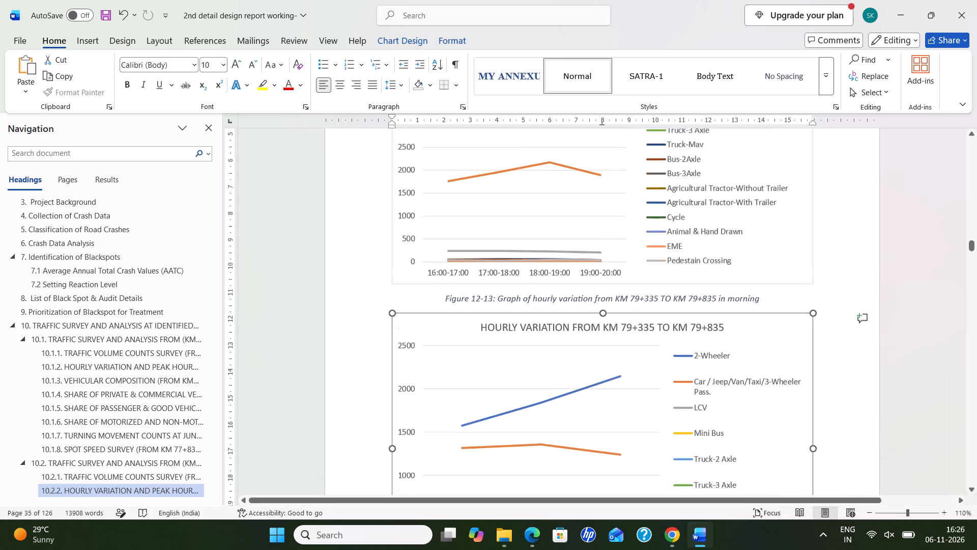
pyautogui.scroll(-2, 682, 365)
pyautogui.click(645, 336)
pyautogui.moveTo(662, 329); pyautogui.dragTo(636, 329)
pyautogui.click(699, 313)
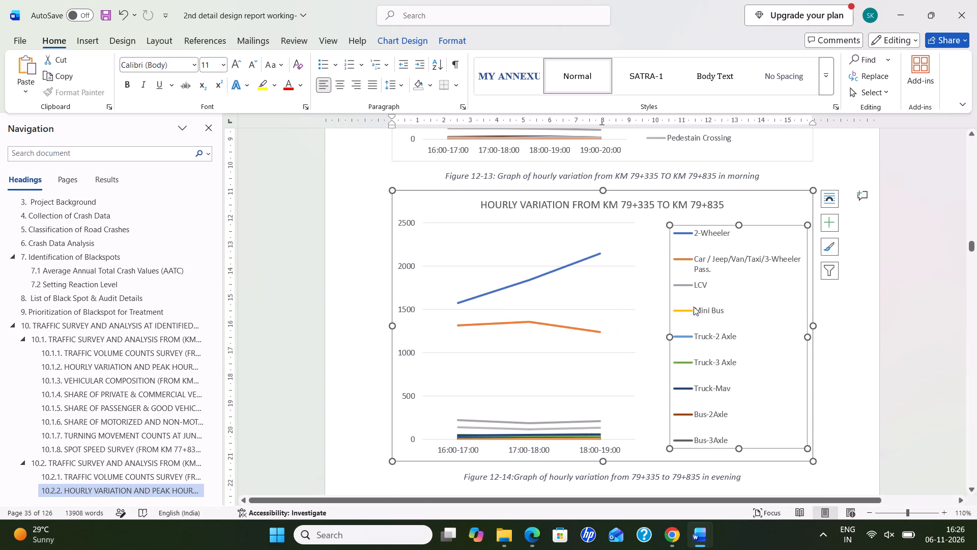
pyautogui.moveTo(667, 340); pyautogui.dragTo(642, 336)
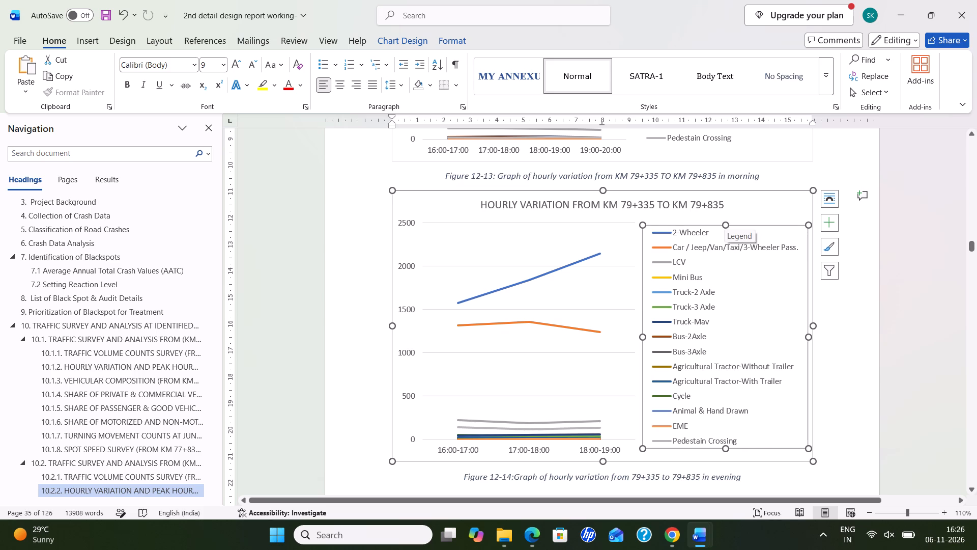
# Extend the legend of the Vehicular Composition pie chart (Figure 12-15) upward so all categories down to Pedestrian Crossing fit.
pyautogui.scroll(-4, 666, 306)
pyautogui.scroll(-9, 526, 352)
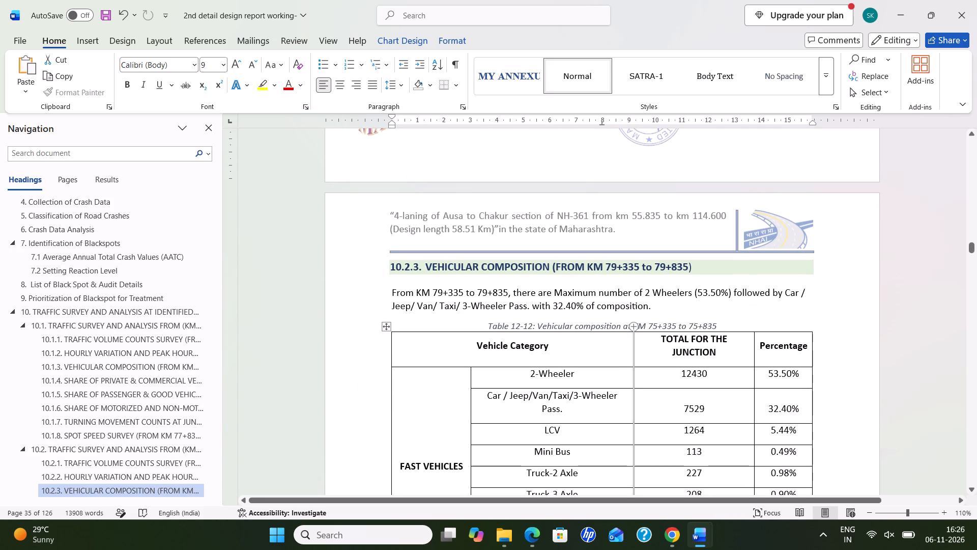
pyautogui.scroll(-3, 720, 364)
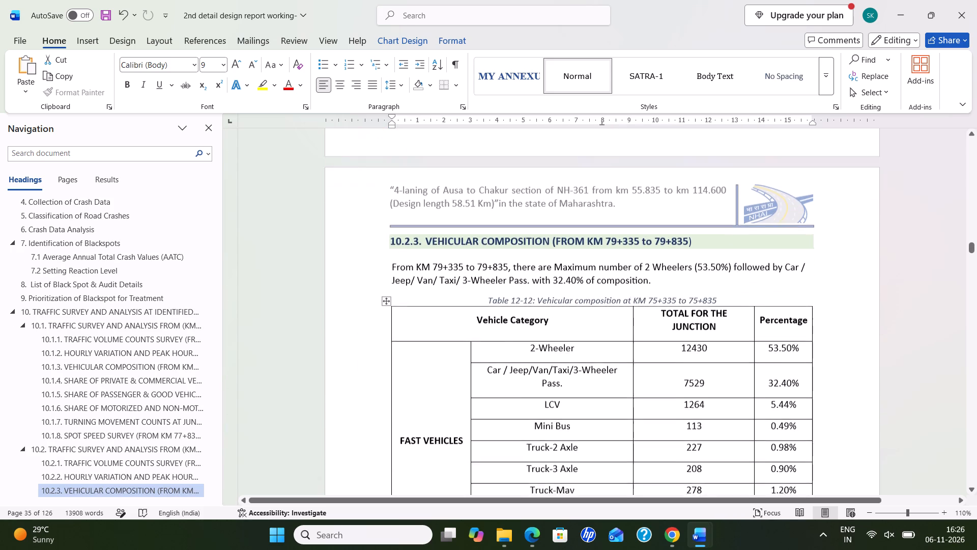
pyautogui.scroll(-18, 720, 364)
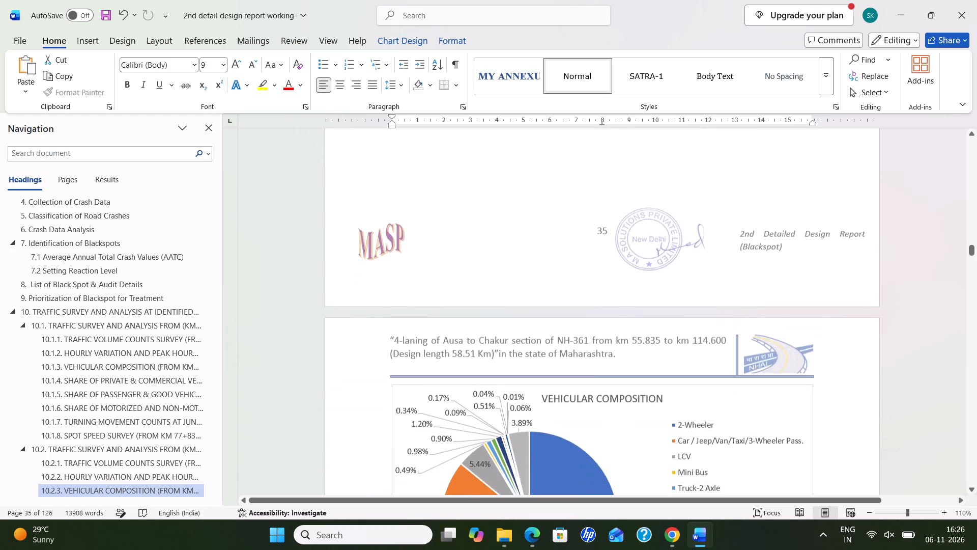
pyautogui.scroll(-2, 711, 374)
pyautogui.scroll(-5, 665, 346)
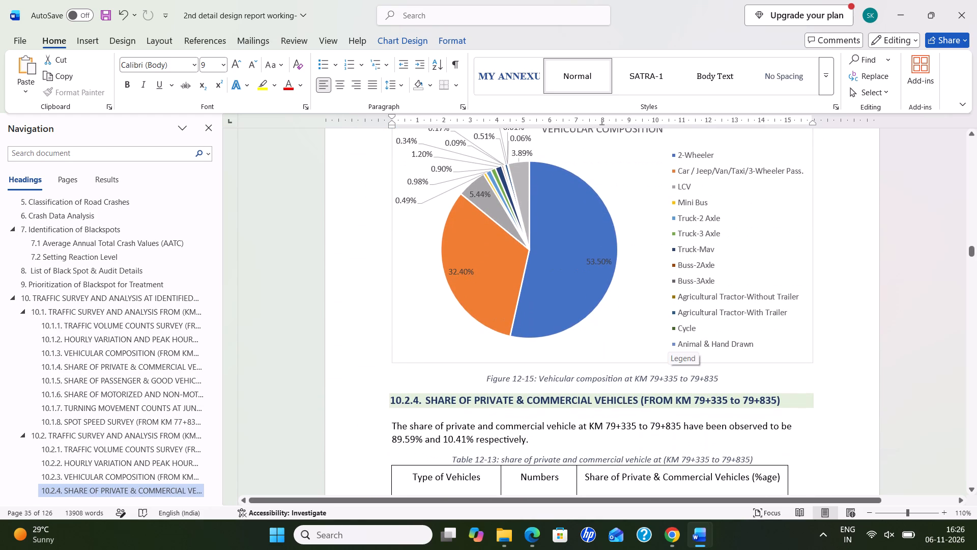
pyautogui.click(705, 295)
pyautogui.scroll(2, 706, 261)
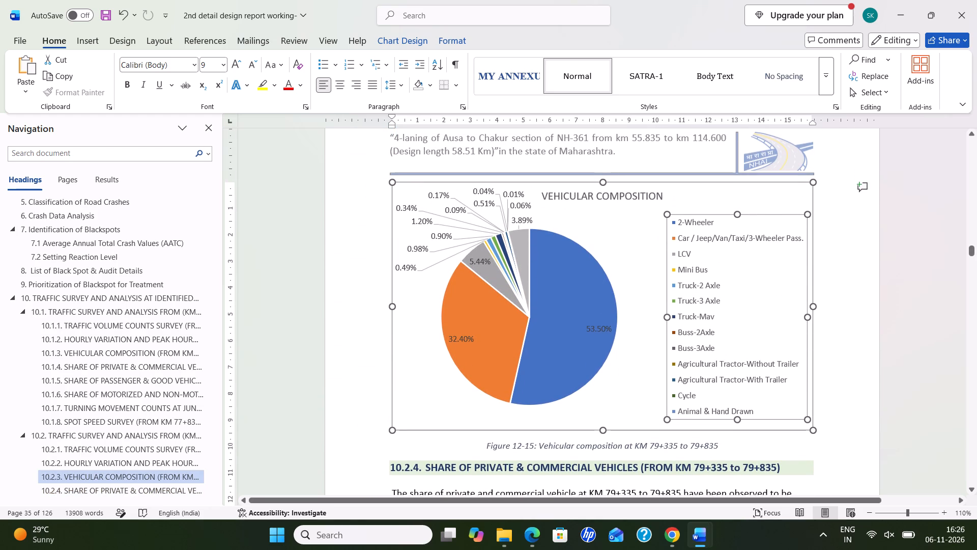
pyautogui.moveTo(736, 211); pyautogui.dragTo(736, 202)
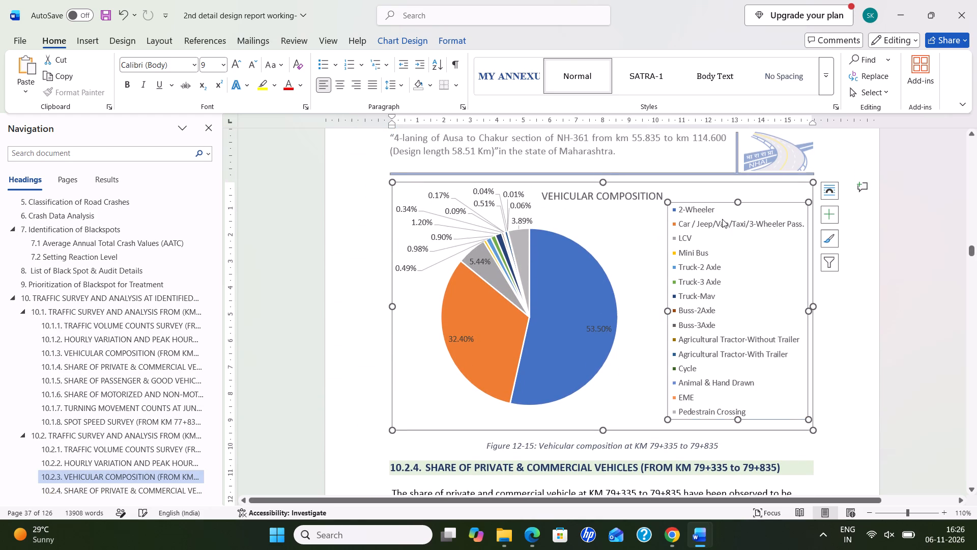
# Reduce the height of the Share of Private & Commercial Vehicles pie chart (Figure 12-16) in section 10.2.4.
pyautogui.scroll(-9, 714, 272)
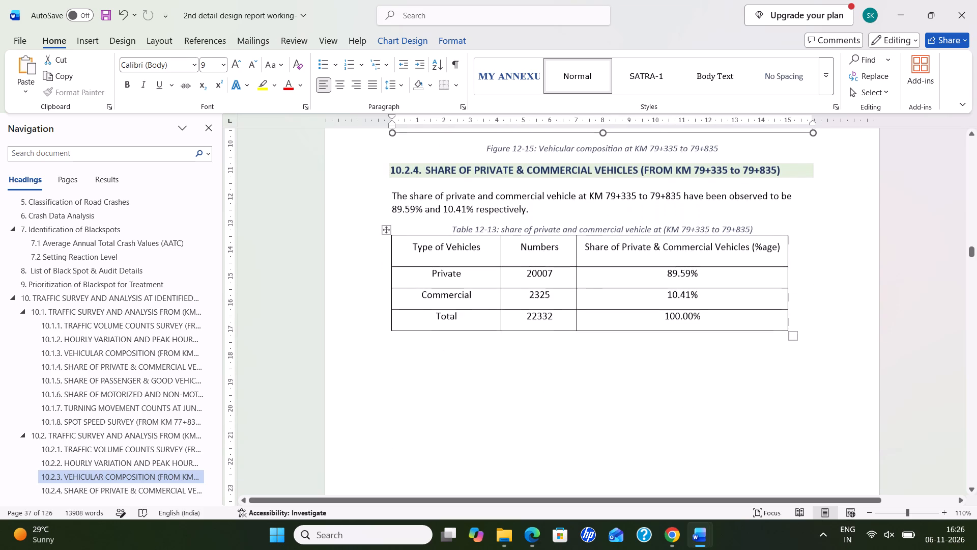
pyautogui.scroll(-10, 670, 295)
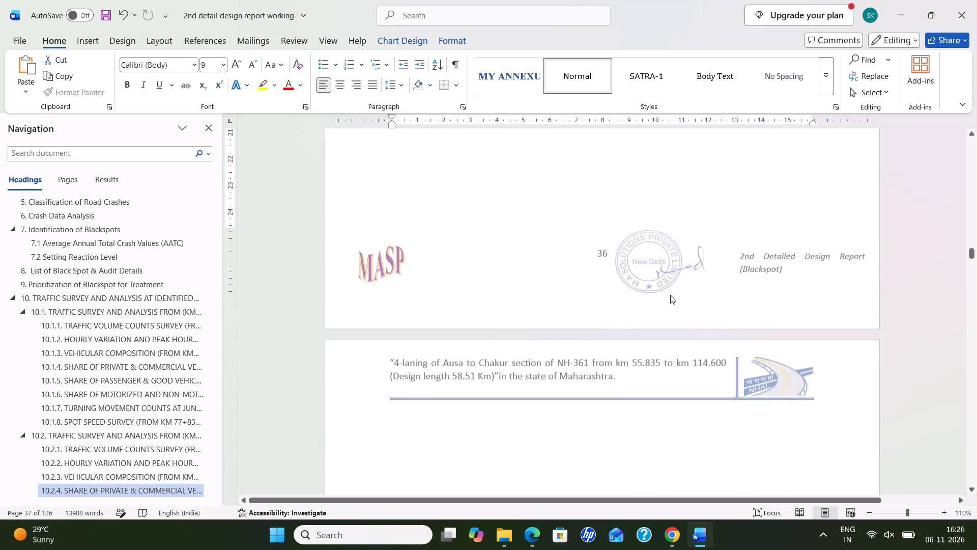
pyautogui.scroll(-3, 670, 295)
pyautogui.scroll(-19, 665, 340)
pyautogui.scroll(-3, 669, 341)
pyautogui.scroll(19, 675, 341)
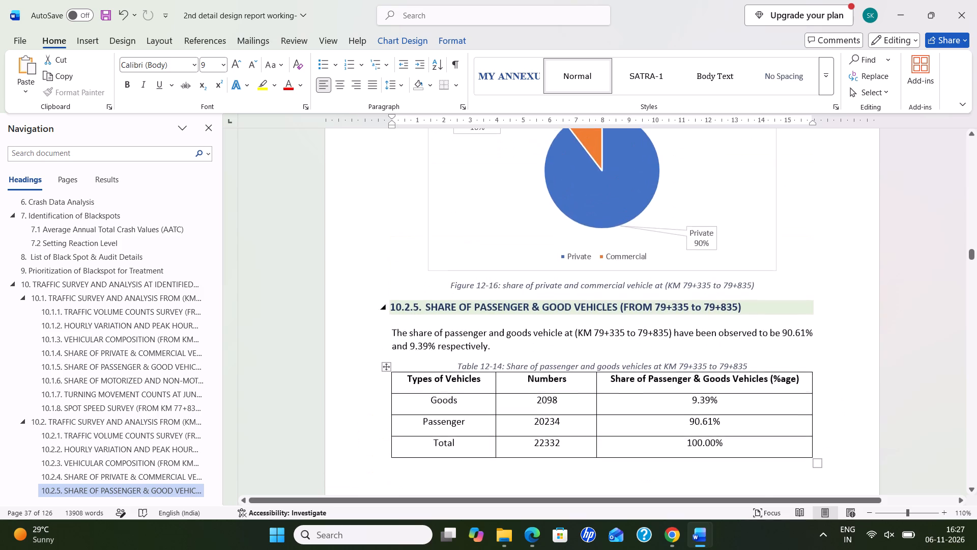
pyautogui.scroll(6, 686, 340)
pyautogui.scroll(-6, 672, 334)
pyautogui.click(662, 327)
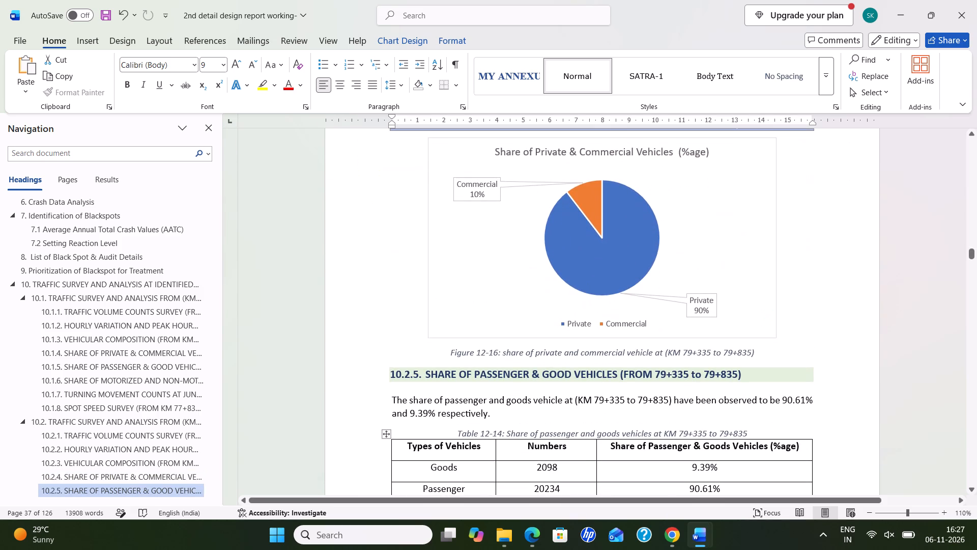
pyautogui.moveTo(602, 338); pyautogui.dragTo(596, 316)
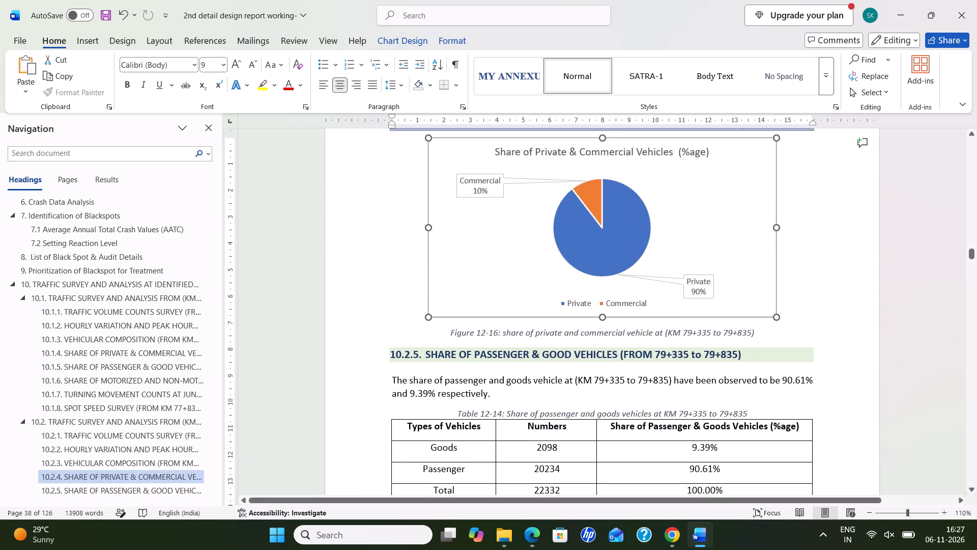
pyautogui.moveTo(596, 316); pyautogui.dragTo(595, 304)
# Delete the empty lines above the 10.2.7 Turning Movement Counts at Junction heading so it starts at the top of its page.
pyautogui.scroll(-9, 602, 324)
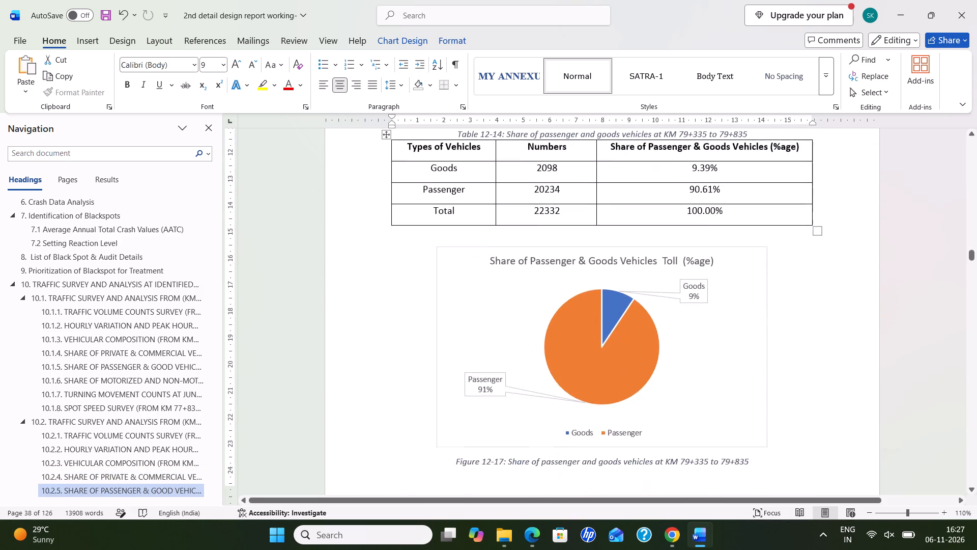
pyautogui.scroll(-3, 618, 356)
pyautogui.scroll(-15, 662, 322)
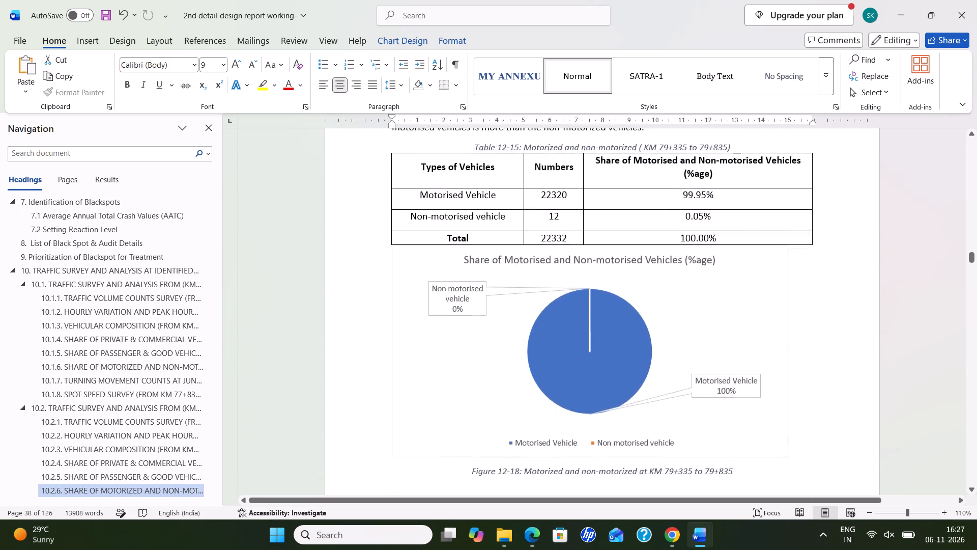
pyautogui.scroll(-14, 637, 311)
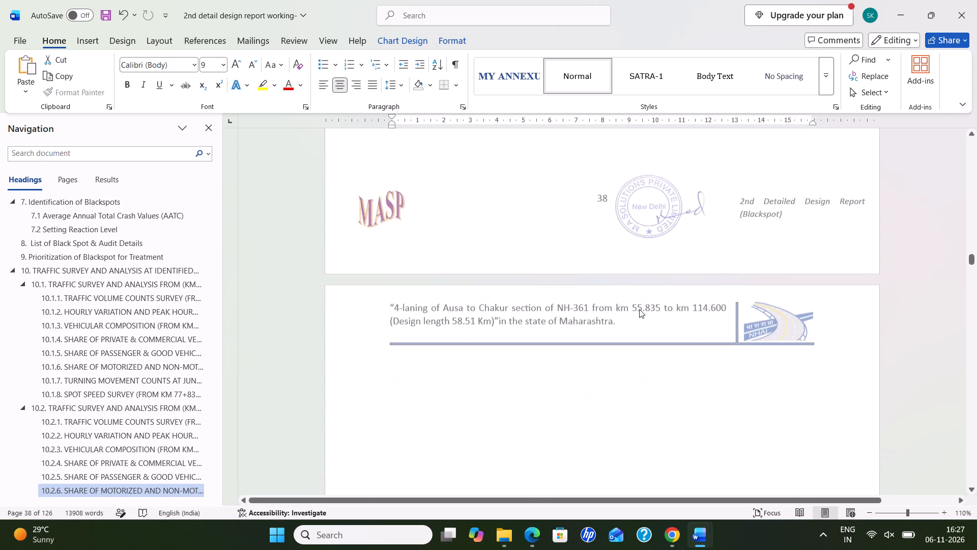
pyautogui.scroll(-8, 639, 309)
pyautogui.click(622, 234)
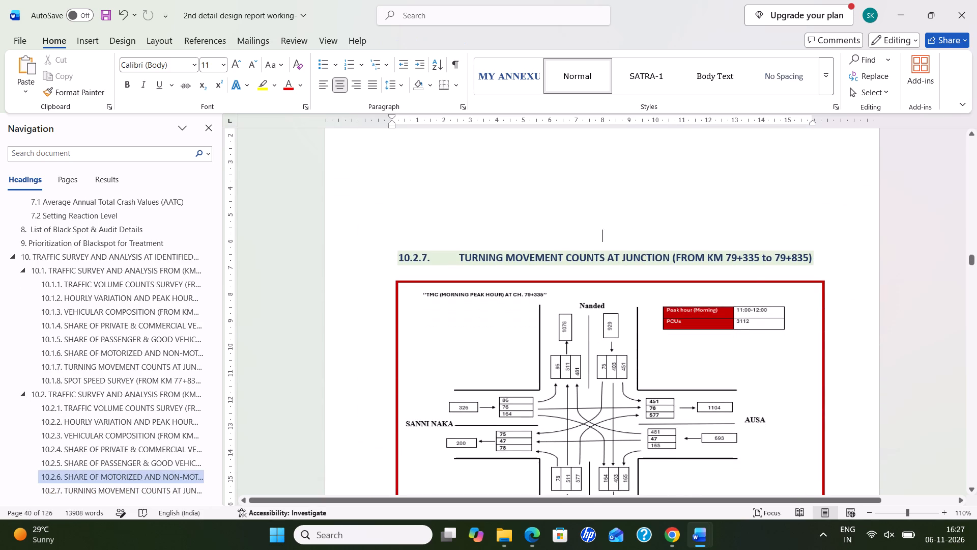
pyautogui.press('BackSpace')
pyautogui.press('BackSpace')
pyautogui.press('BackSpace')
pyautogui.press('BackSpace')
pyautogui.press('BackSpace')
pyautogui.press('BackSpace')
pyautogui.press('BackSpace')
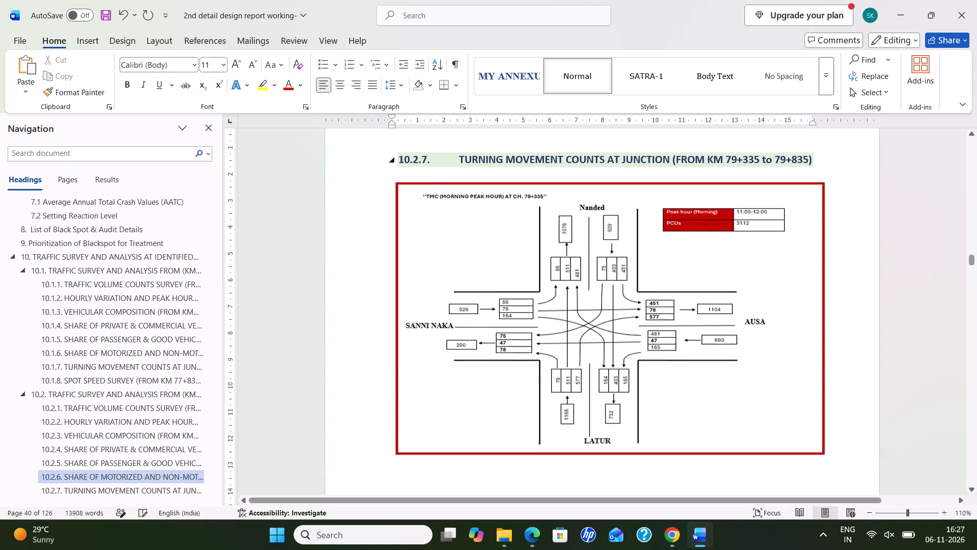
pyautogui.press('BackSpace')
pyautogui.press('BackSpace')
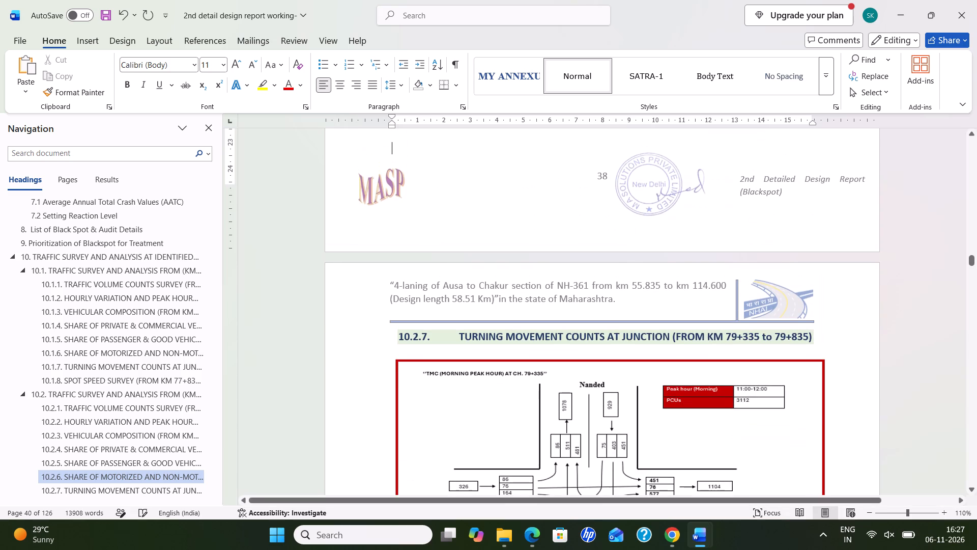
# Move the Share of Motorised and Non-motorised Vehicles chart (Figure 12-18) down a line to leave a gap below its table.
pyautogui.scroll(3, 562, 257)
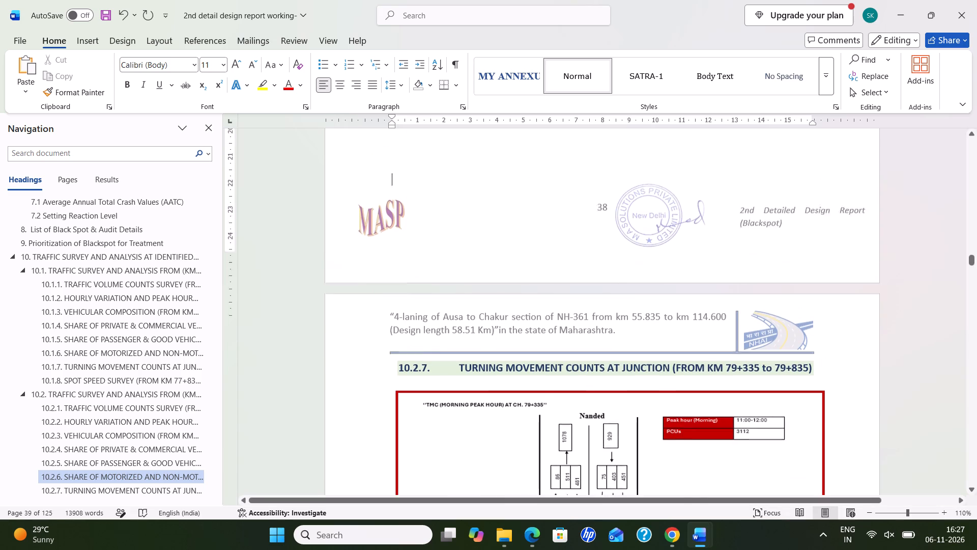
pyautogui.scroll(11, 565, 259)
pyautogui.click(581, 266)
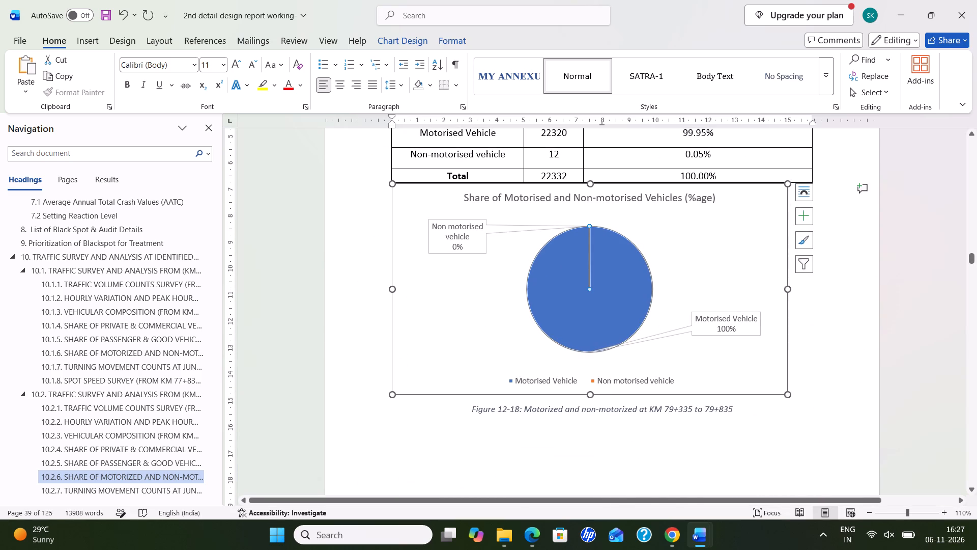
pyautogui.click(831, 175)
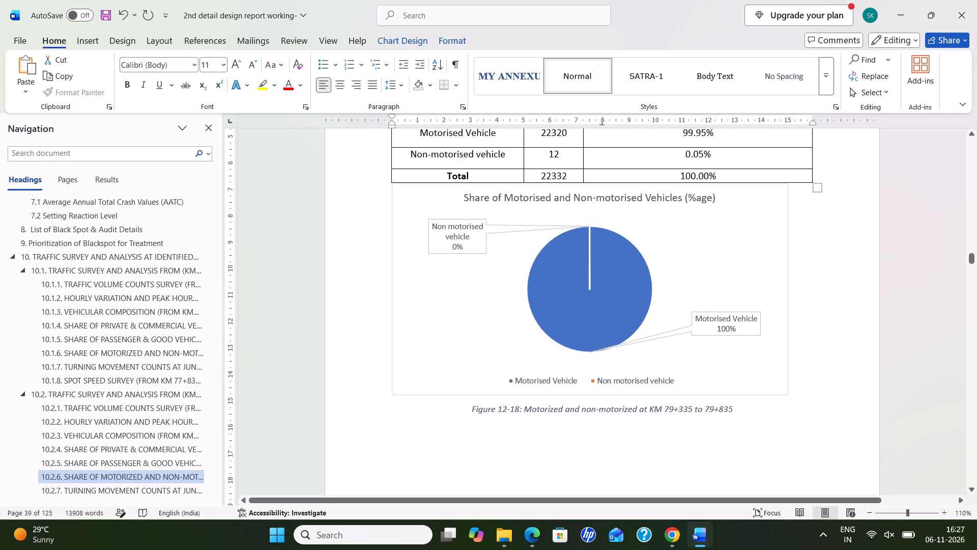
pyautogui.press('Return')
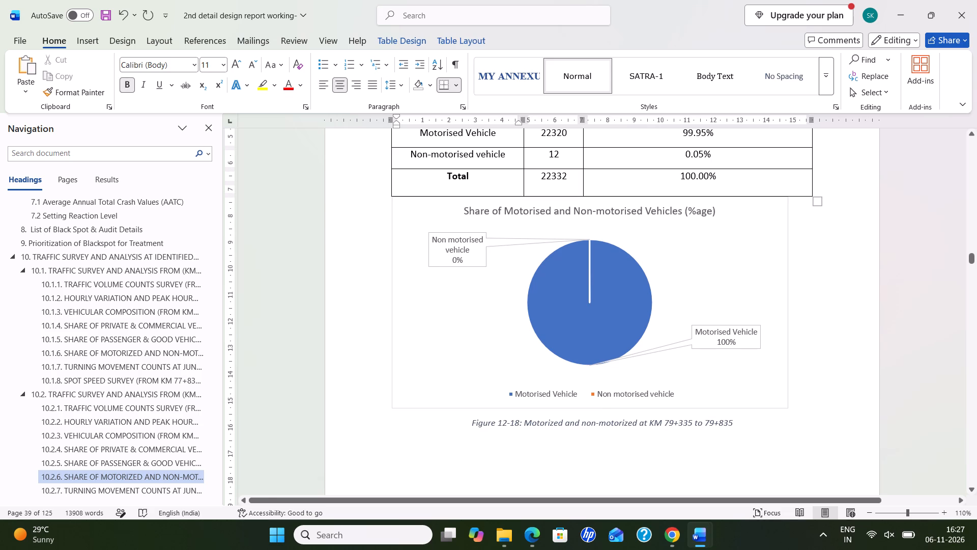
pyautogui.click(420, 217)
pyautogui.hotkey('ctrl', 'x')
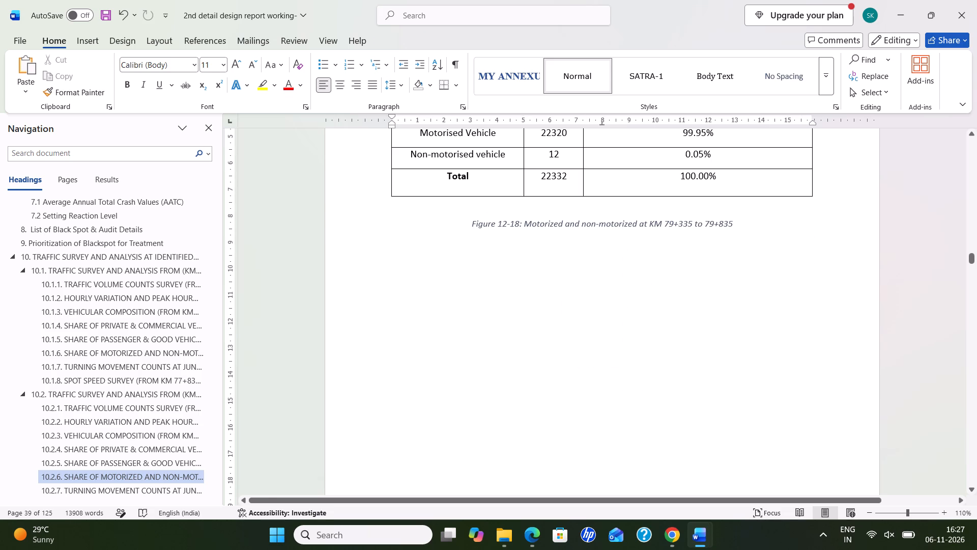
pyautogui.press('Return')
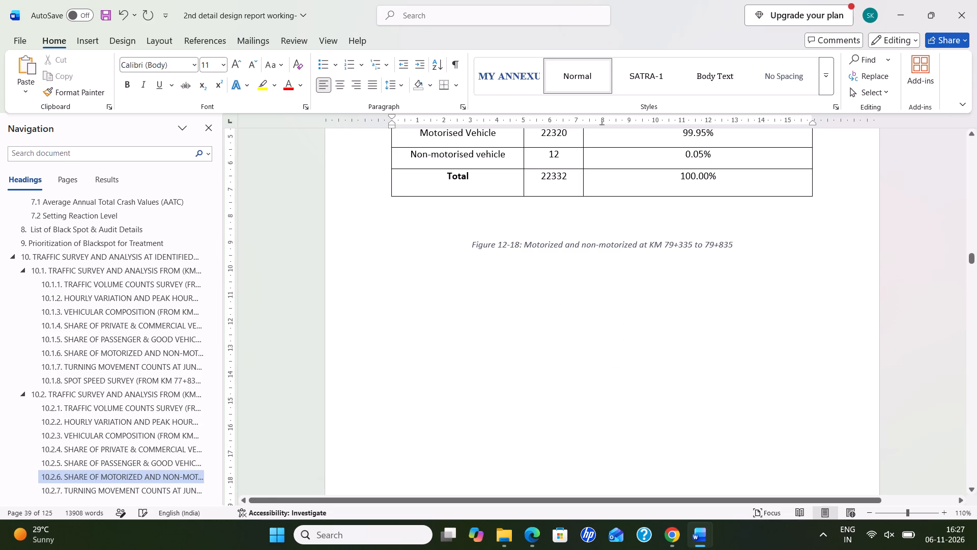
pyautogui.hotkey('ctrl', 'v')
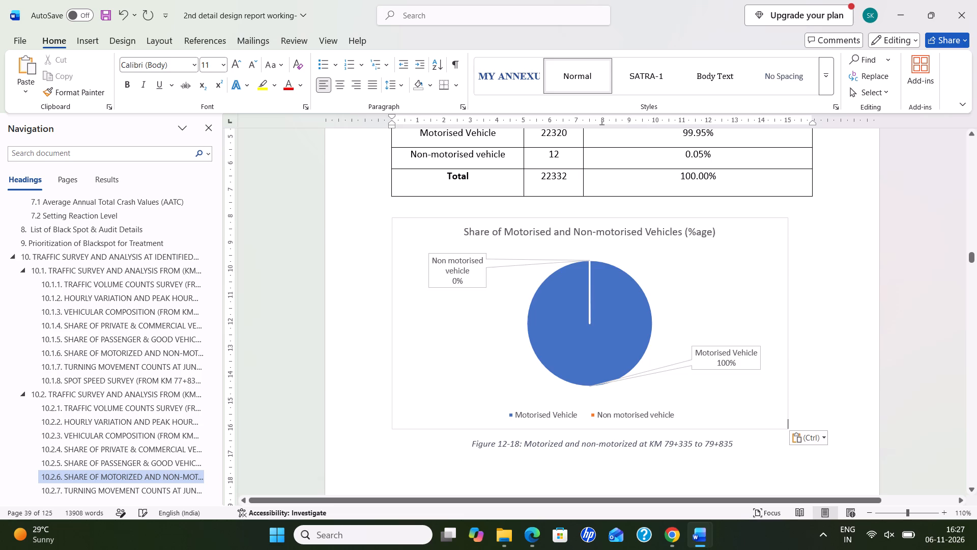
# Centre the Share of Motorised and Non-motorised Vehicles pie chart on the page.
pyautogui.click(665, 261)
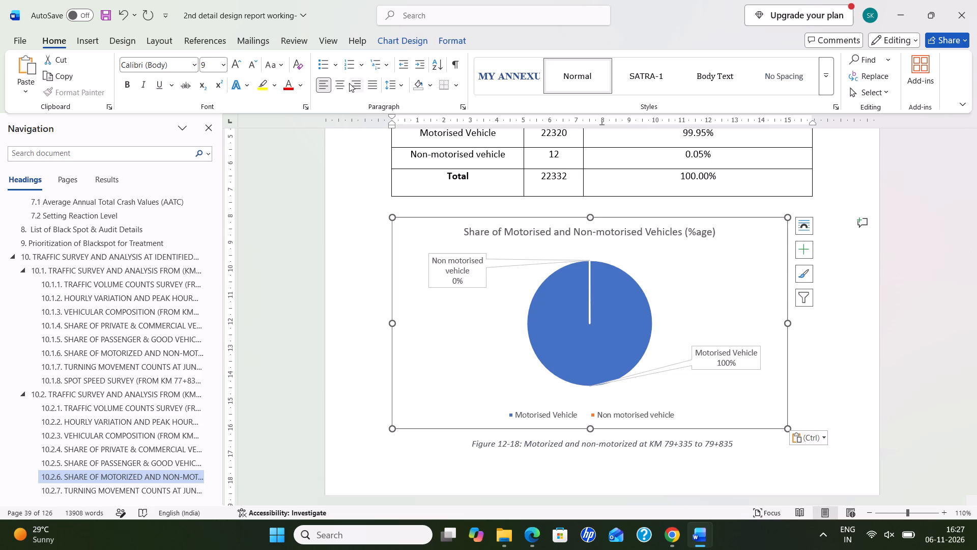
pyautogui.click(339, 80)
# Delete the empty lines above the 10.2.7 Turning Movement Counts at Junction heading.
pyautogui.scroll(-13, 568, 284)
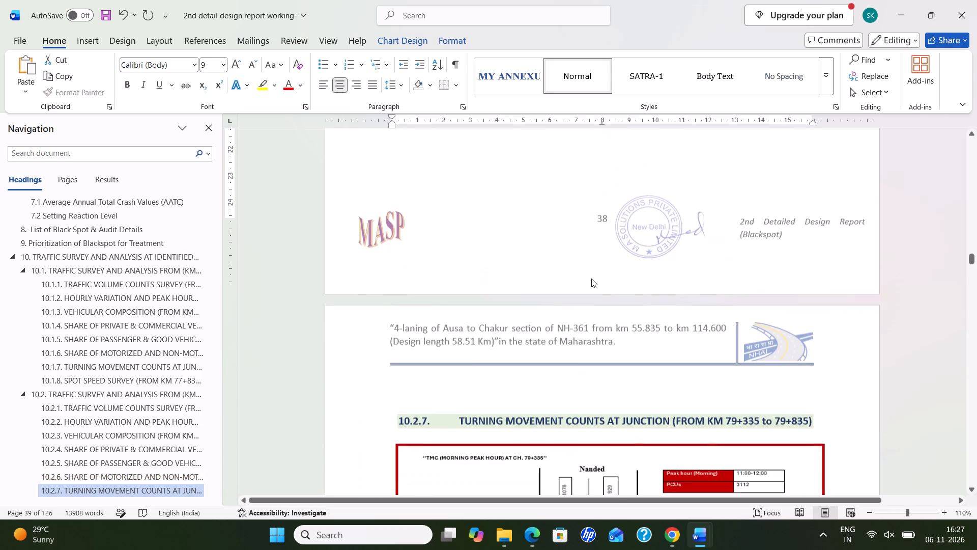
pyautogui.scroll(-2, 591, 279)
pyautogui.click(569, 325)
pyautogui.press('BackSpace')
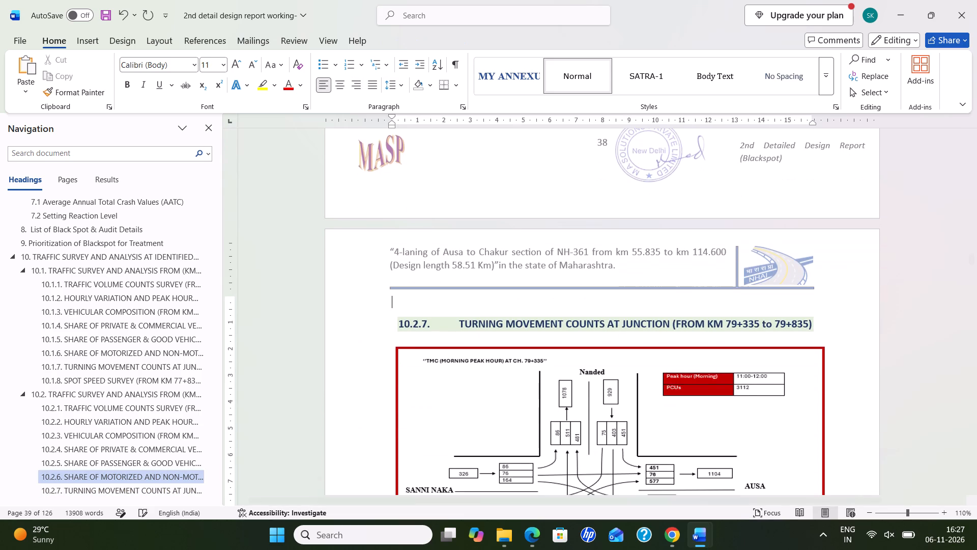
pyautogui.press('BackSpace')
pyautogui.press('BackSpace')
# Centre the morning and evening peak hour turning movement diagrams in section 10.2.7.
pyautogui.scroll(-6, 650, 369)
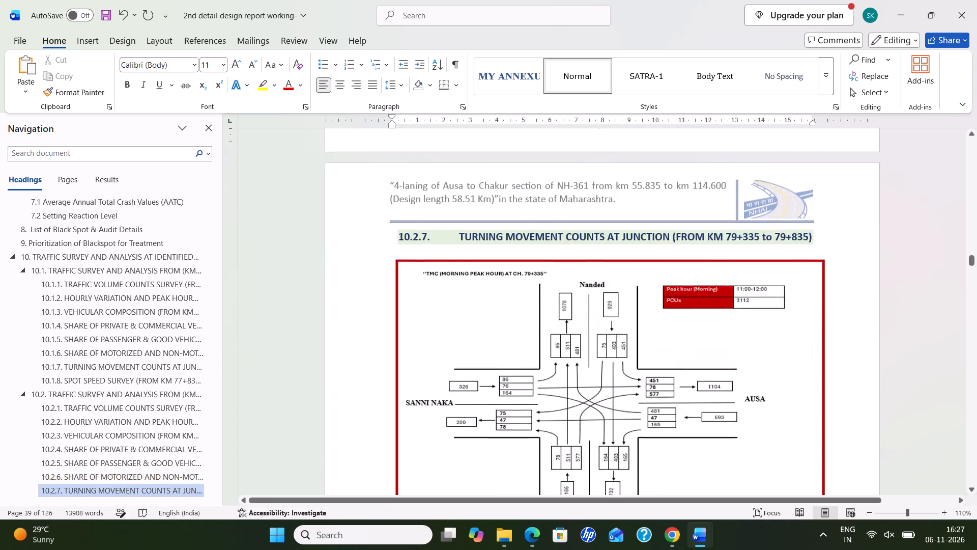
pyautogui.scroll(-10, 667, 358)
pyautogui.scroll(8, 673, 350)
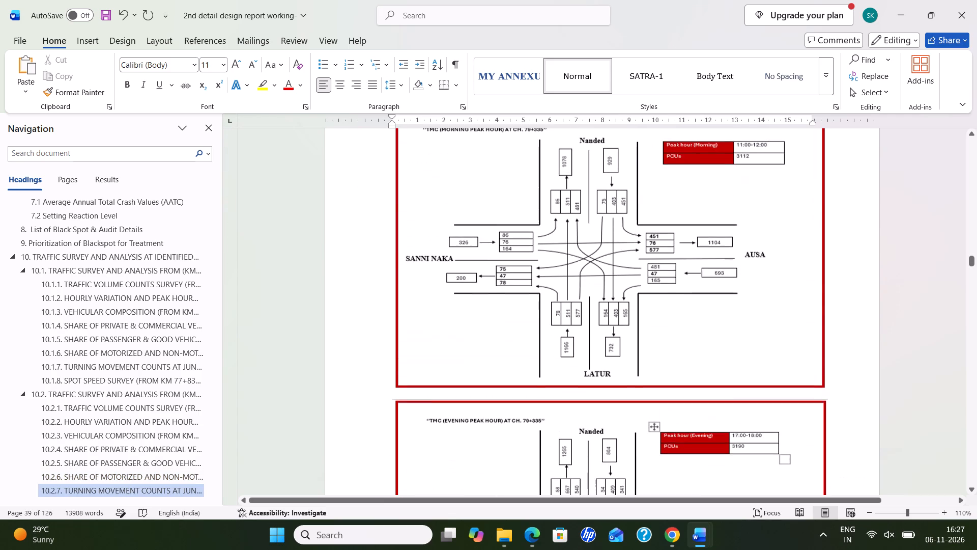
pyautogui.click(478, 185)
pyautogui.click(338, 80)
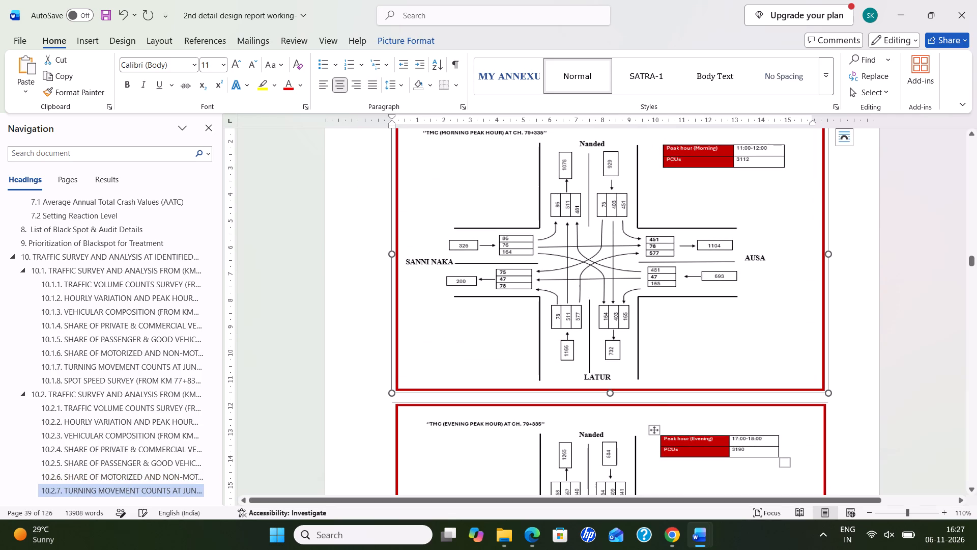
pyautogui.scroll(-4, 486, 268)
pyautogui.click(496, 307)
pyautogui.click(334, 84)
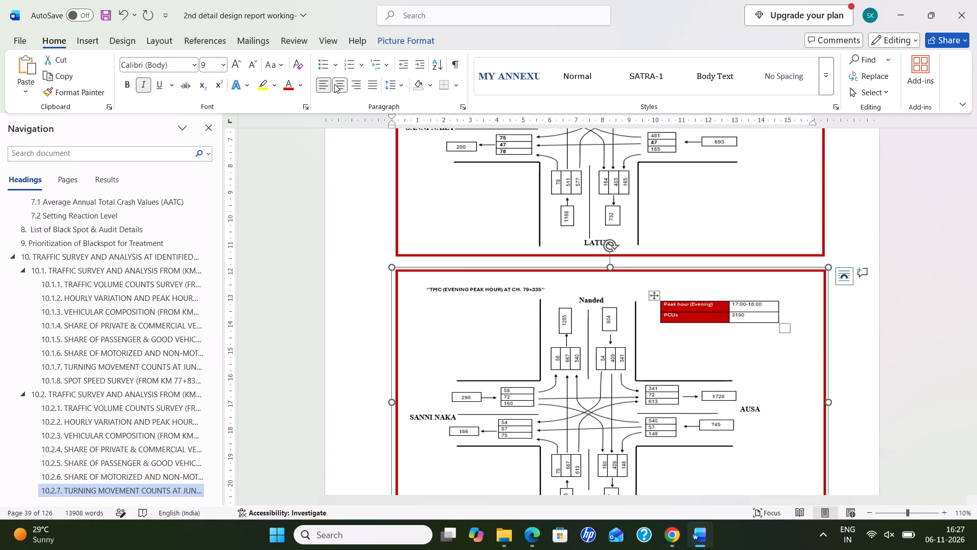
# Slightly widen the Spot Speed of Vehicles bar chart (Figure 12-20) in section 10.2.8.
pyautogui.scroll(-14, 564, 305)
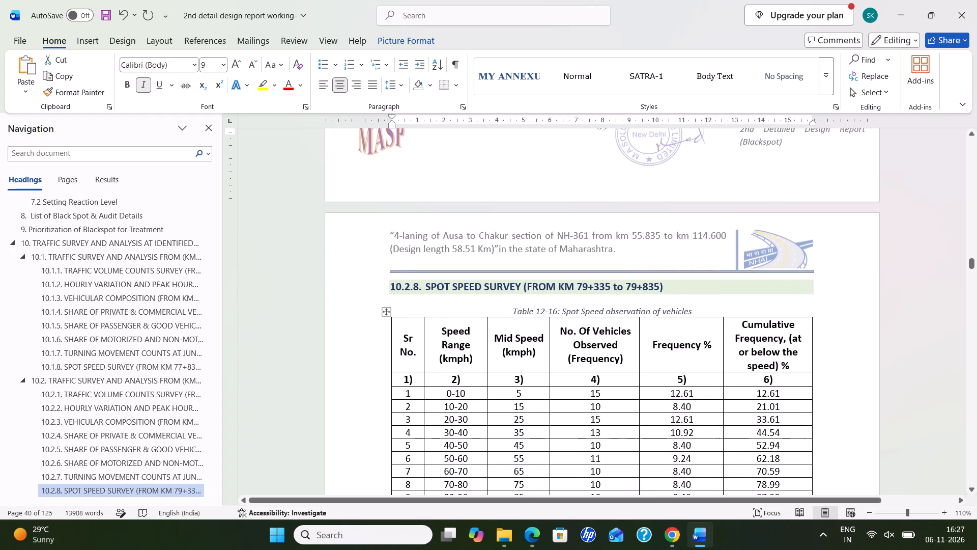
pyautogui.scroll(-14, 585, 325)
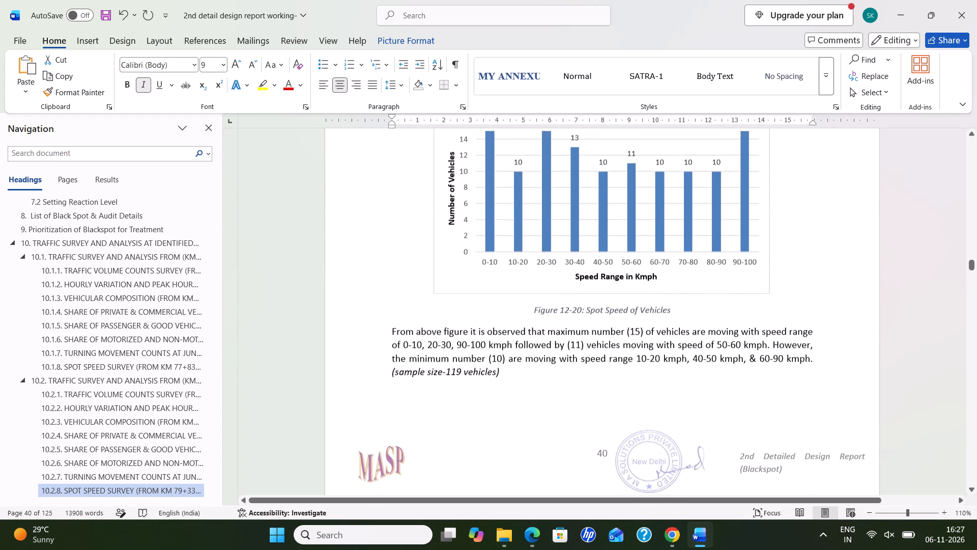
pyautogui.click(454, 158)
pyautogui.click(455, 153)
pyautogui.click(454, 156)
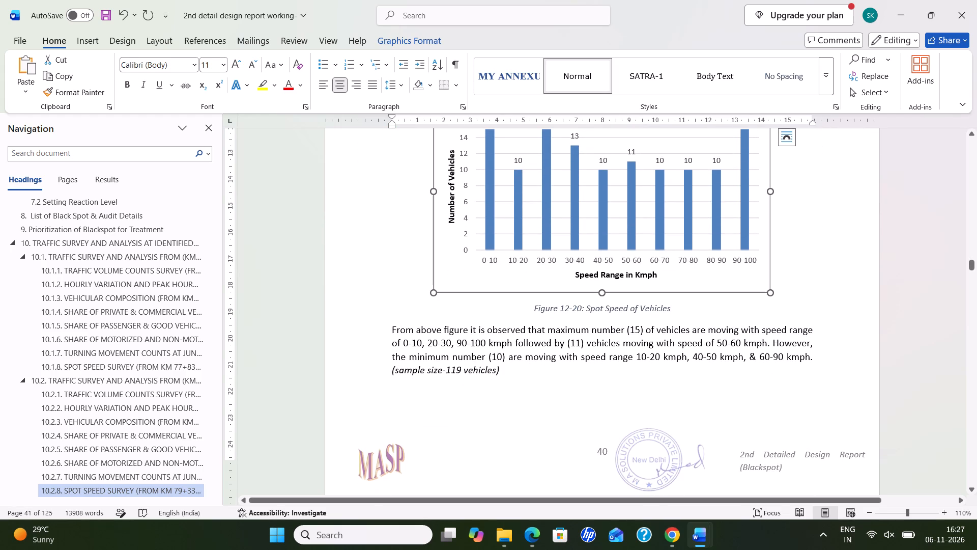
pyautogui.click(445, 163)
pyautogui.click(454, 169)
pyautogui.click(450, 179)
pyautogui.scroll(-9, 606, 282)
pyautogui.click(817, 376)
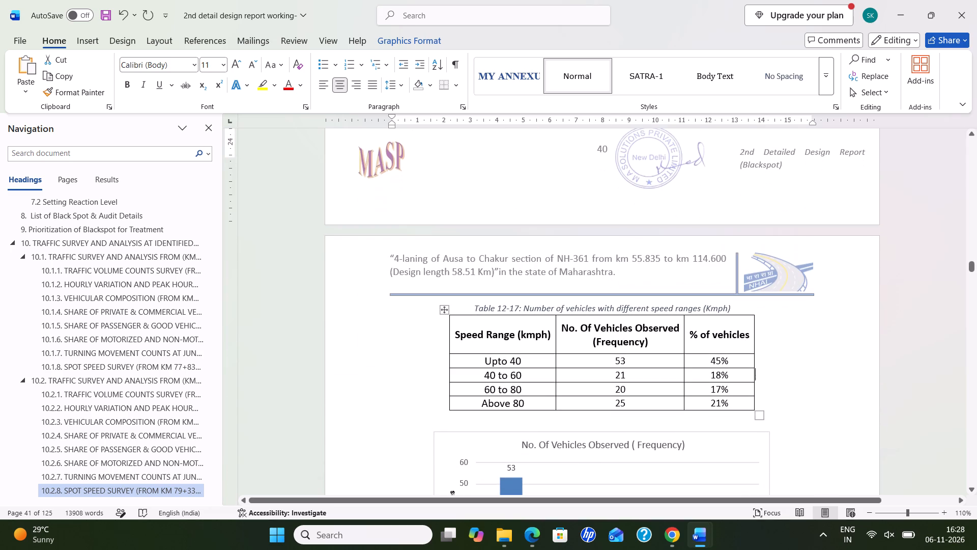
pyautogui.scroll(9, 749, 333)
pyautogui.scroll(3, 541, 228)
pyautogui.scroll(1, 608, 350)
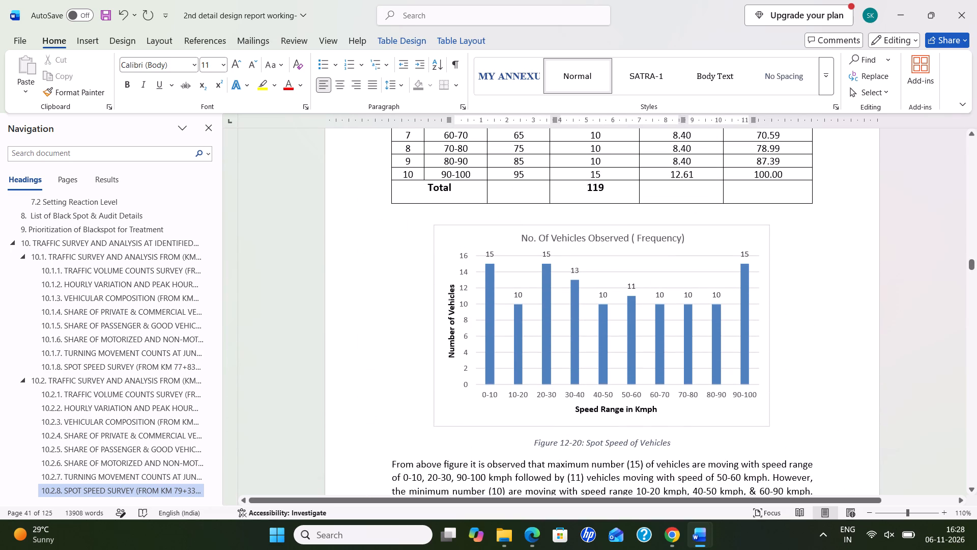
pyautogui.click(618, 409)
pyautogui.click(618, 410)
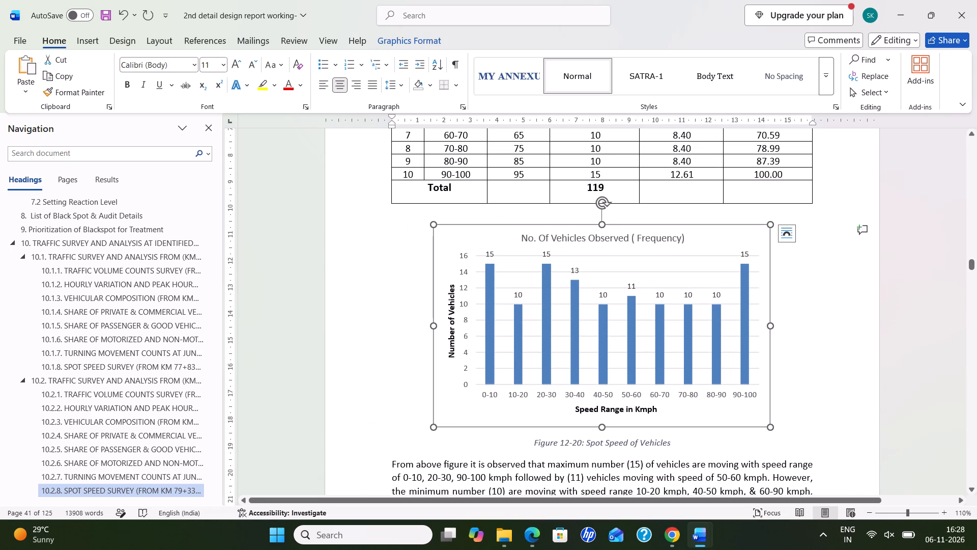
pyautogui.moveTo(770, 325); pyautogui.dragTo(777, 326)
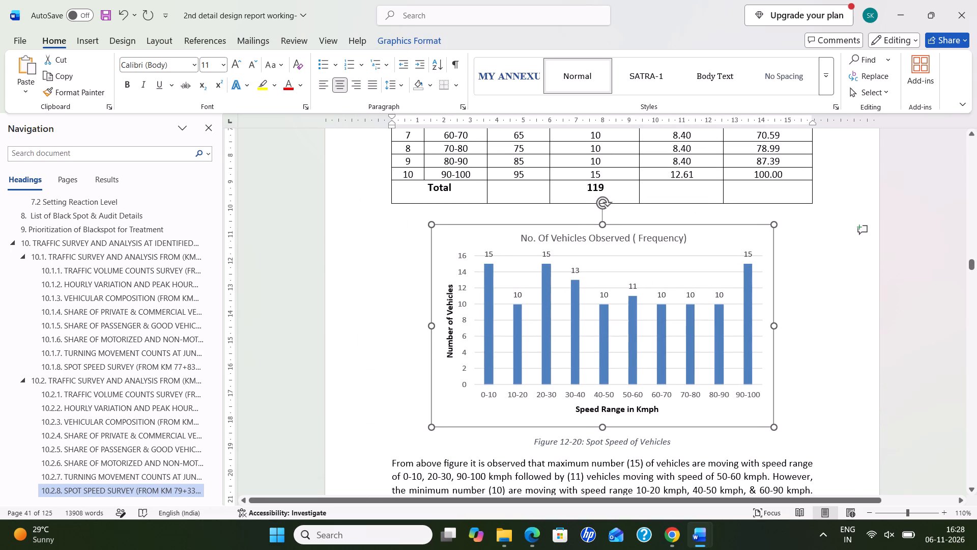
# Widen the Percentage of vehicles pie chart (Figure 12-22) in section 10.2.8.
pyautogui.scroll(-20, 669, 361)
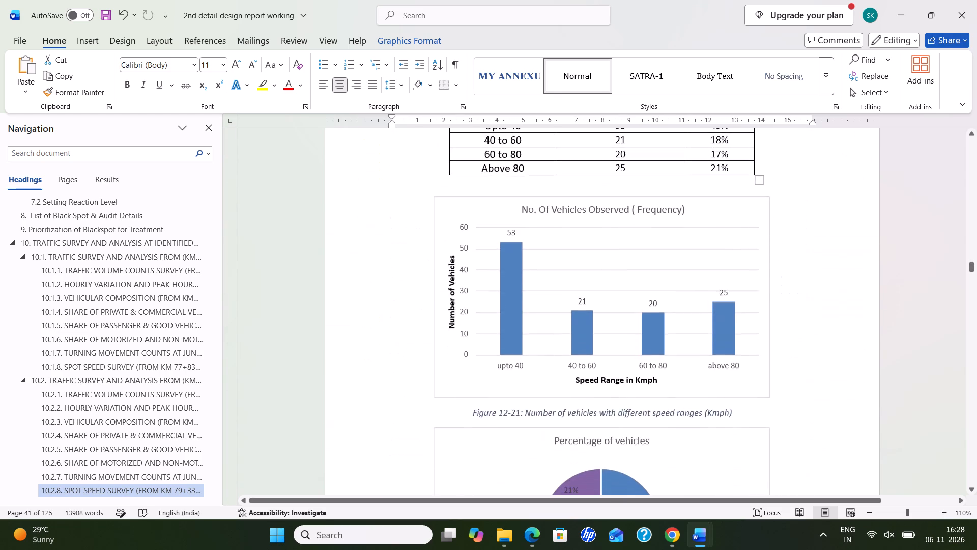
pyautogui.scroll(5, 674, 363)
pyautogui.scroll(-5, 641, 326)
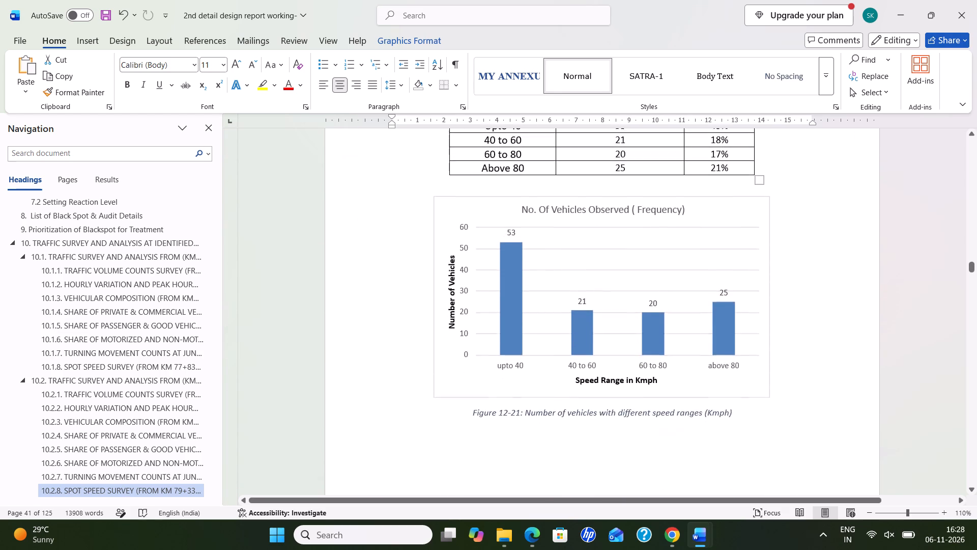
pyautogui.scroll(-7, 641, 327)
pyautogui.click(735, 274)
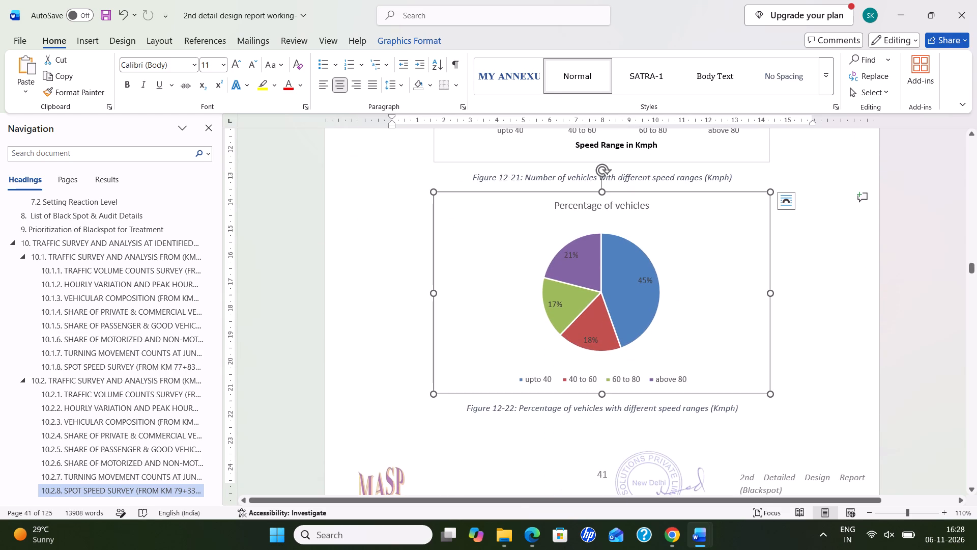
pyautogui.click(760, 238)
pyautogui.click(772, 253)
pyautogui.click(769, 256)
pyautogui.moveTo(770, 294); pyautogui.dragTo(806, 300)
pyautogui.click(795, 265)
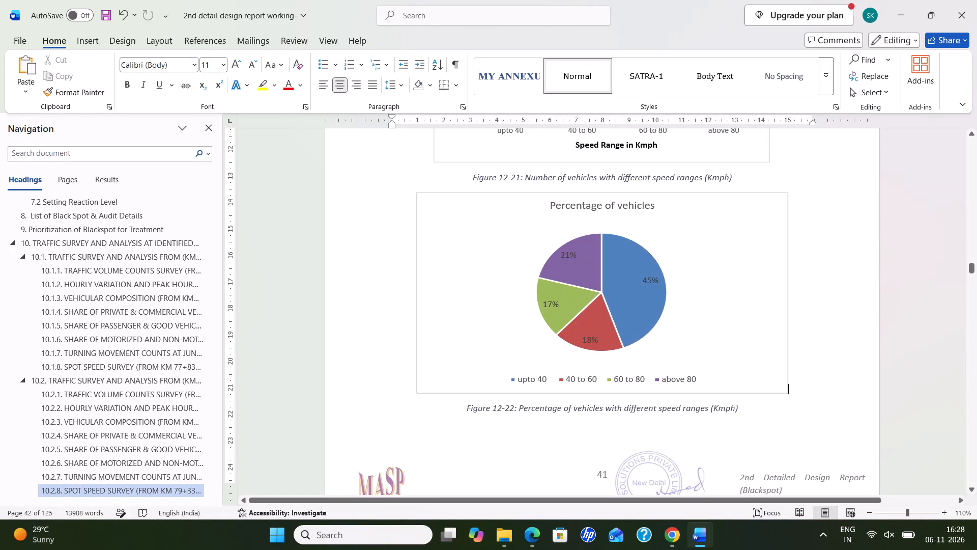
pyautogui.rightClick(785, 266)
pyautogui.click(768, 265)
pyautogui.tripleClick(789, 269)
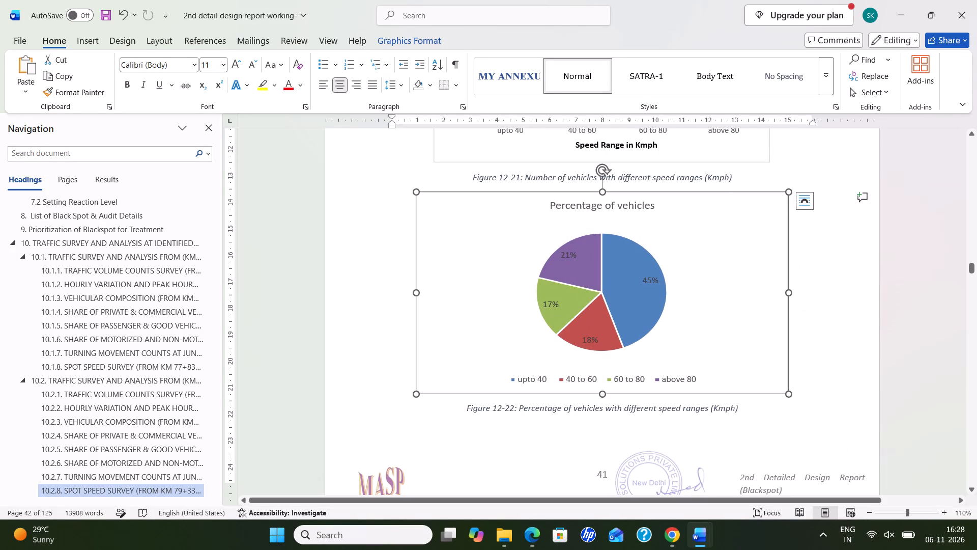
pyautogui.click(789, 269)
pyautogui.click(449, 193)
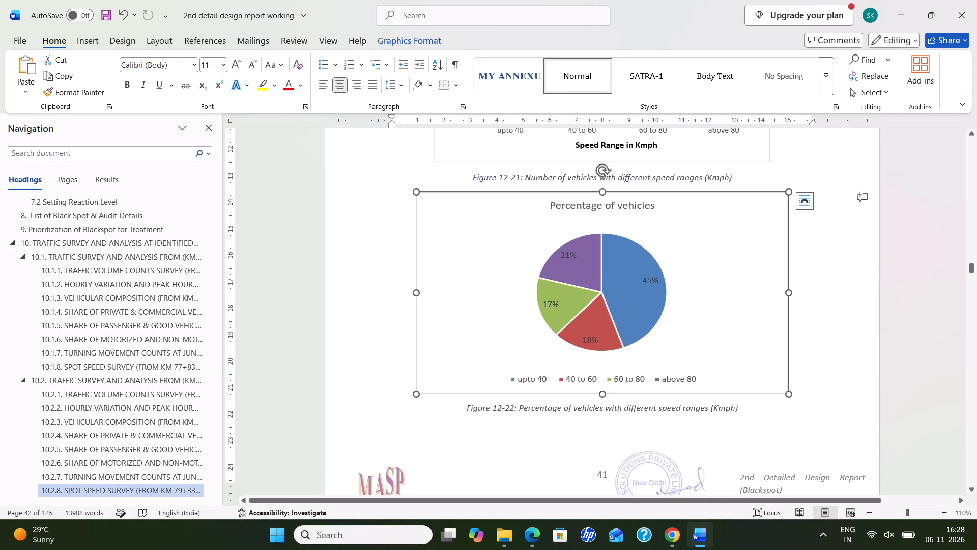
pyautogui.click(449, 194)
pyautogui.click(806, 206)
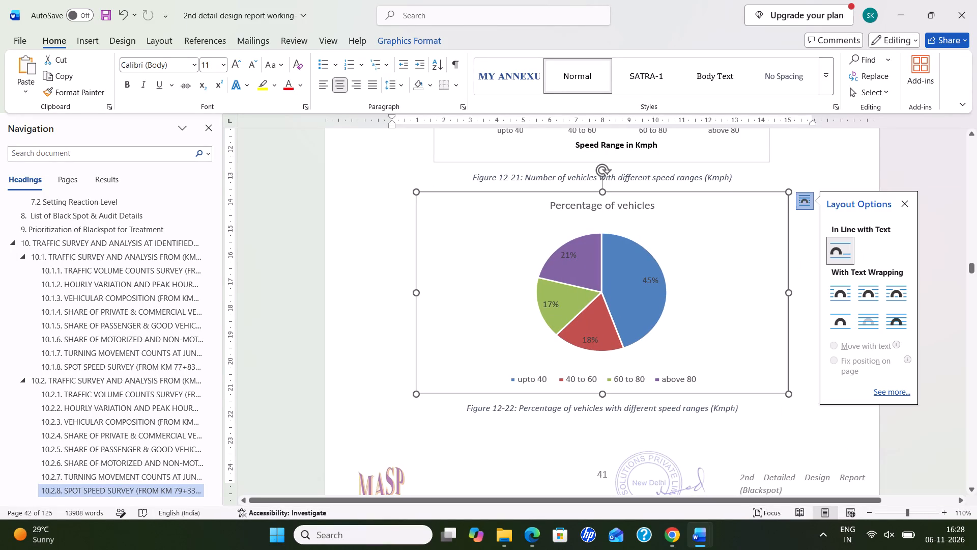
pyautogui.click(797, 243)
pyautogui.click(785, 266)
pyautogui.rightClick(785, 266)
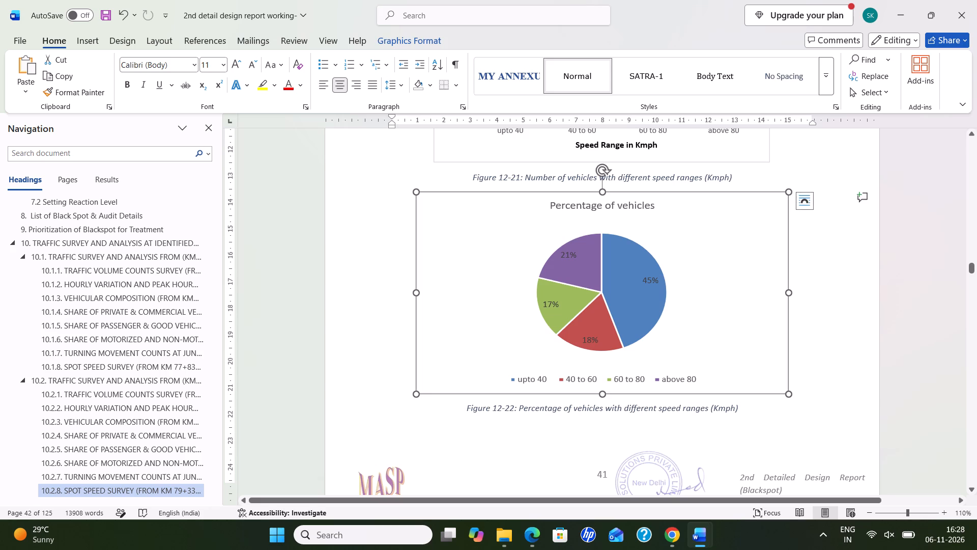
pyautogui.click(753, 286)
# Enlarge the Percentage of vehicles pie chart (Figure 12-22) to the full text width and make it slightly taller.
pyautogui.moveTo(789, 291); pyautogui.dragTo(837, 297)
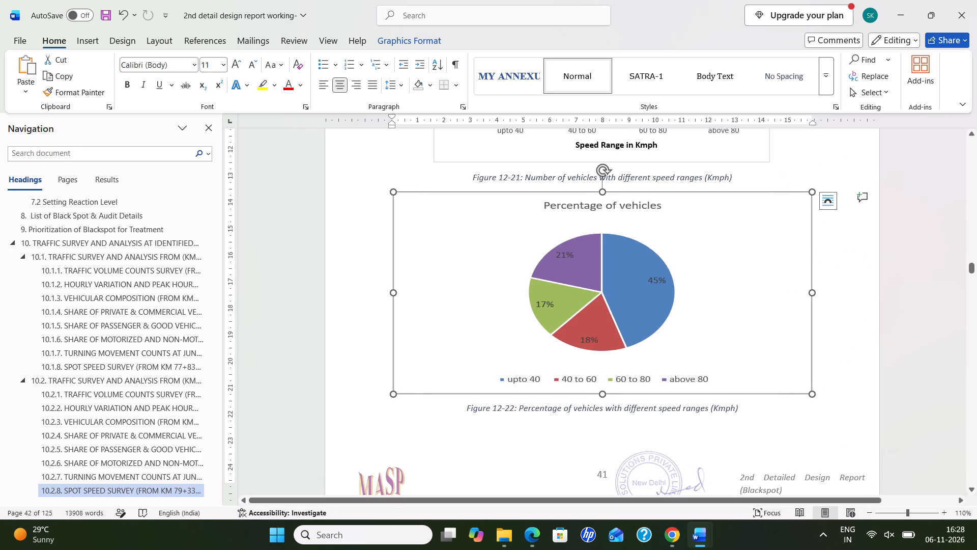
pyautogui.moveTo(601, 395); pyautogui.dragTo(608, 423)
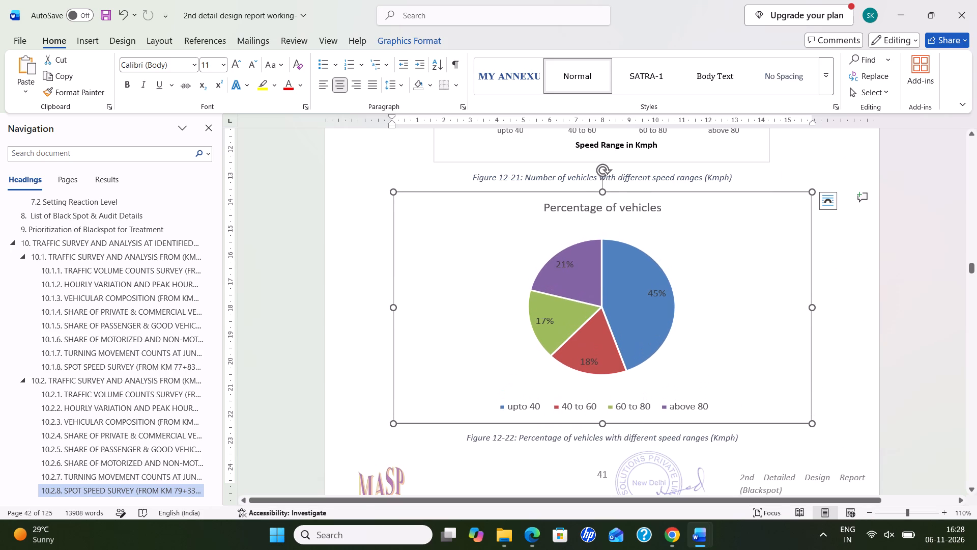
pyautogui.scroll(4, 764, 262)
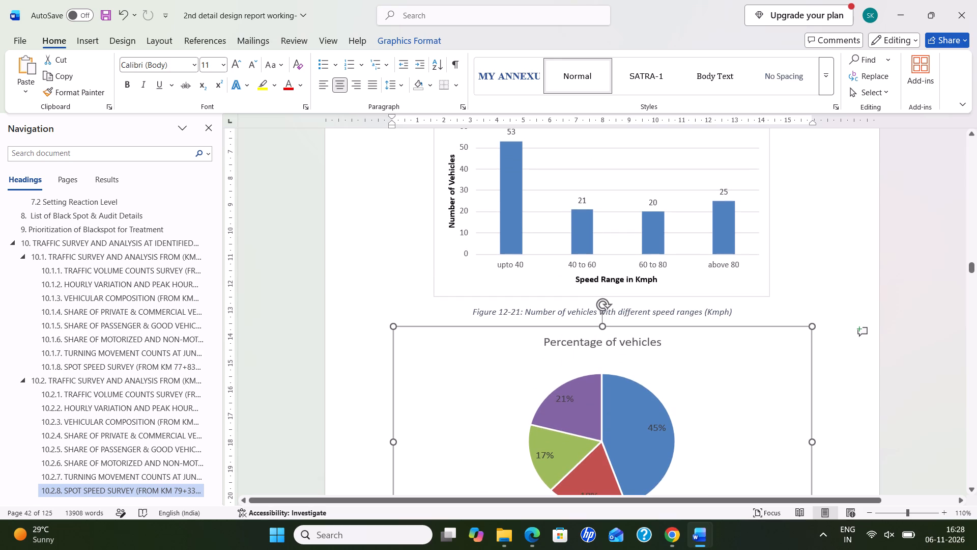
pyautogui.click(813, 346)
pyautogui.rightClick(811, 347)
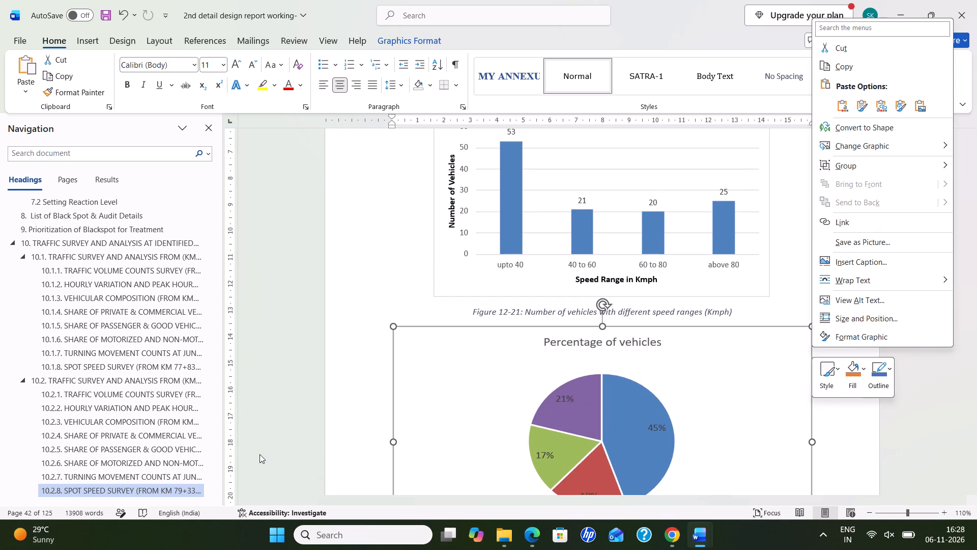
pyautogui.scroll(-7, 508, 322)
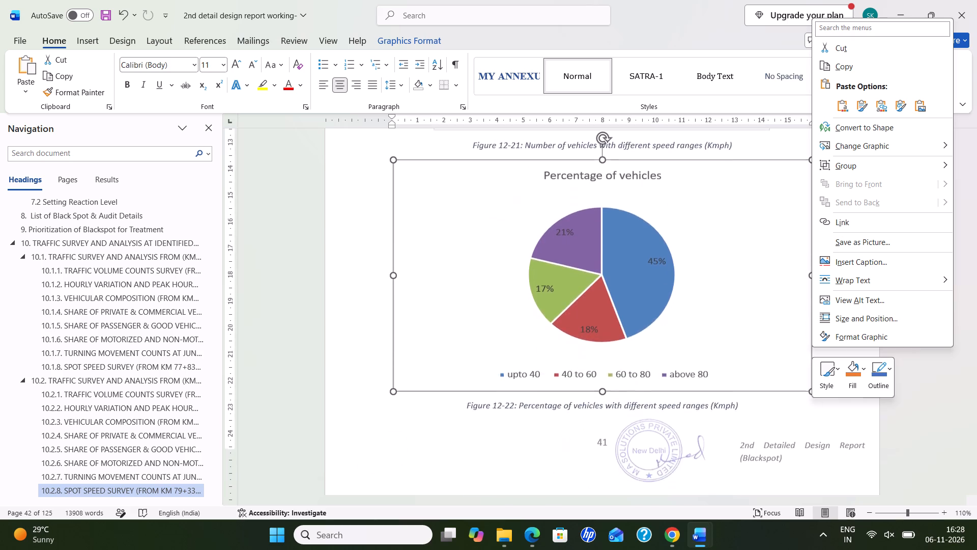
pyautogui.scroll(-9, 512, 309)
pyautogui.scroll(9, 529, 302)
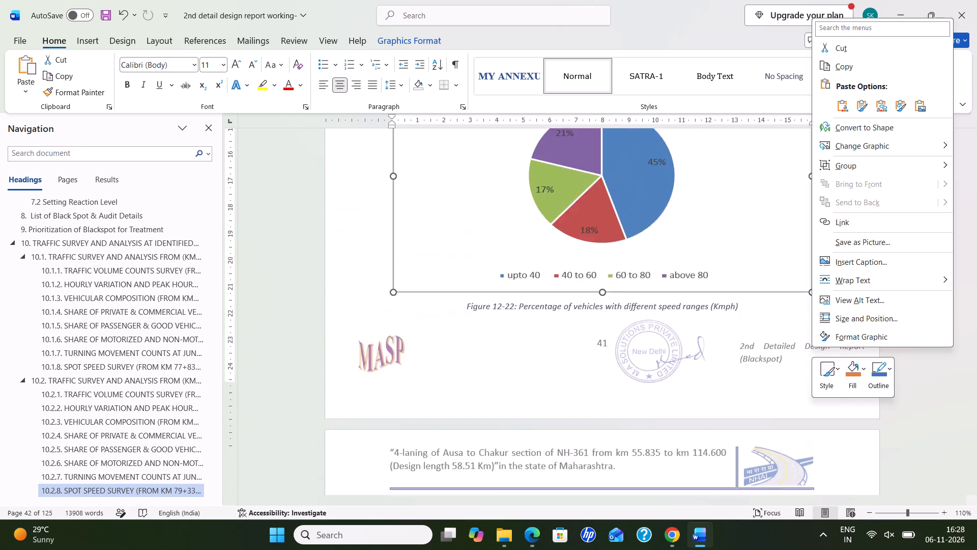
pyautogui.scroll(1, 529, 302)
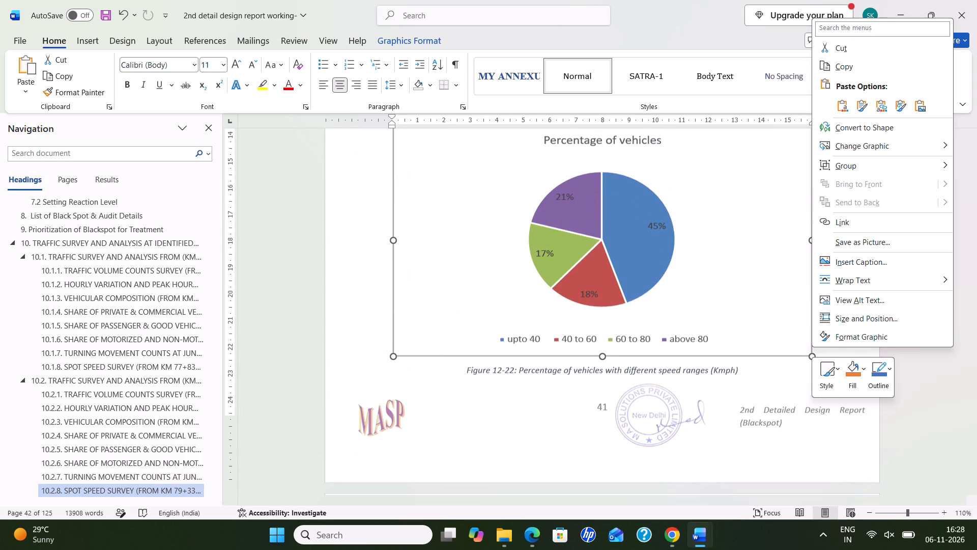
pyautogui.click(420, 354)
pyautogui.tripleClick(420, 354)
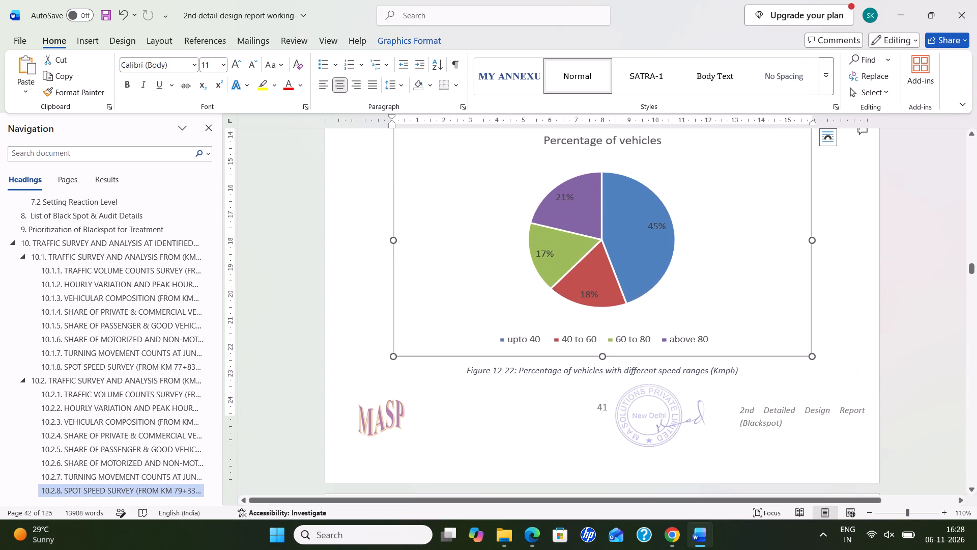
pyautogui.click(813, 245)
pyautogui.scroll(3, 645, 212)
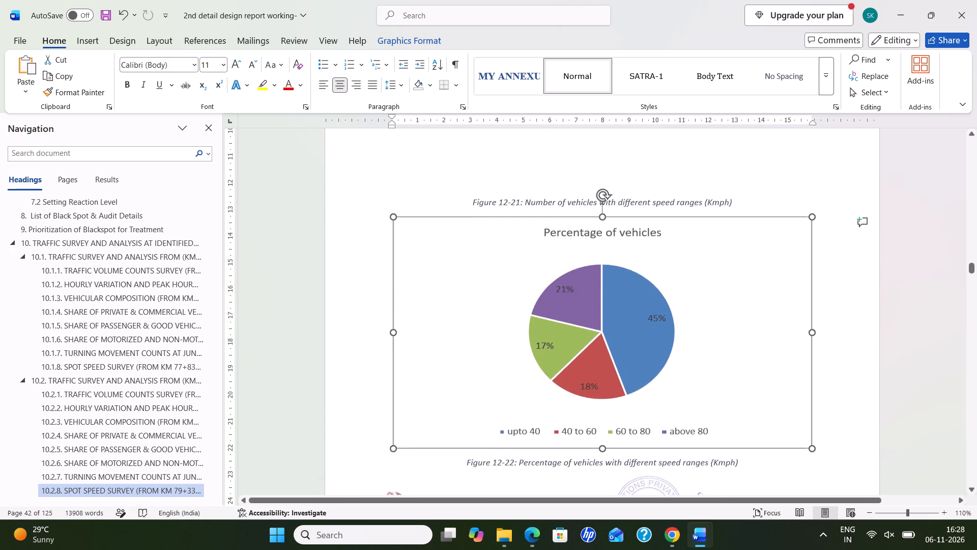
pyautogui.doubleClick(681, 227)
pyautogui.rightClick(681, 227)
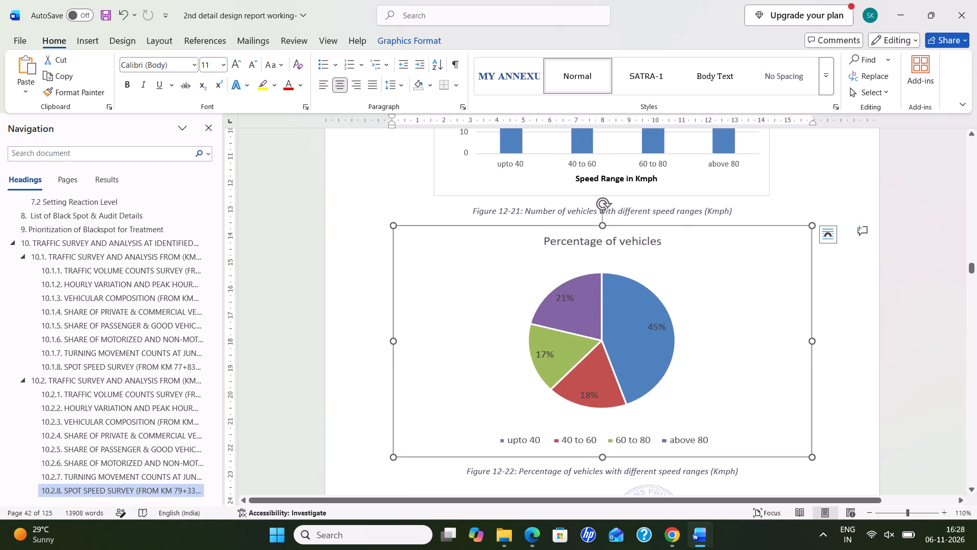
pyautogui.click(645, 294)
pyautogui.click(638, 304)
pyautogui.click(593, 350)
# Set the legend position to Right on the Hourly variation in morning chart (Figure 12-24) in section 10.3.2.
pyautogui.scroll(-14, 671, 322)
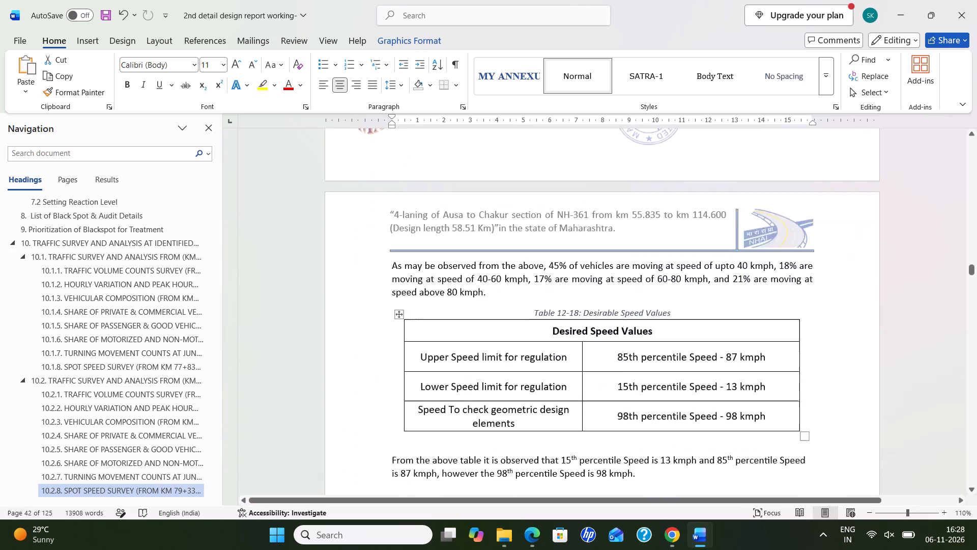
pyautogui.scroll(-20, 662, 296)
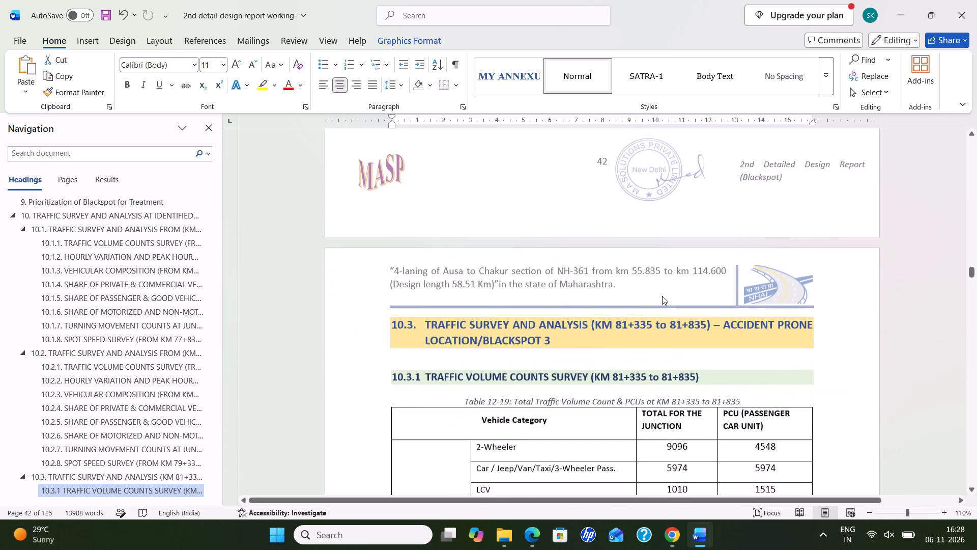
pyautogui.scroll(-20, 629, 299)
pyautogui.scroll(-4, 629, 299)
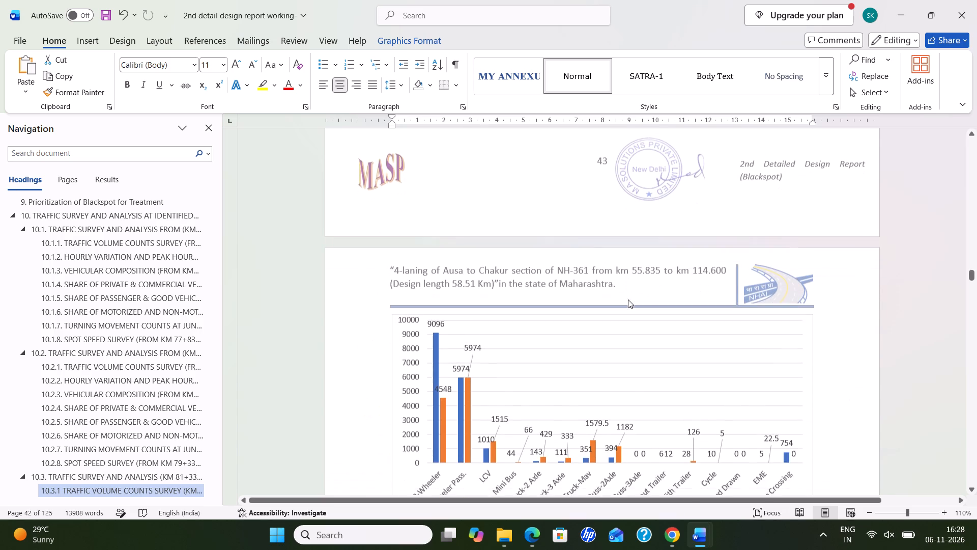
pyautogui.scroll(-7, 628, 299)
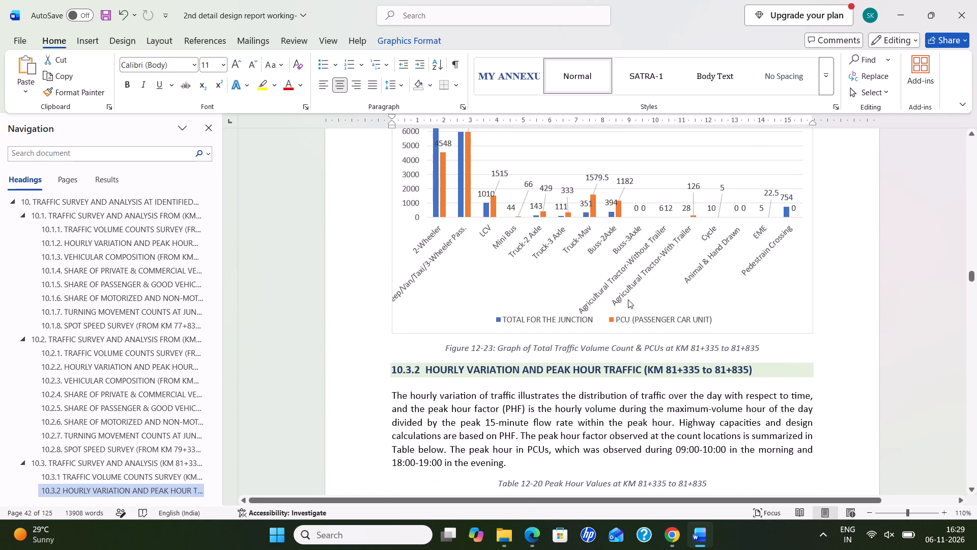
pyautogui.scroll(-15, 628, 299)
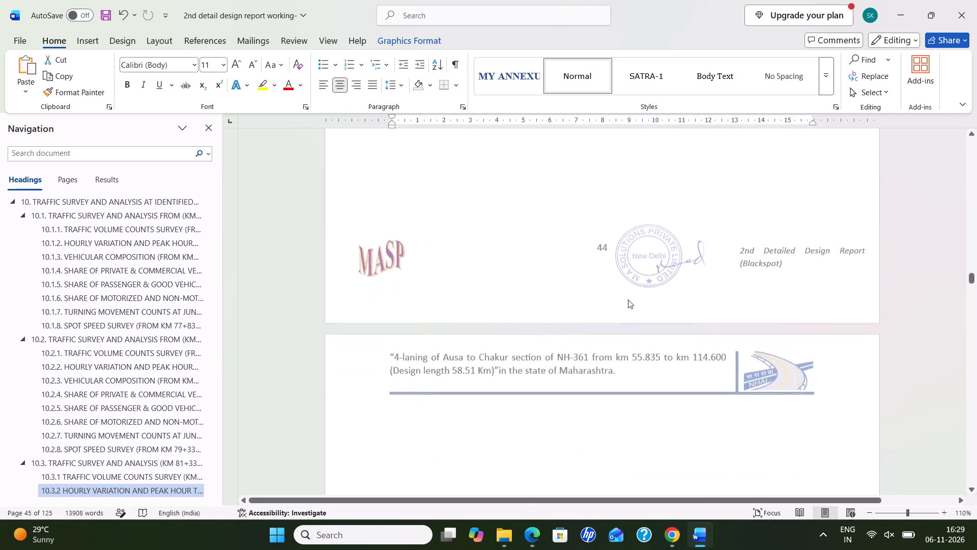
pyautogui.scroll(-8, 628, 299)
pyautogui.scroll(3, 631, 292)
pyautogui.click(779, 205)
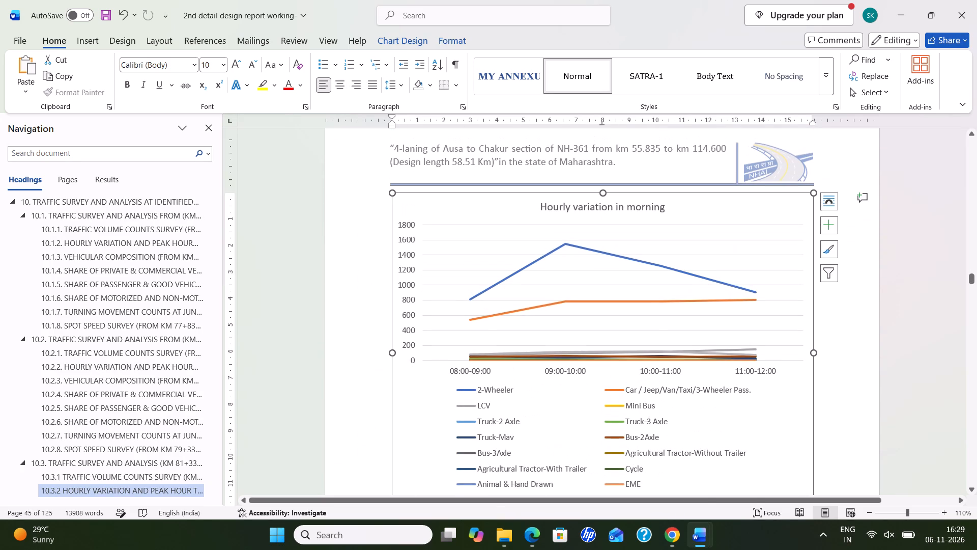
pyautogui.click(837, 228)
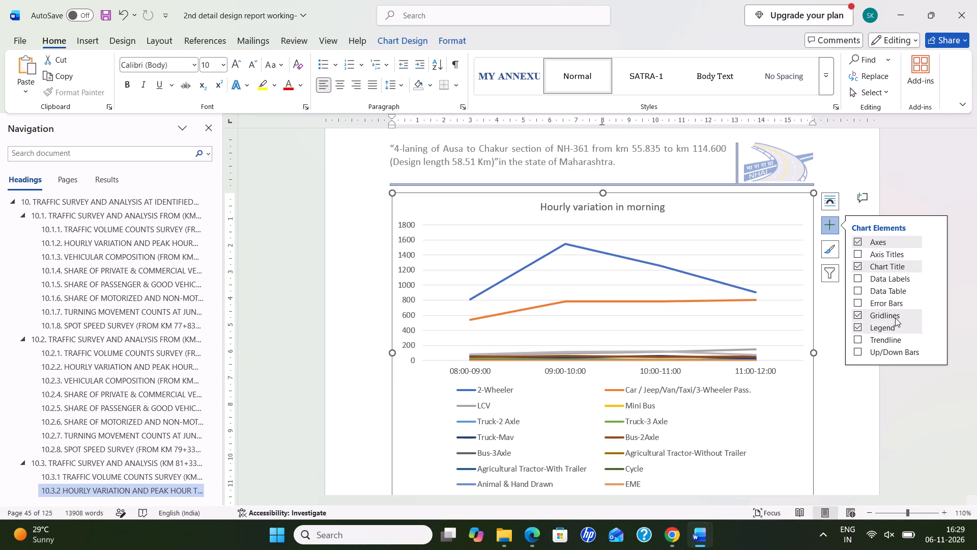
pyautogui.click(937, 328)
pyautogui.click(811, 330)
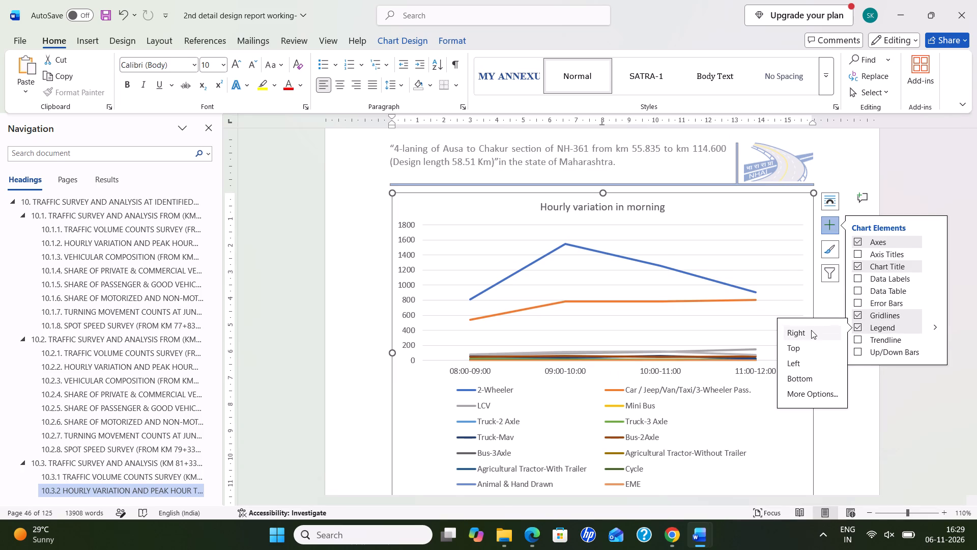
# Reduce the morning chart's plot area in height and width, and enlarge its legend to fit all categories down to Pedestain Crossing.
pyautogui.scroll(-1, 668, 287)
pyautogui.click(646, 298)
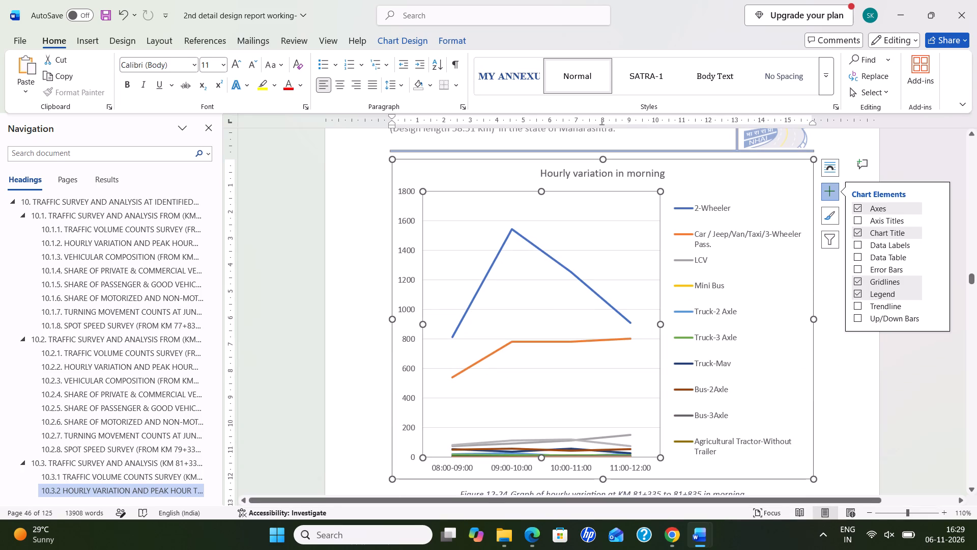
pyautogui.moveTo(541, 458); pyautogui.dragTo(534, 431)
pyautogui.click(742, 263)
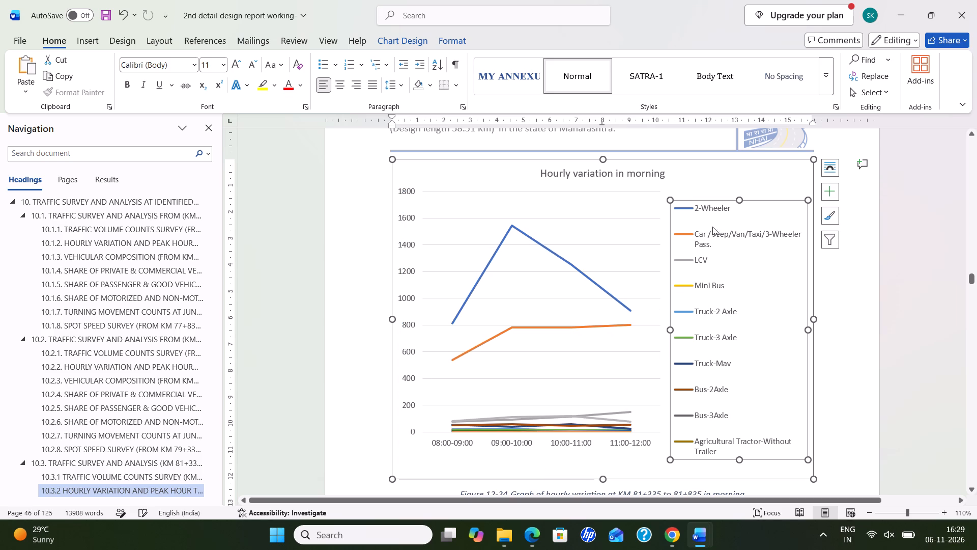
pyautogui.moveTo(671, 328); pyautogui.dragTo(660, 328)
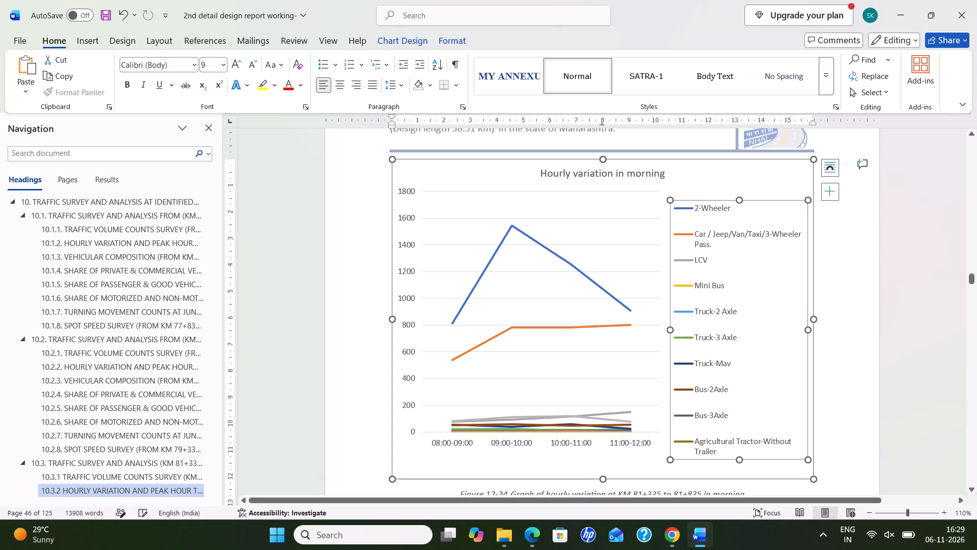
pyautogui.click(650, 290)
pyautogui.moveTo(658, 312); pyautogui.dragTo(649, 312)
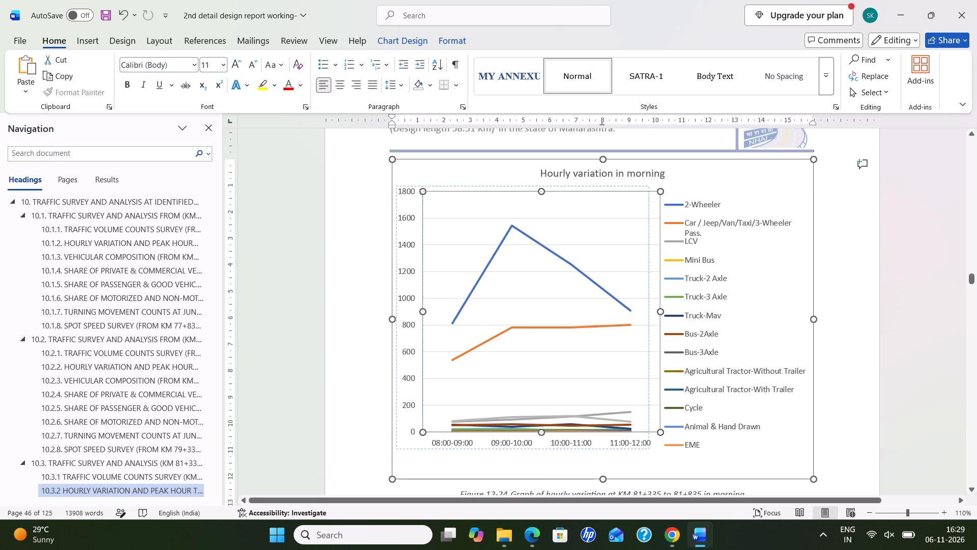
pyautogui.click(683, 270)
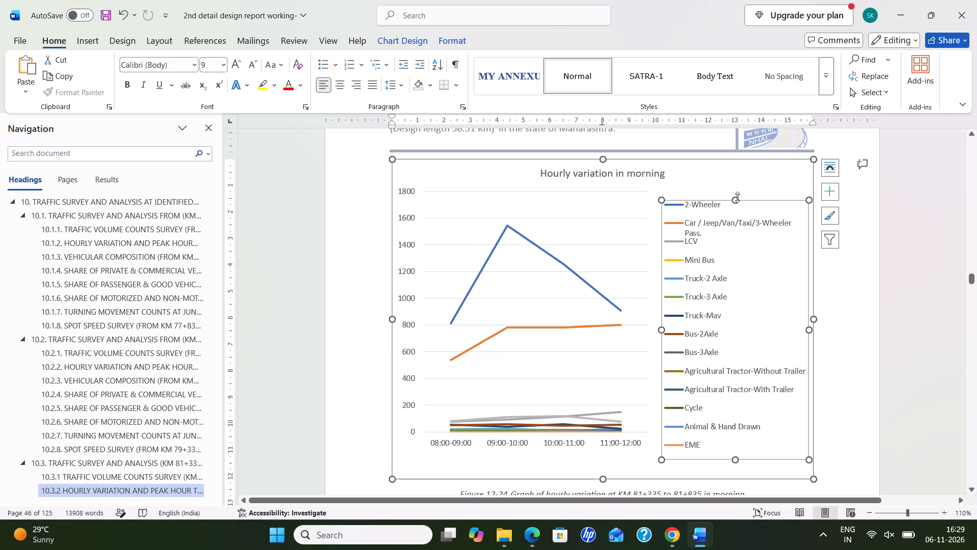
pyautogui.moveTo(737, 197); pyautogui.dragTo(728, 187)
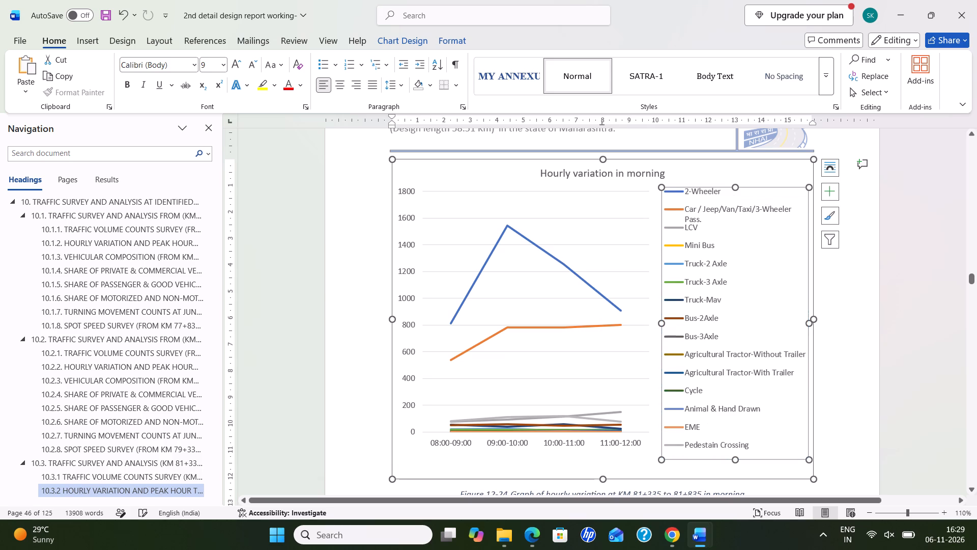
# Set the legend position to Right on the Hourly variation in evening chart (Figure 12-25) in section 10.3.2.
pyautogui.scroll(-6, 733, 272)
pyautogui.click(744, 312)
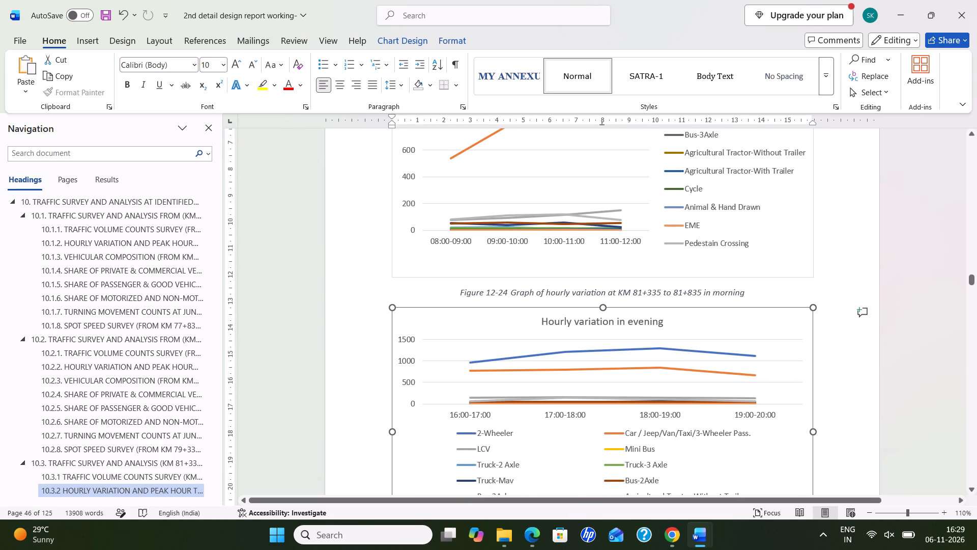
pyautogui.click(812, 332)
pyautogui.click(796, 329)
pyautogui.click(719, 362)
pyautogui.scroll(-4, 562, 395)
pyautogui.click(742, 358)
pyautogui.click(795, 313)
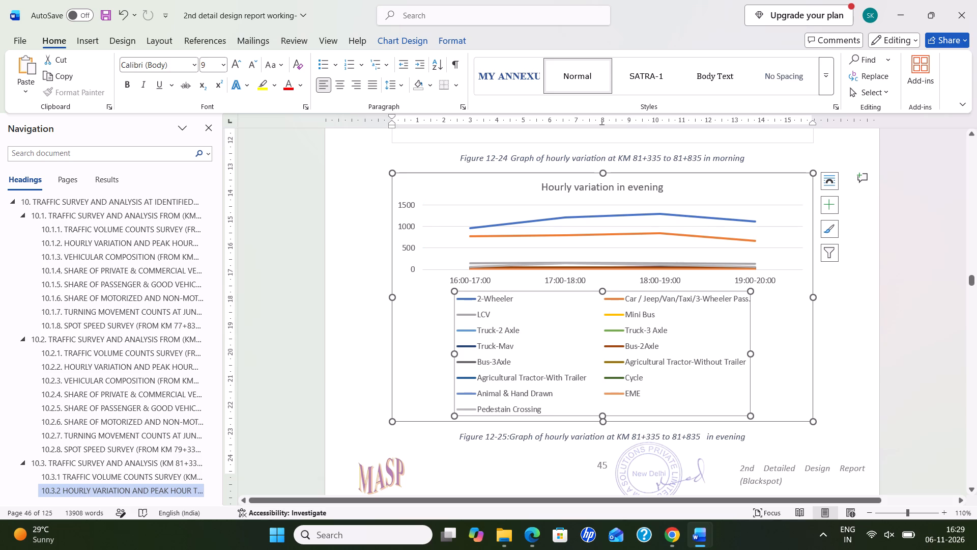
pyautogui.click(830, 207)
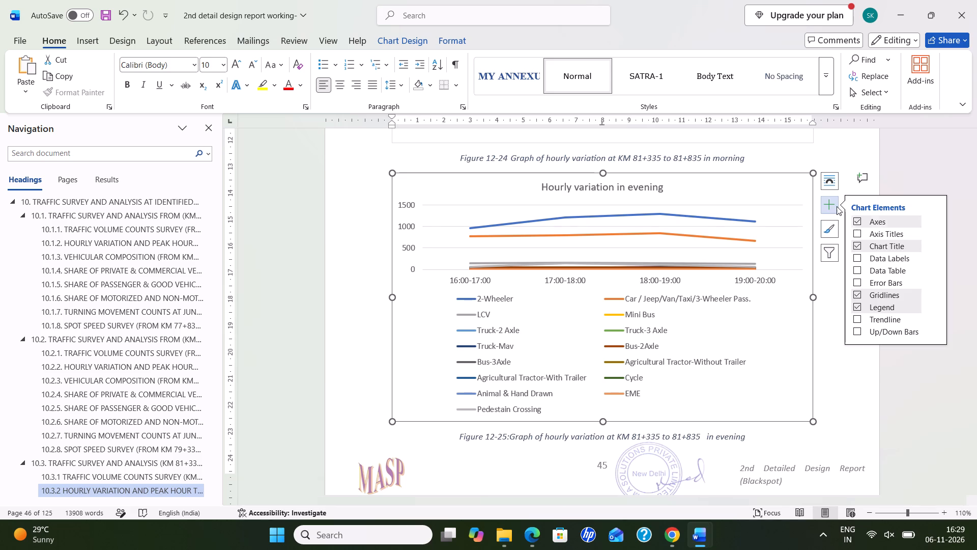
pyautogui.click(931, 309)
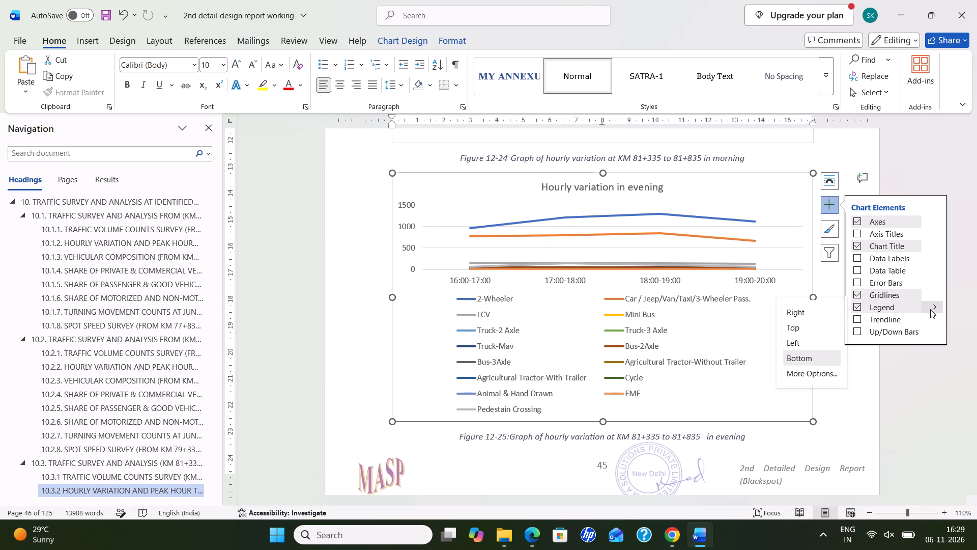
pyautogui.click(809, 309)
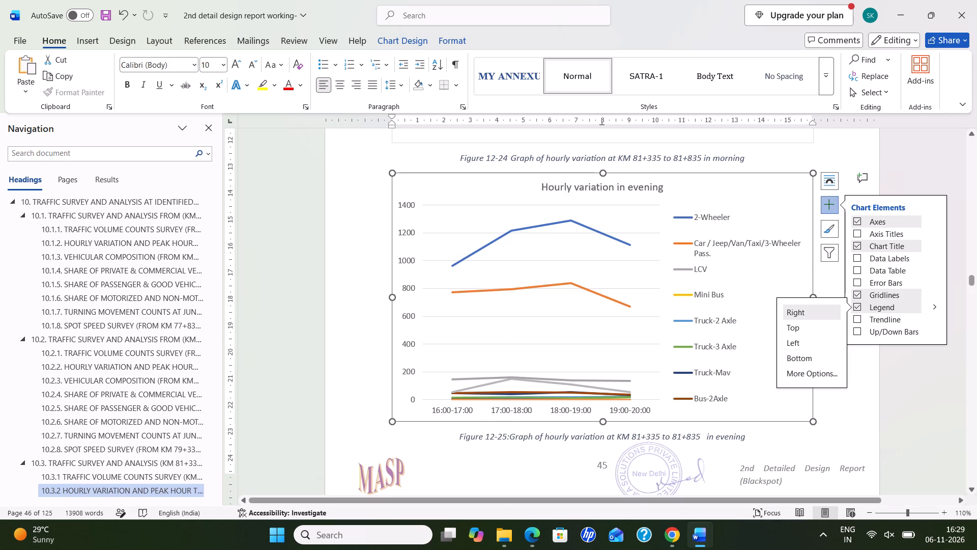
# Narrow the evening chart's plot area and make its legend taller and wider to fit all categories down to Pedestain Crossing.
pyautogui.click(635, 256)
pyautogui.moveTo(659, 302); pyautogui.dragTo(644, 303)
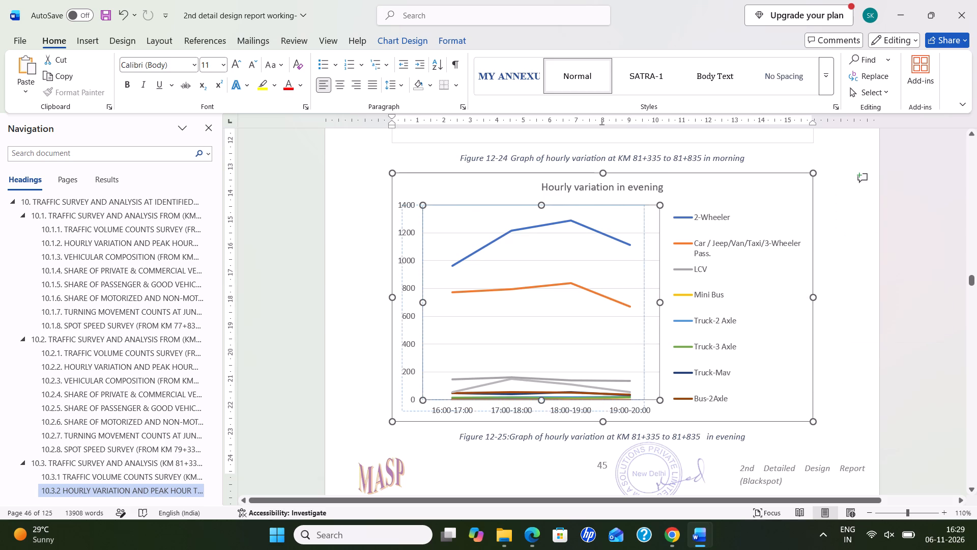
pyautogui.moveTo(644, 303); pyautogui.dragTo(640, 303)
pyautogui.click(710, 269)
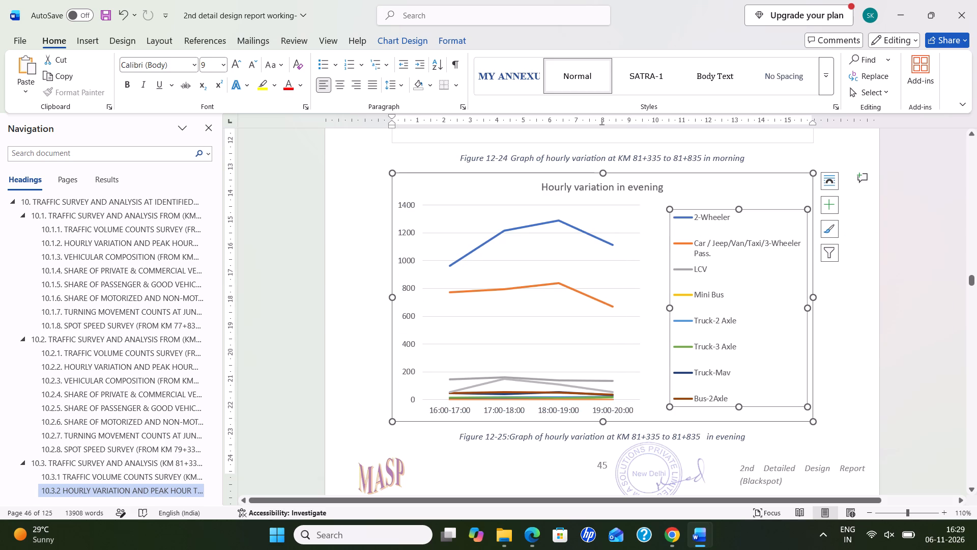
pyautogui.moveTo(737, 209); pyautogui.dragTo(732, 195)
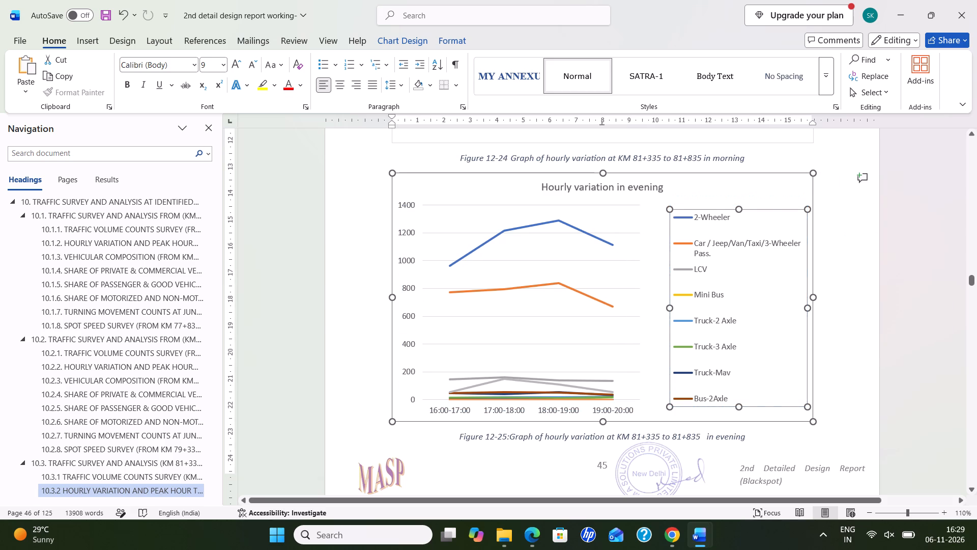
pyautogui.moveTo(667, 301); pyautogui.dragTo(646, 301)
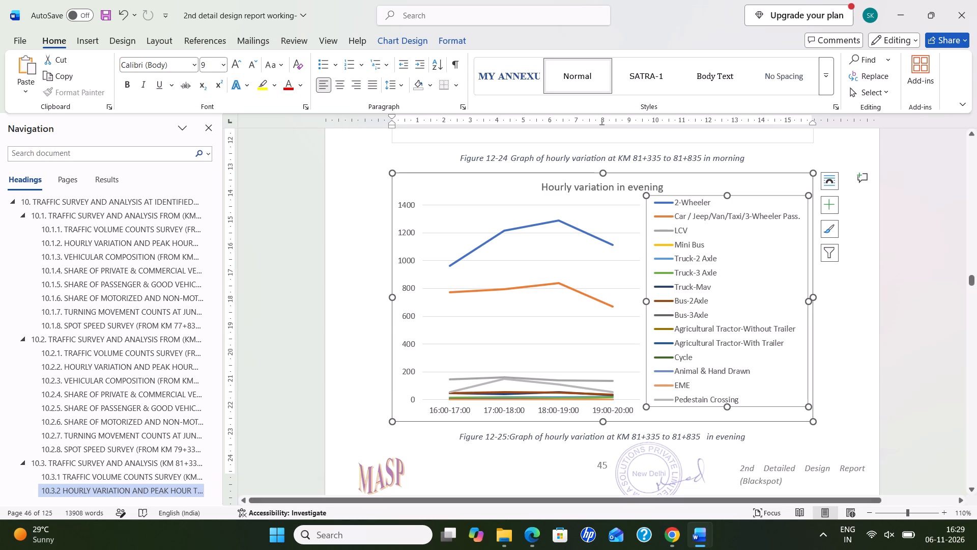
# Centre the Vehicular Composition pie chart (Figure 12-26) in section 10.3.3.
pyautogui.scroll(-3, 756, 310)
pyautogui.scroll(-7, 746, 354)
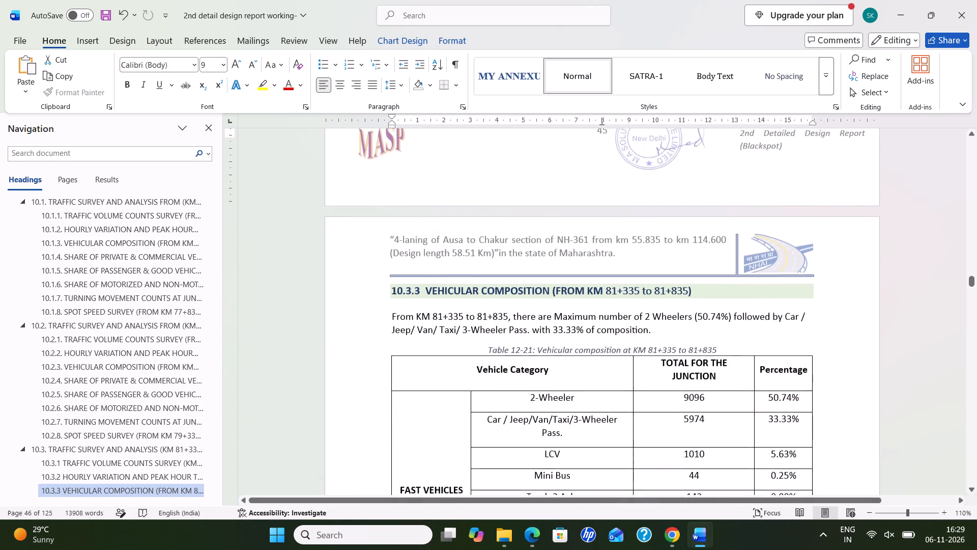
pyautogui.scroll(-13, 740, 338)
pyautogui.scroll(-13, 764, 348)
pyautogui.scroll(8, 764, 348)
pyautogui.scroll(-1, 712, 315)
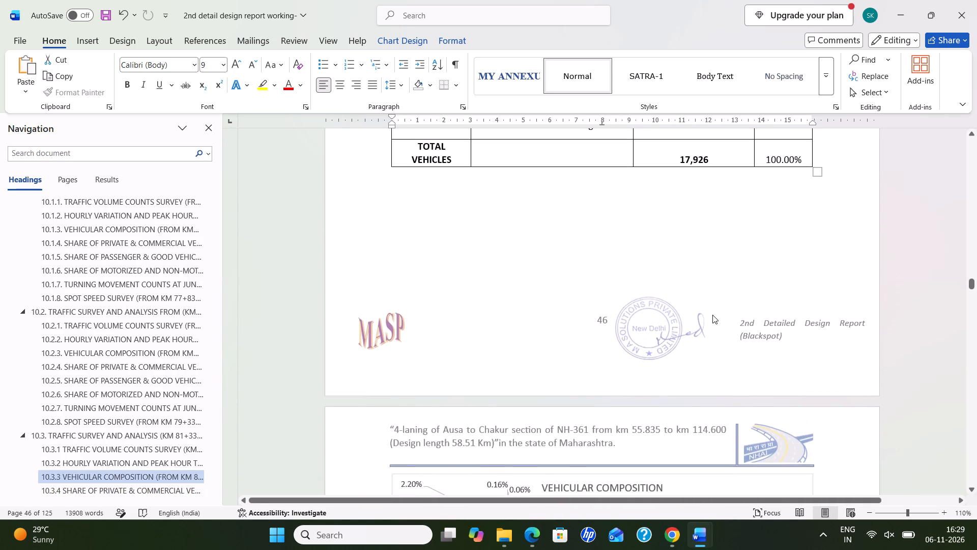
pyautogui.scroll(-10, 712, 315)
pyautogui.click(636, 266)
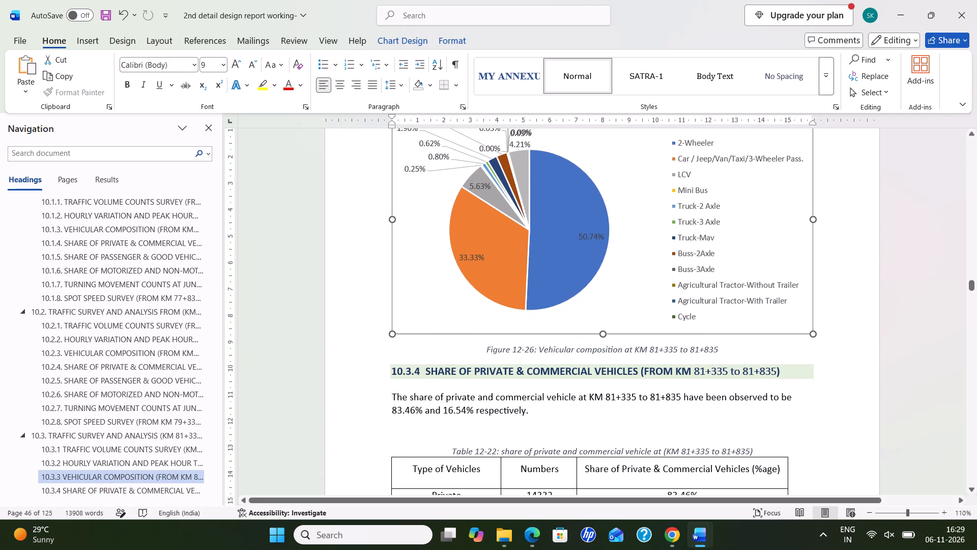
pyautogui.click(340, 86)
# Delete the blank line between the introductory paragraph of section 10.3.4 and the Table 12-22 caption.
pyautogui.scroll(-4, 669, 264)
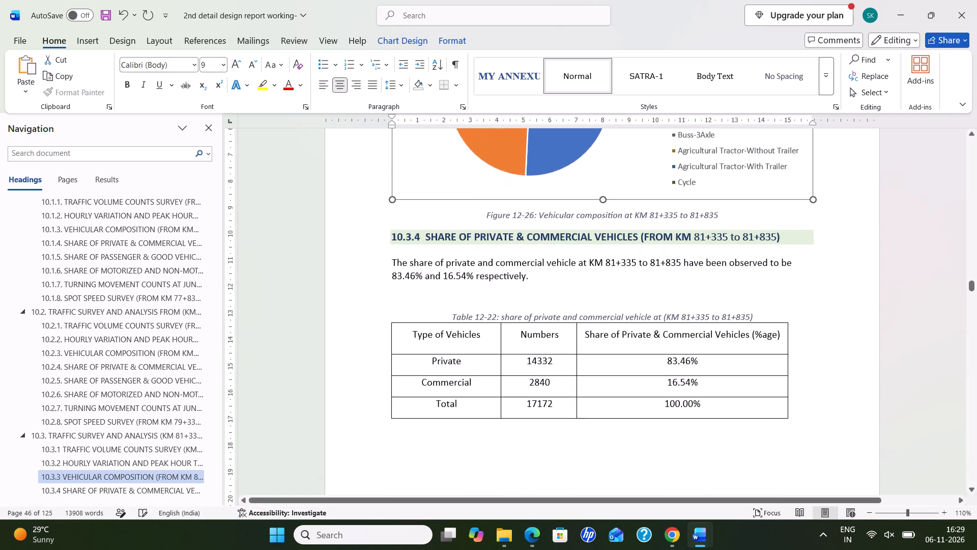
pyautogui.scroll(-4, 669, 264)
pyautogui.click(385, 181)
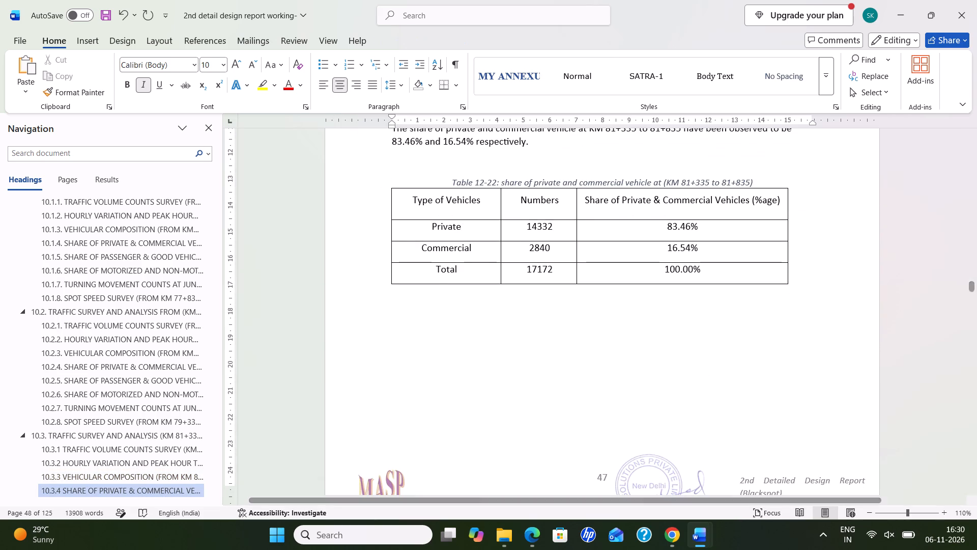
pyautogui.scroll(-10, 598, 363)
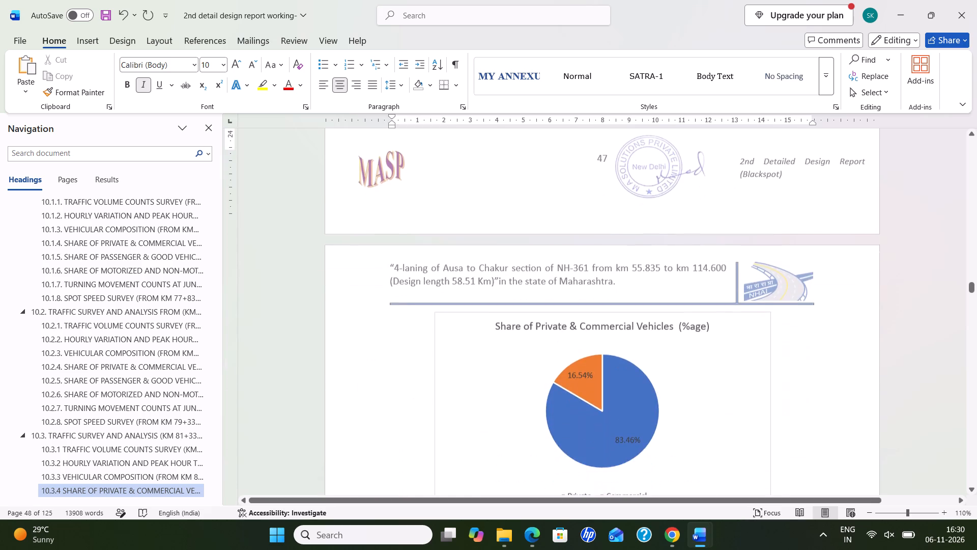
pyautogui.scroll(18, 600, 366)
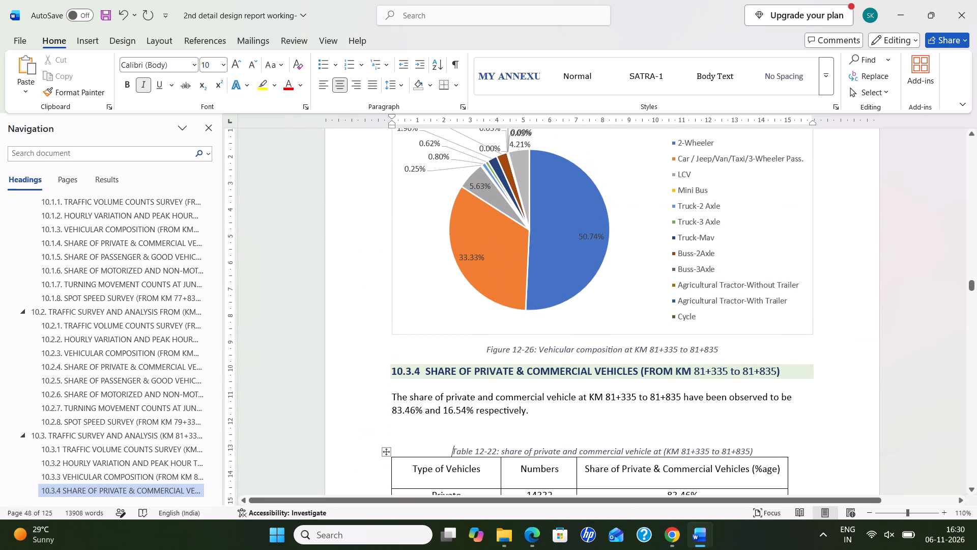
pyautogui.click(564, 420)
pyautogui.click(493, 430)
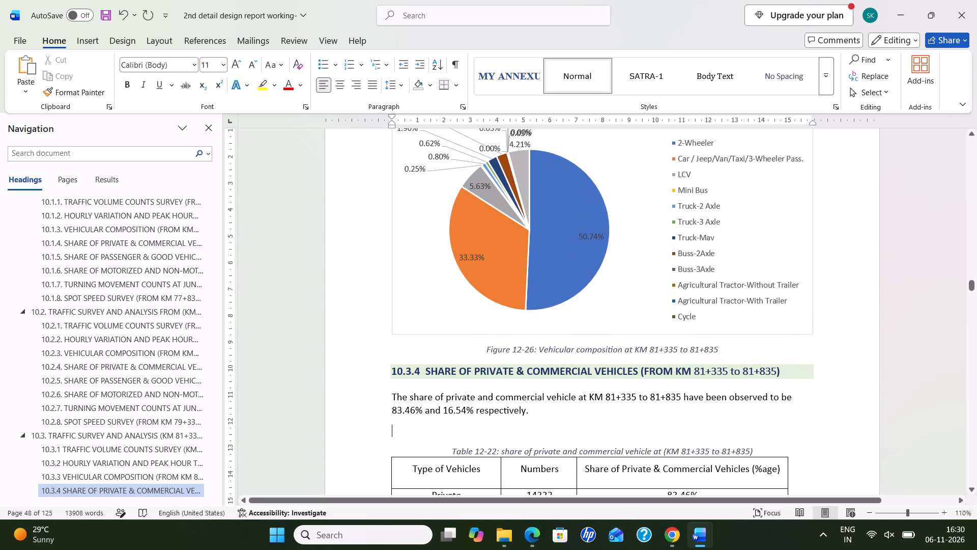
pyautogui.press('BackSpace')
# Set the data labels of the Share of Private & Commercial Vehicles chart (Figure 12-27) to Data Callout.
pyautogui.scroll(-15, 619, 434)
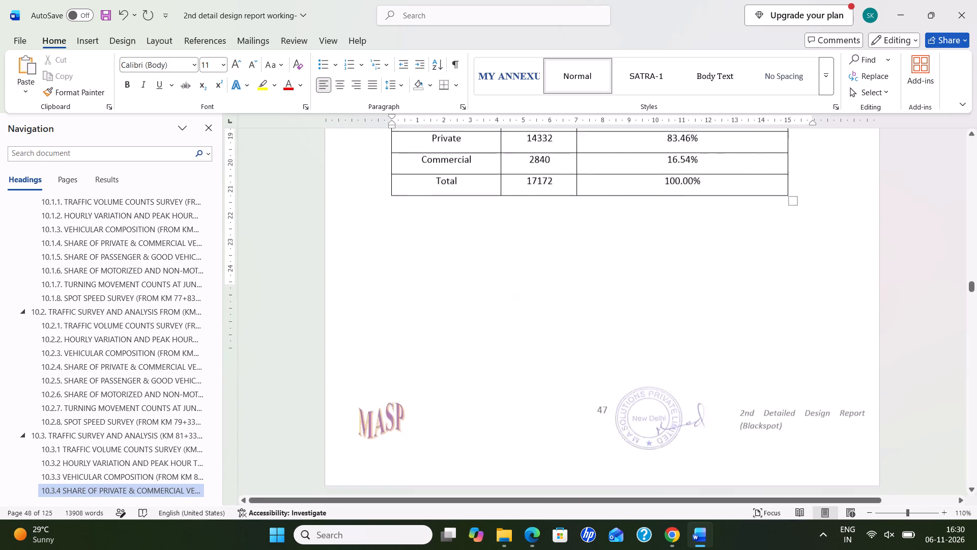
pyautogui.scroll(-4, 523, 398)
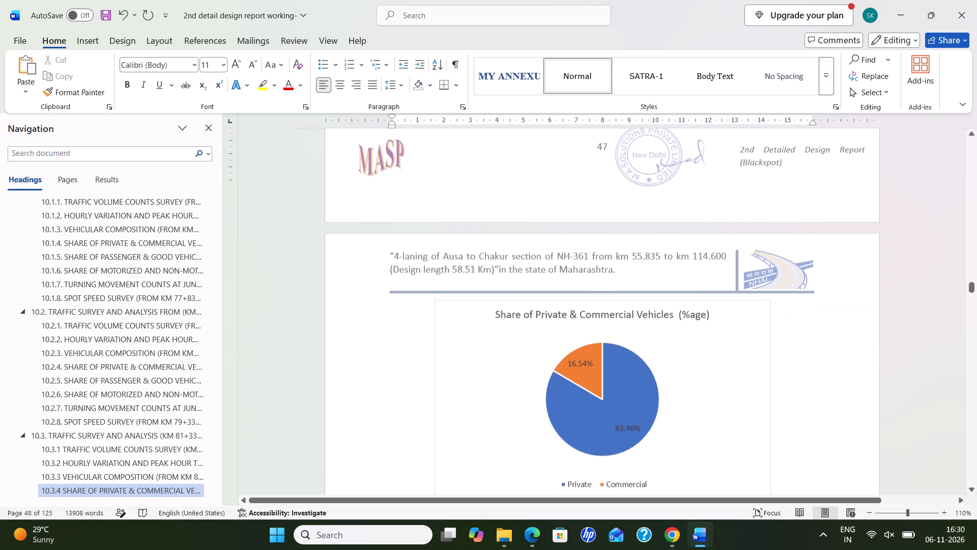
pyautogui.scroll(-3, 547, 395)
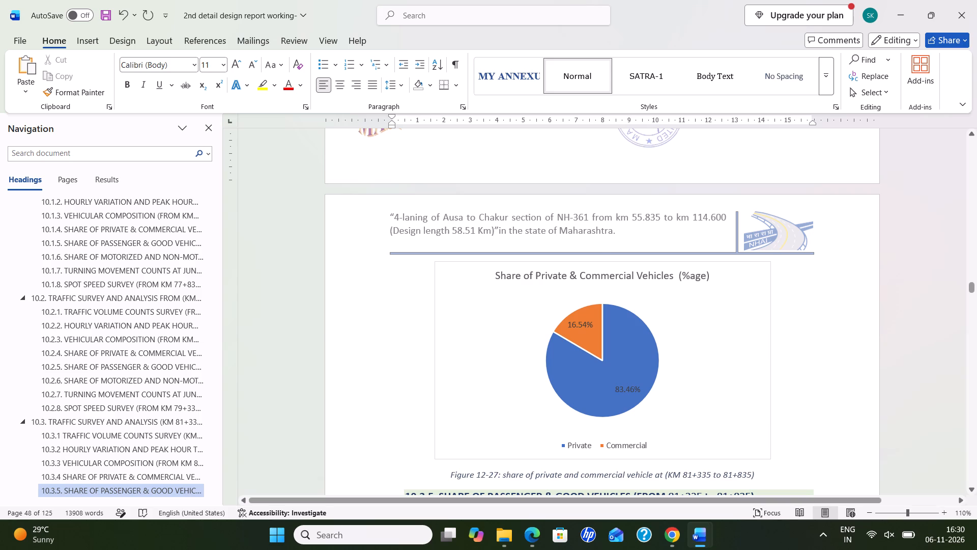
pyautogui.click(682, 328)
pyautogui.click(780, 300)
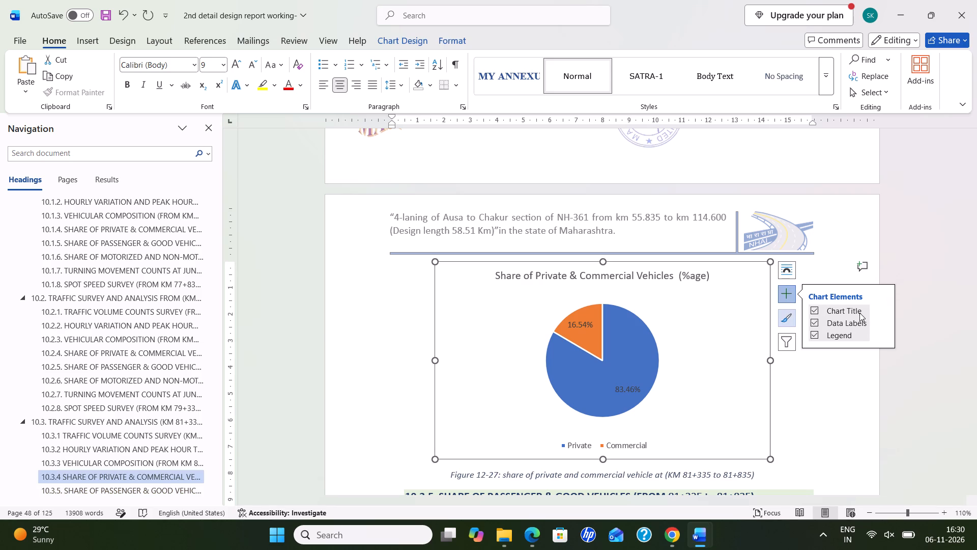
pyautogui.click(883, 325)
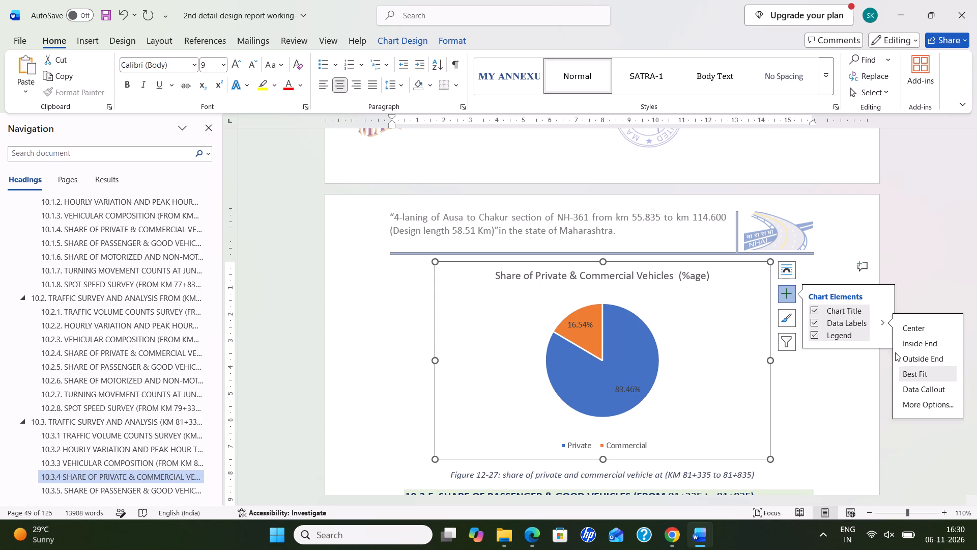
pyautogui.click(915, 390)
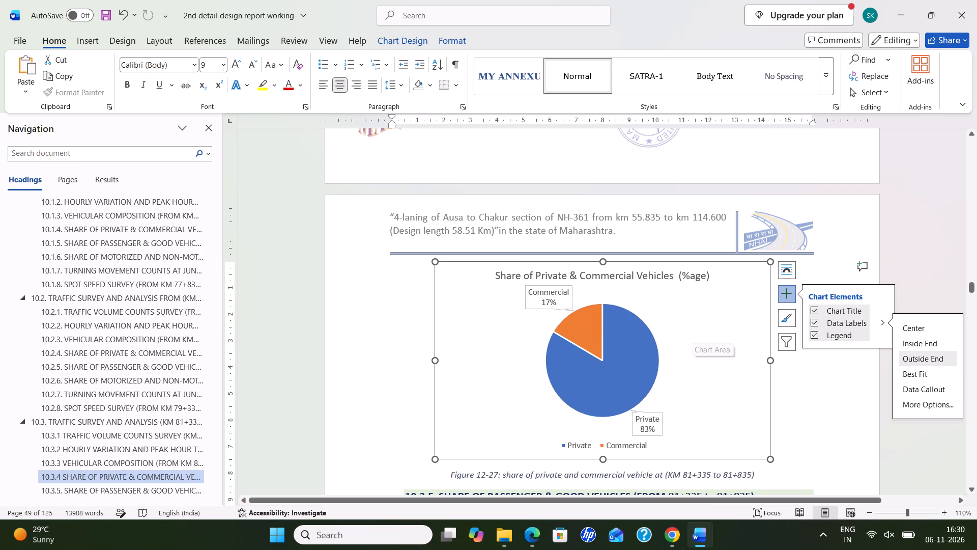
# Reduce the Figure 12-27 chart's height to about 6 cm so the passenger and goods chart fits on the same page.
pyautogui.scroll(-2, 657, 304)
pyautogui.scroll(-5, 571, 350)
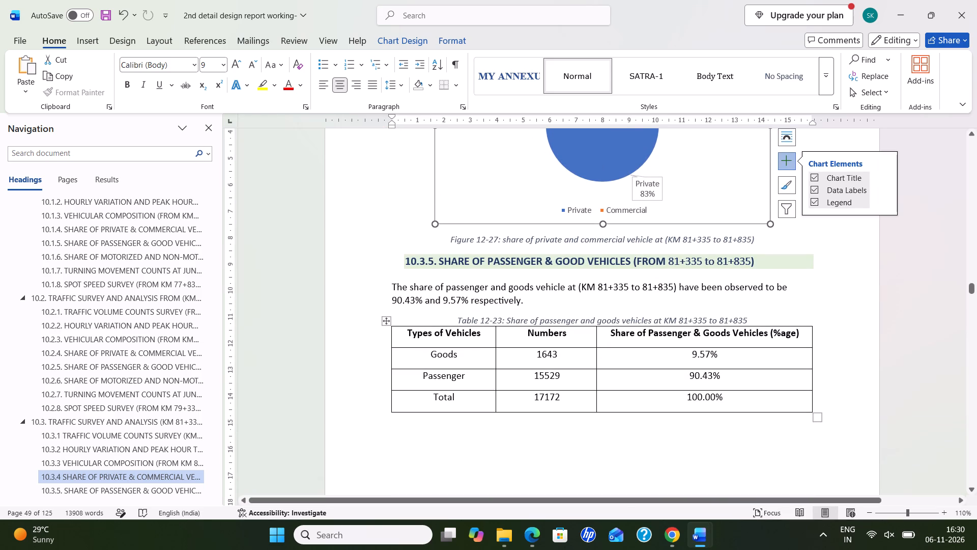
pyautogui.scroll(-8, 556, 336)
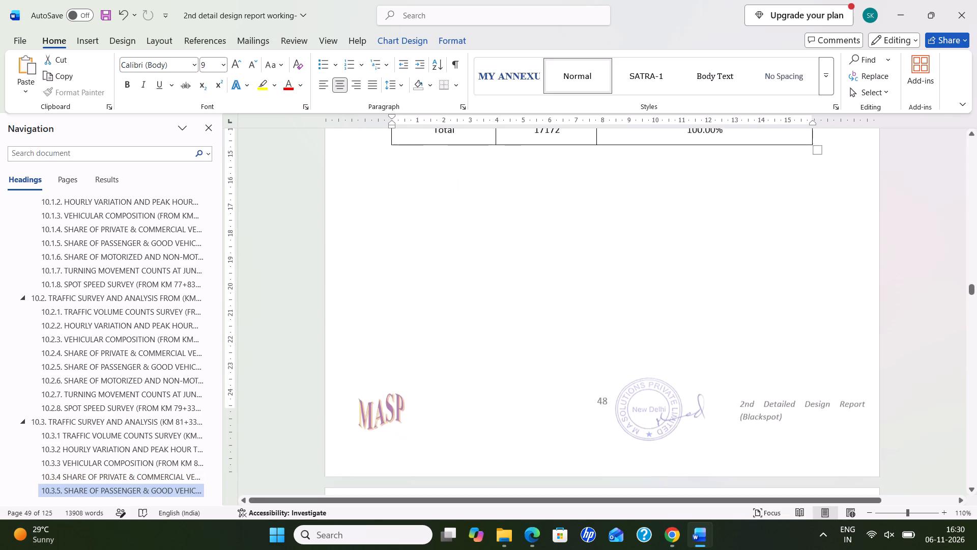
pyautogui.scroll(-10, 555, 336)
pyautogui.scroll(12, 547, 336)
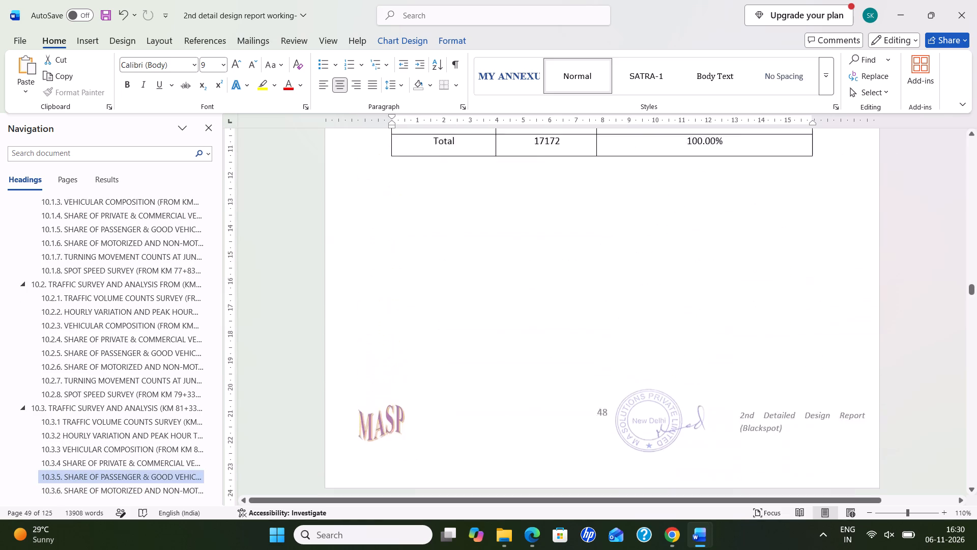
pyautogui.scroll(15, 559, 334)
pyautogui.scroll(-5, 545, 306)
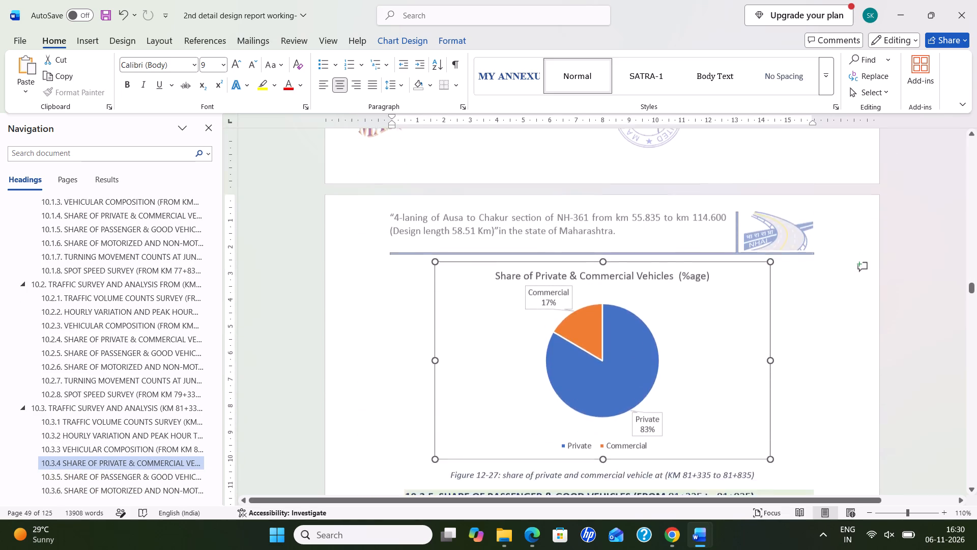
pyautogui.scroll(-2, 545, 306)
pyautogui.moveTo(604, 288); pyautogui.dragTo(599, 250)
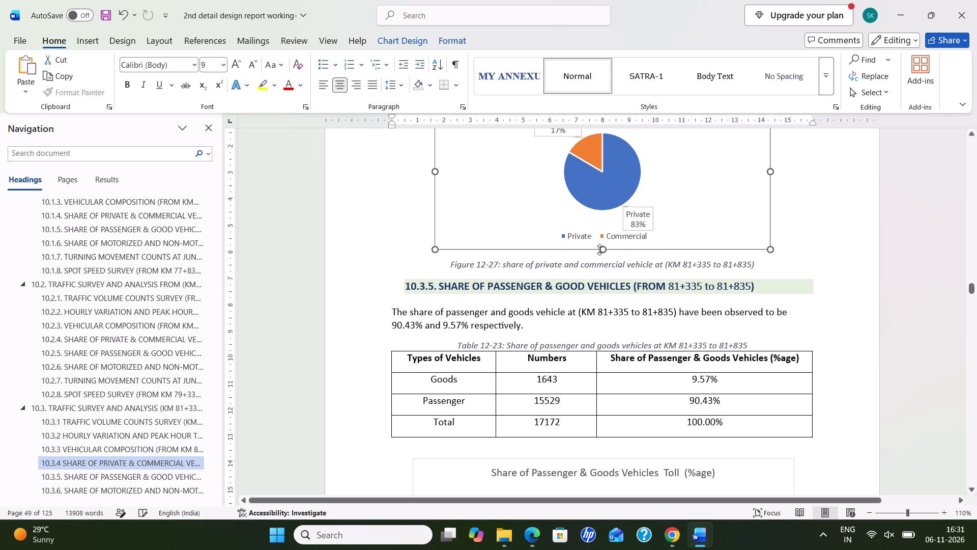
# Check the page layout of sections 10.3.4 and 10.3.5, including the charts in Figures 12-27 and 12-28.
pyautogui.scroll(19, 596, 260)
pyautogui.scroll(-9, 596, 270)
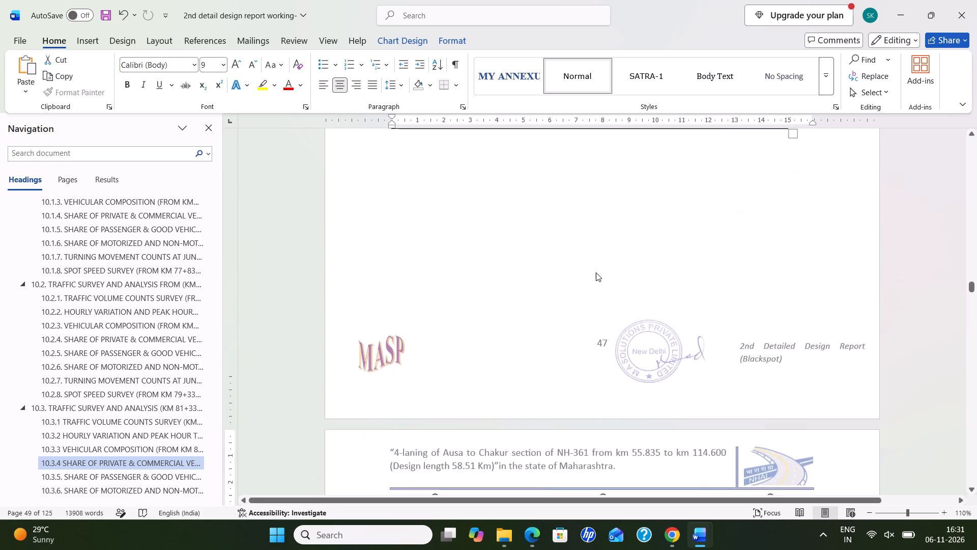
pyautogui.scroll(-2, 596, 272)
pyautogui.scroll(9, 596, 272)
pyautogui.scroll(-1, 561, 282)
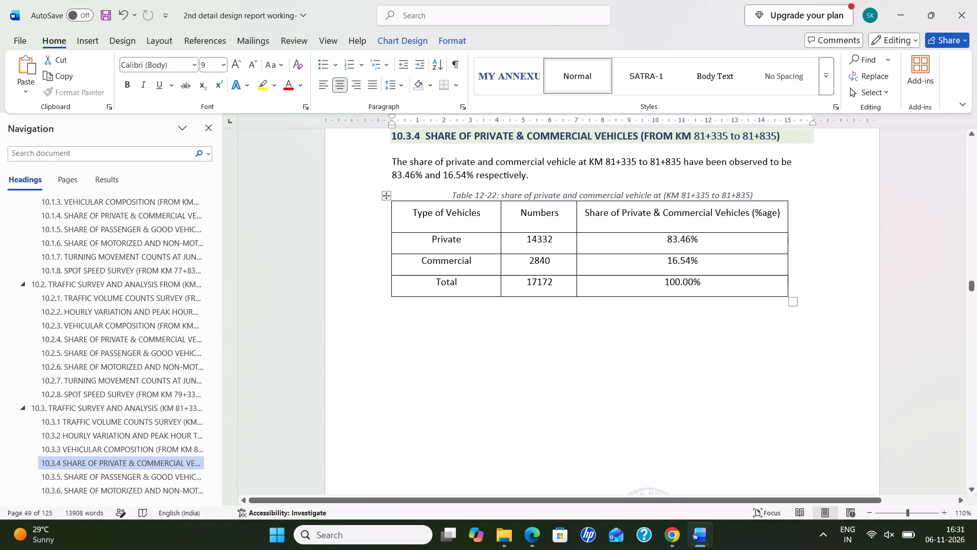
pyautogui.scroll(-7, 561, 282)
pyautogui.scroll(-5, 600, 308)
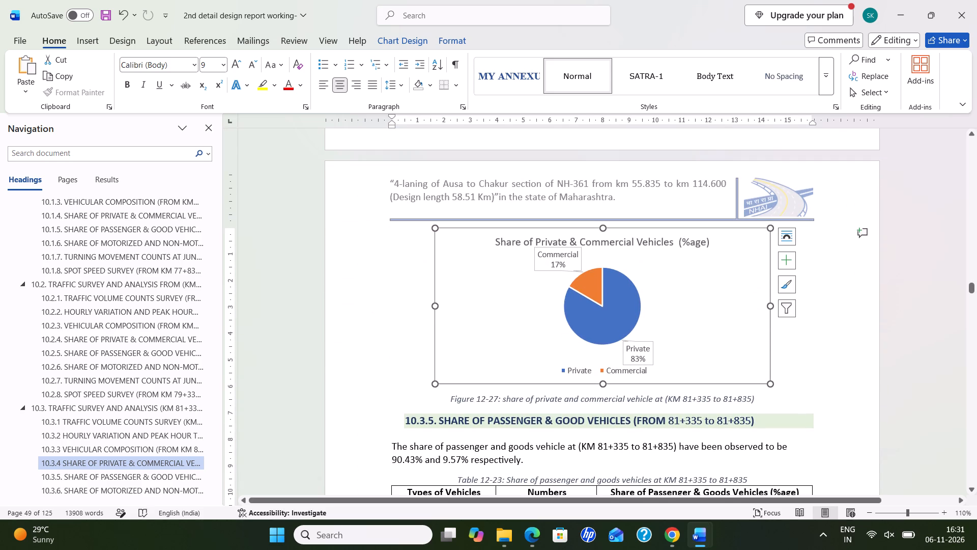
pyautogui.scroll(-2, 650, 323)
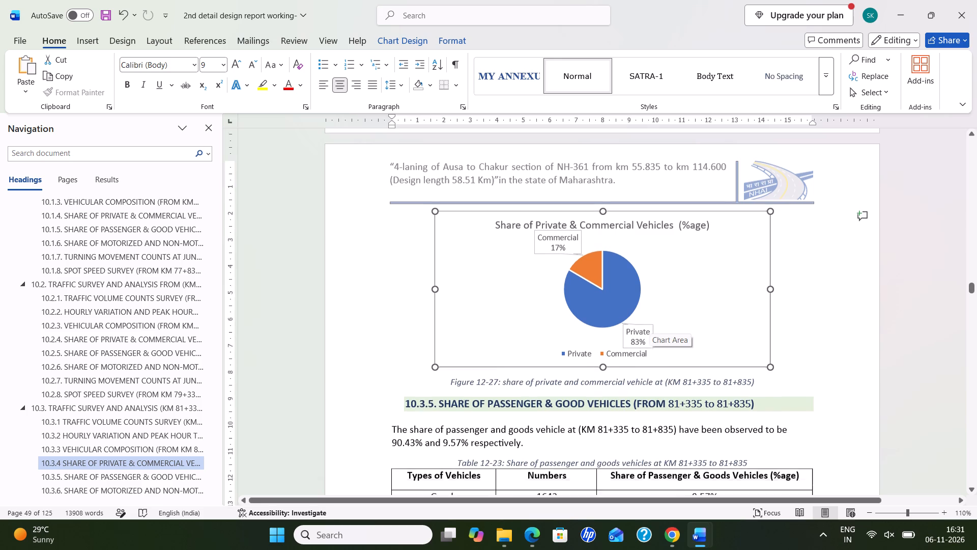
pyautogui.scroll(-10, 650, 323)
pyautogui.click(717, 287)
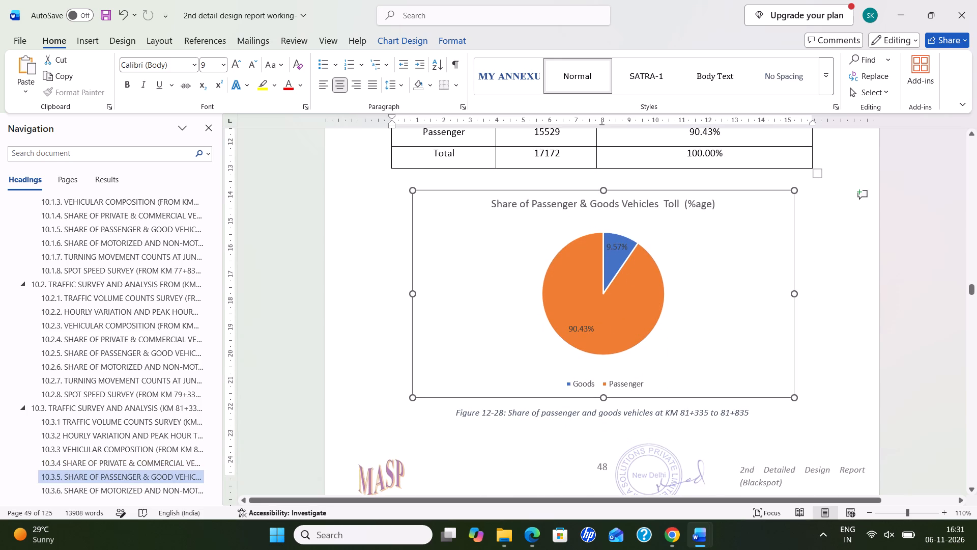
pyautogui.click(773, 269)
pyautogui.click(792, 295)
# Move the Share of Motorised and Non-motorised Vehicles chart (Figure 12-29) one line down, leaving a blank line below Table 12-24.
pyautogui.scroll(-9, 690, 332)
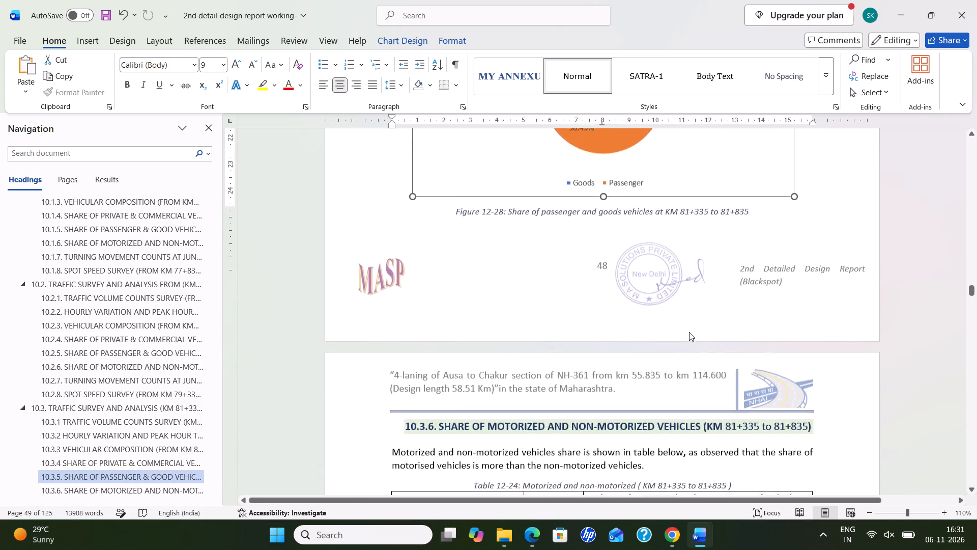
pyautogui.scroll(-7, 689, 332)
pyautogui.click(689, 332)
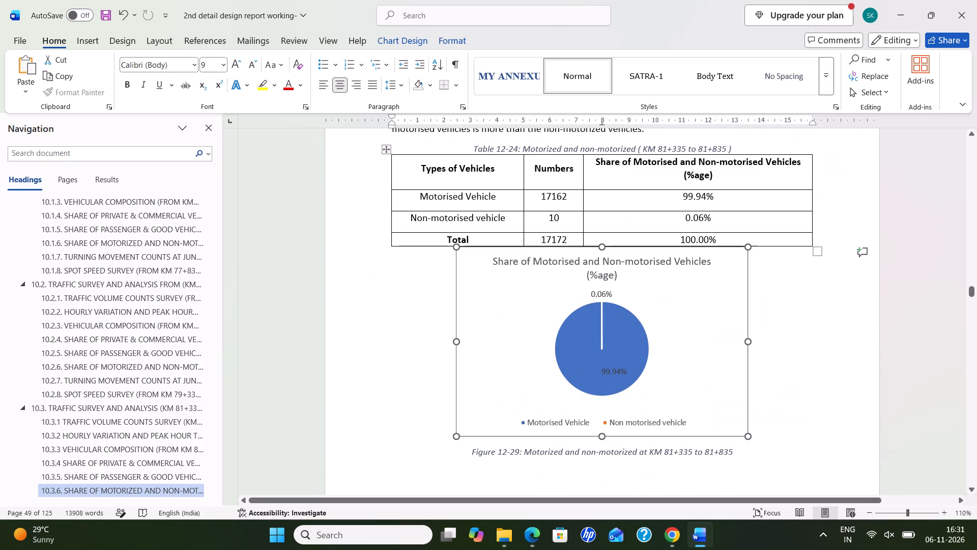
pyautogui.hotkey('ctrl', 'x')
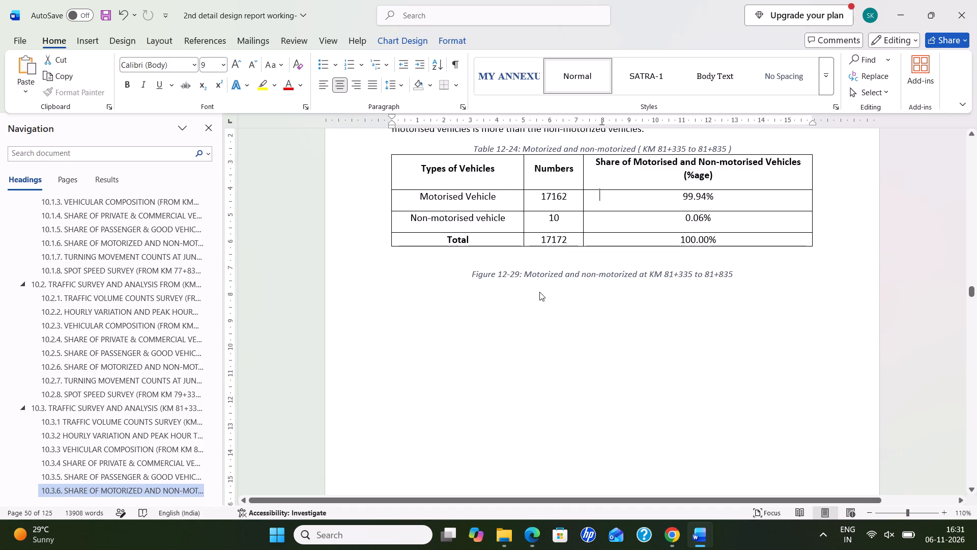
pyautogui.press('Return')
pyautogui.hotkey('ctrl', 'v')
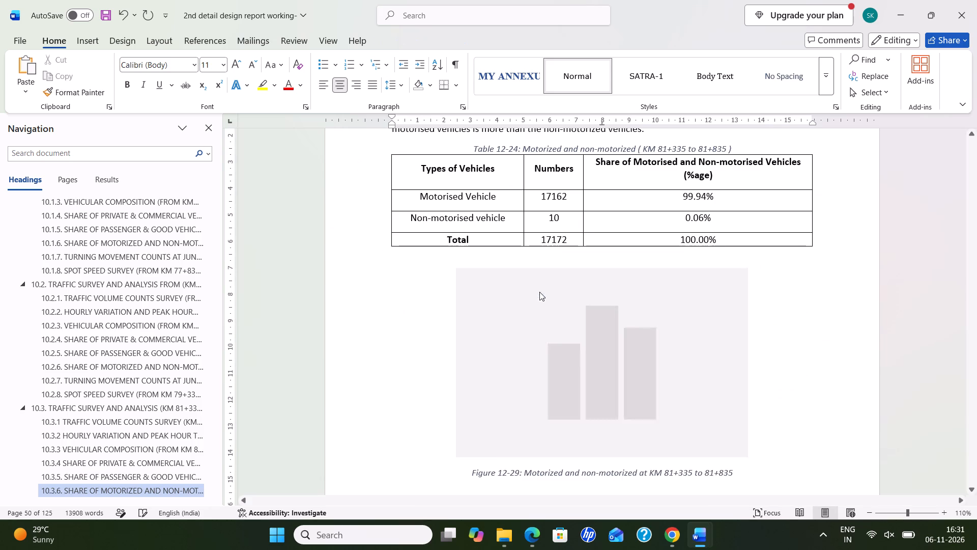
# Widen the Share of Motorised and Non-motorised Vehicles chart (Figure 12-29) to about 14 cm.
pyautogui.click(669, 317)
pyautogui.click(735, 301)
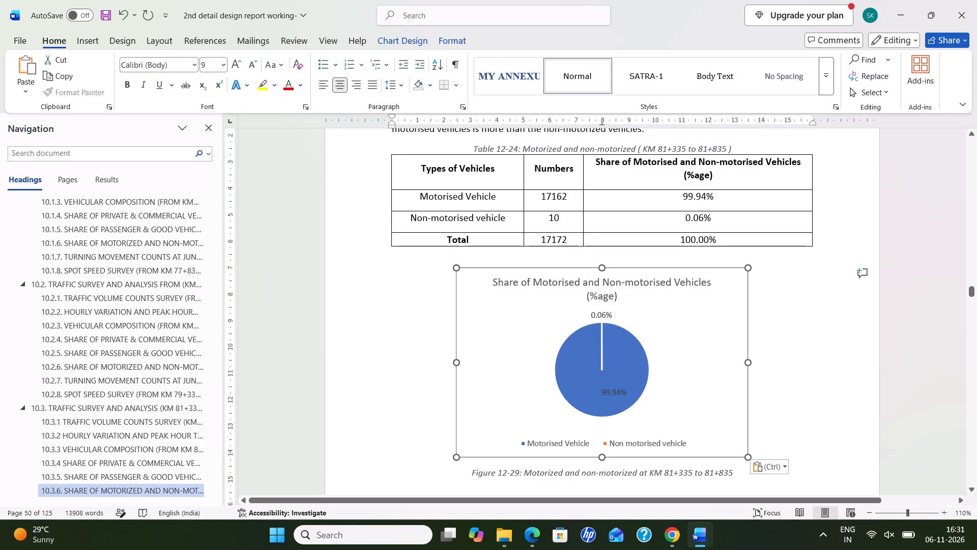
pyautogui.moveTo(748, 361); pyautogui.dragTo(820, 370)
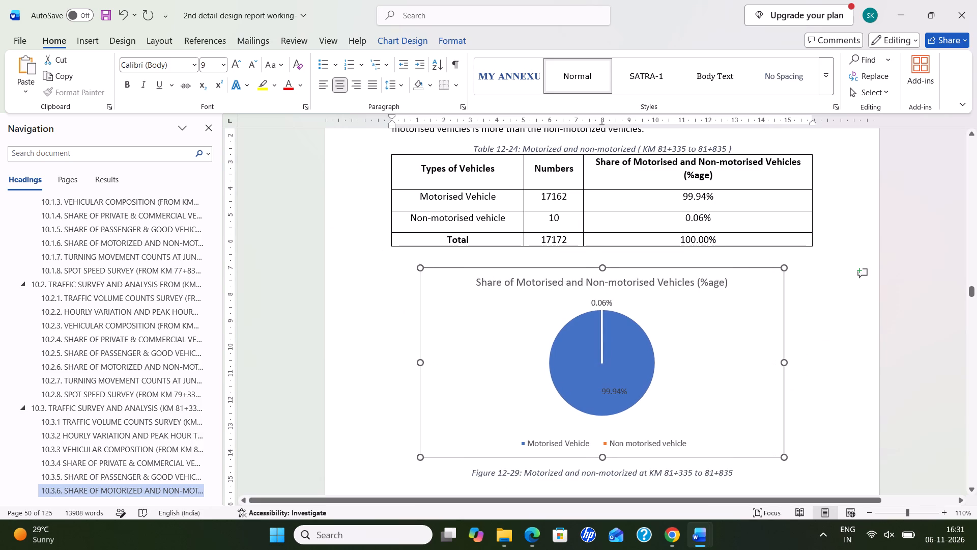
pyautogui.moveTo(820, 370); pyautogui.dragTo(834, 370)
# Change the data labels of the Share of Motorised and Non-motorised Vehicles pie chart (Figure 12-29) to data callouts.
pyautogui.click(804, 306)
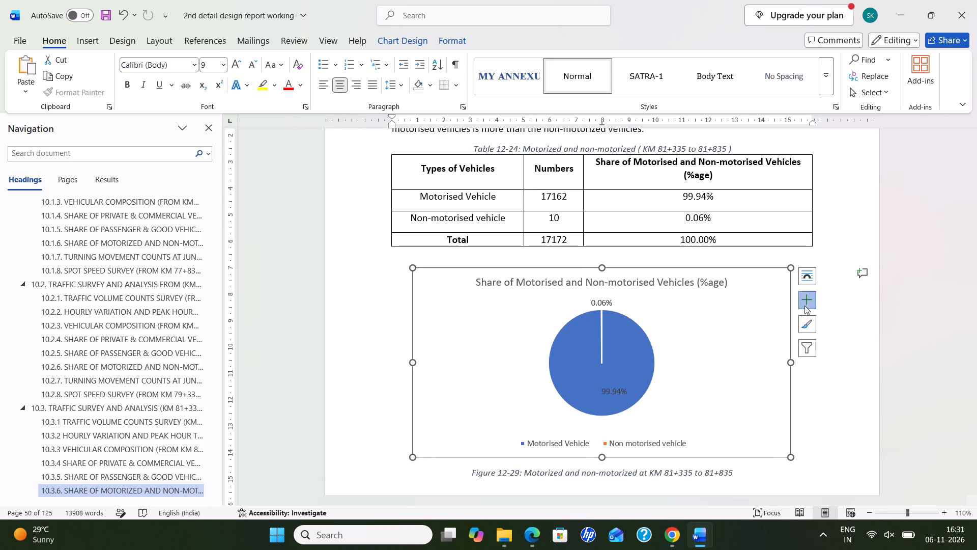
pyautogui.click(802, 307)
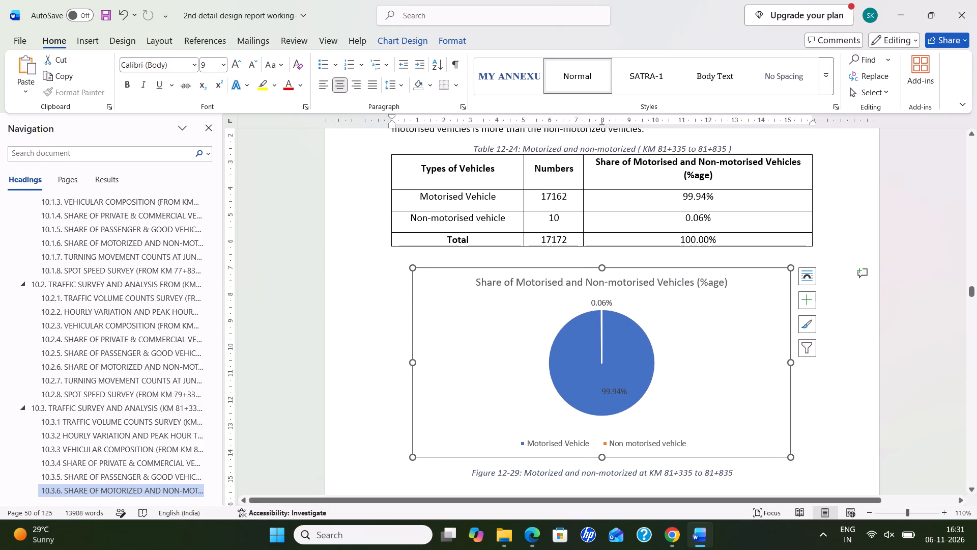
pyautogui.click(812, 302)
pyautogui.click(812, 302)
pyautogui.click(812, 302)
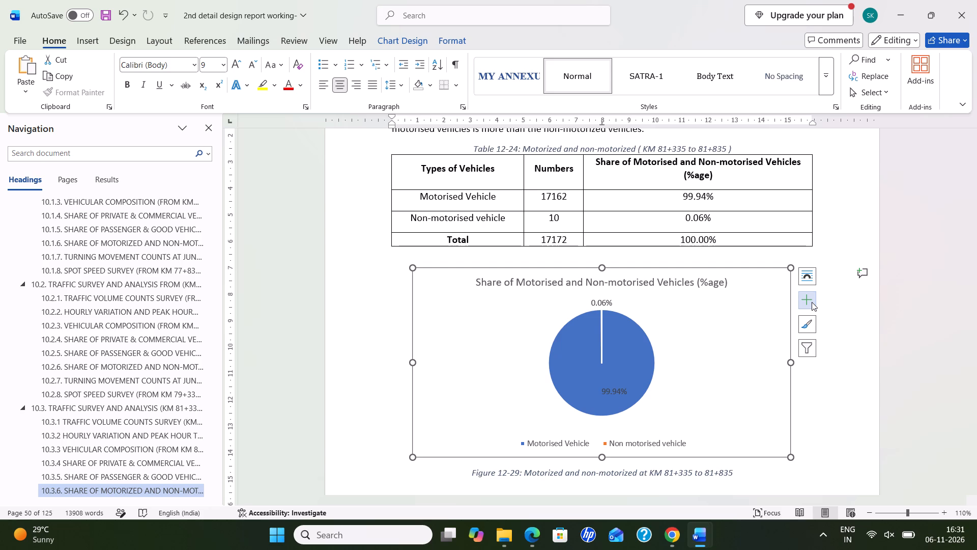
pyautogui.click(732, 311)
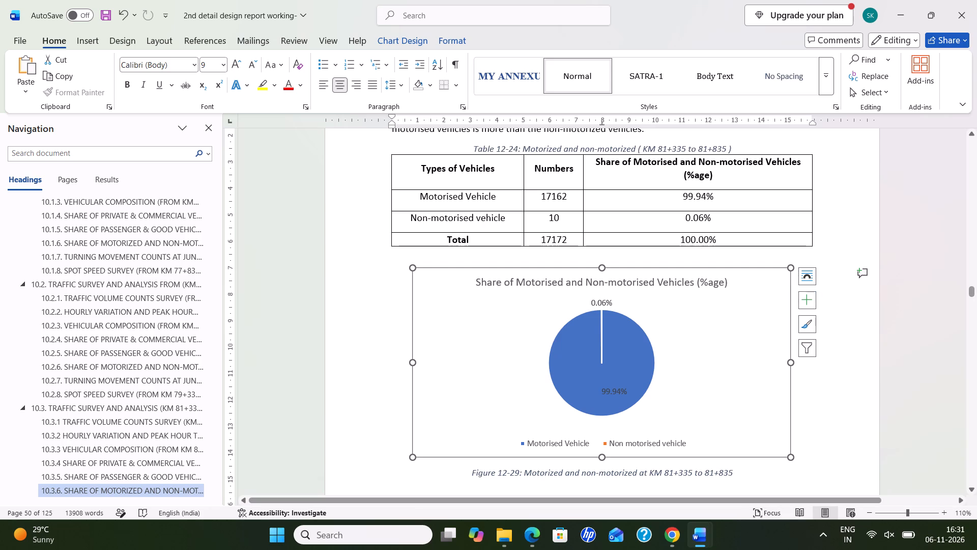
pyautogui.click(799, 310)
pyautogui.click(784, 320)
pyautogui.click(810, 300)
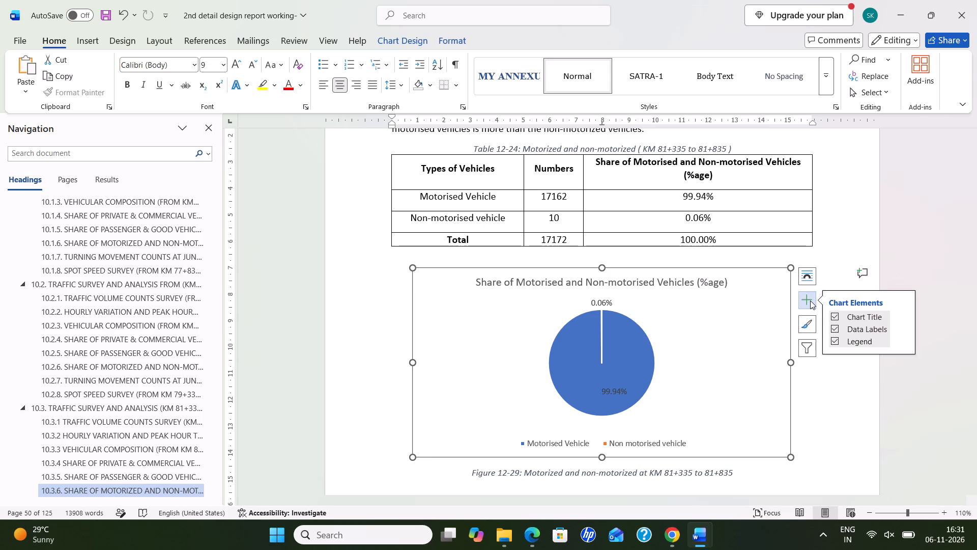
pyautogui.click(899, 338)
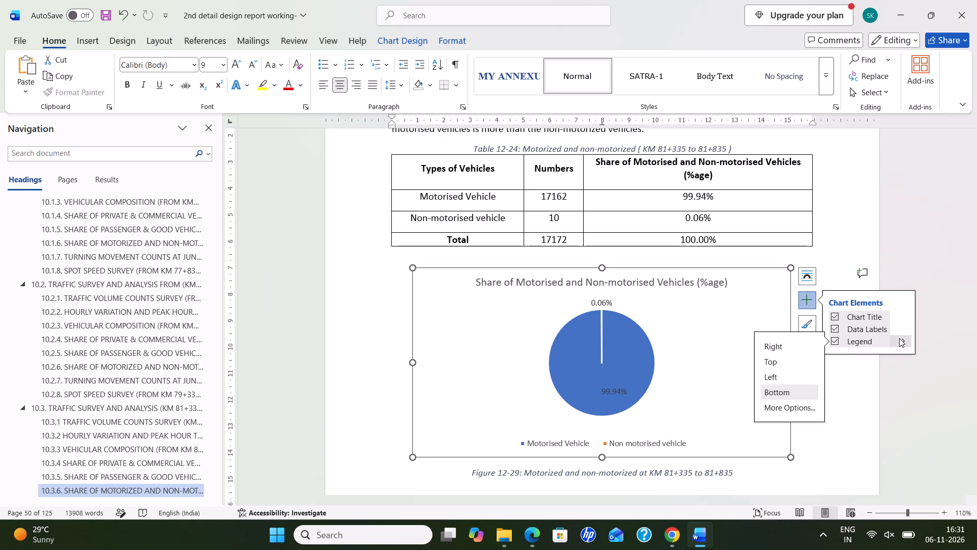
pyautogui.click(904, 330)
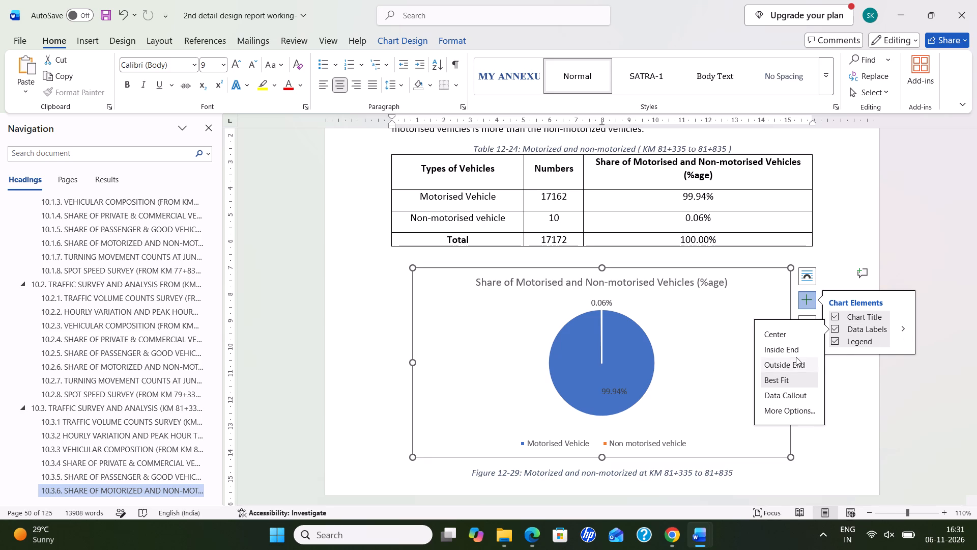
pyautogui.click(794, 395)
pyautogui.click(678, 371)
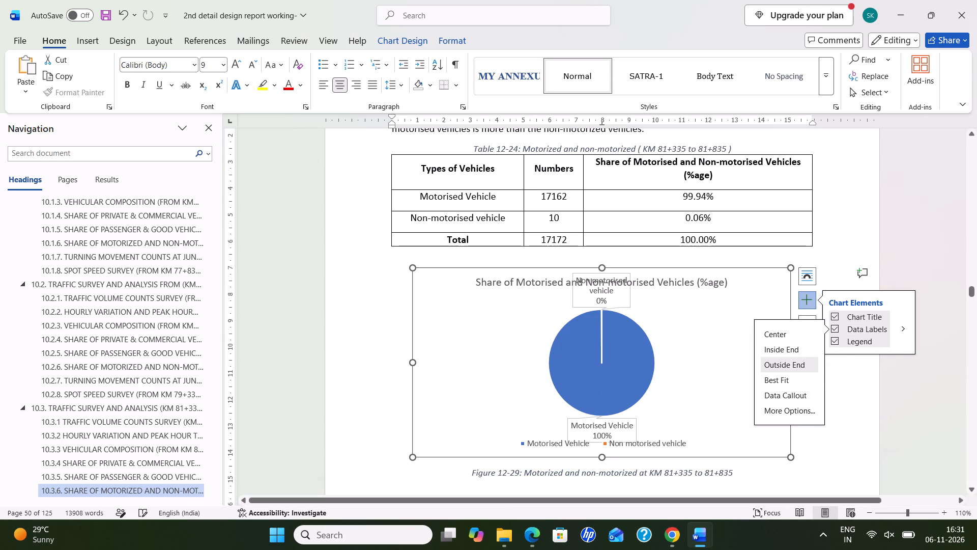
pyautogui.click(670, 323)
pyautogui.click(855, 443)
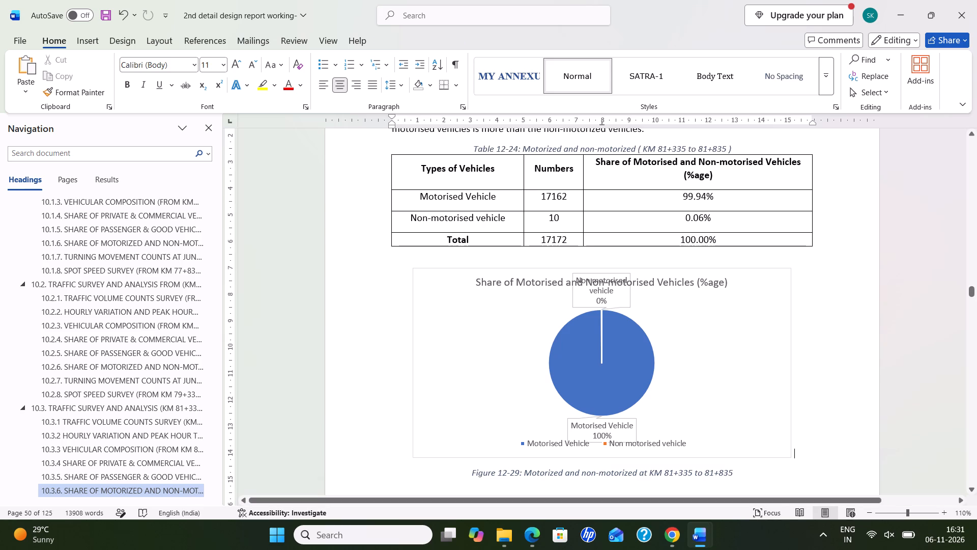
# Move the Non motorised vehicle callout in the Figure 12-29 chart off the title, beside the pie's upper right.
pyautogui.click(616, 299)
pyautogui.moveTo(630, 297); pyautogui.dragTo(724, 335)
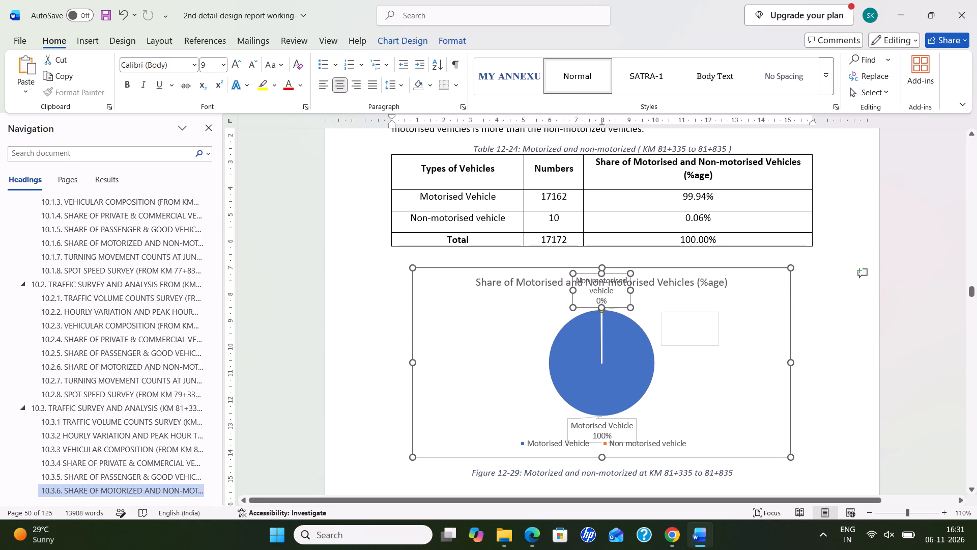
pyautogui.moveTo(724, 335); pyautogui.dragTo(724, 335)
# Delete the empty lines above heading 10.3.7 so the turning movement section starts at the top of its page.
pyautogui.scroll(-11, 703, 338)
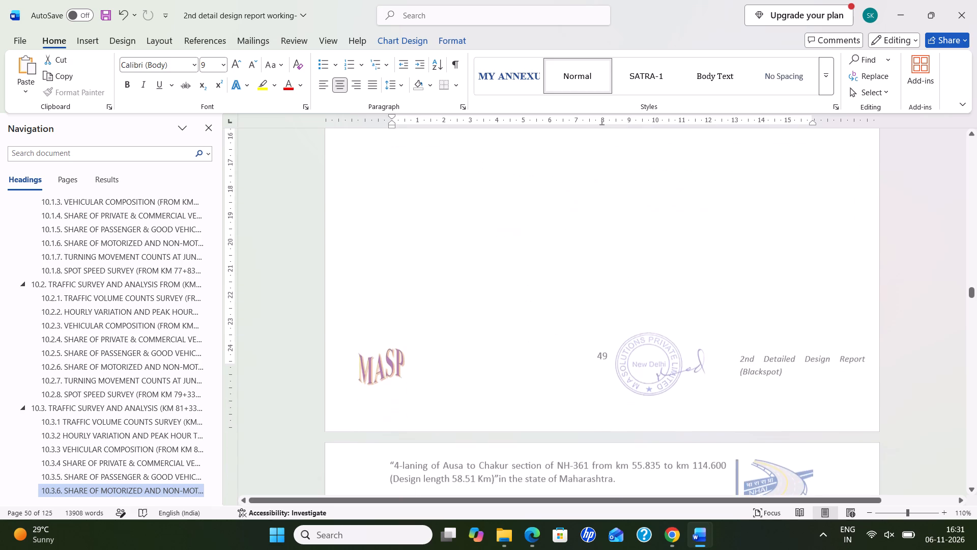
pyautogui.scroll(-11, 669, 319)
pyautogui.click(598, 289)
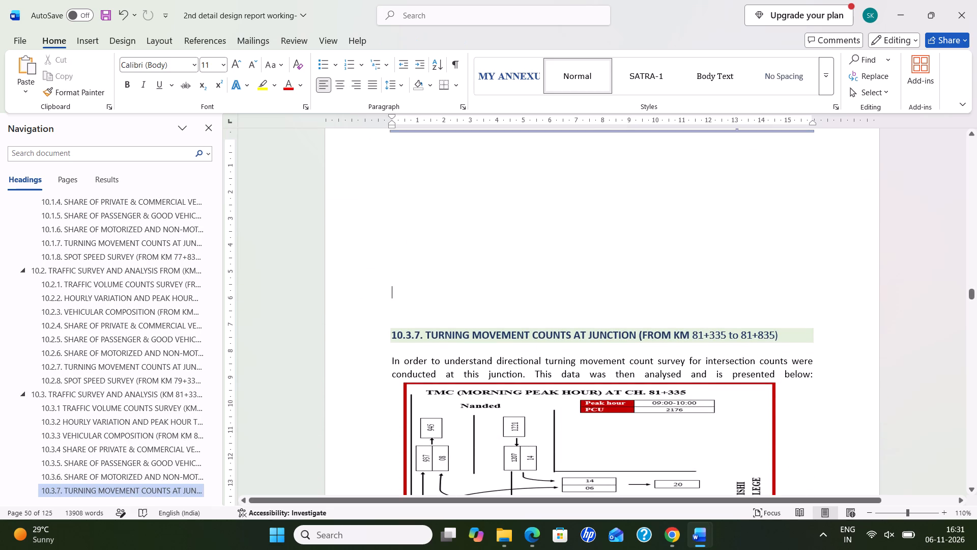
pyautogui.press('BackSpace')
pyautogui.press('BackSpace')
pyautogui.press('BackSpace')
pyautogui.press('BackSpace')
pyautogui.press('BackSpace')
pyautogui.press('BackSpace')
pyautogui.press('BackSpace')
pyautogui.press('BackSpace')
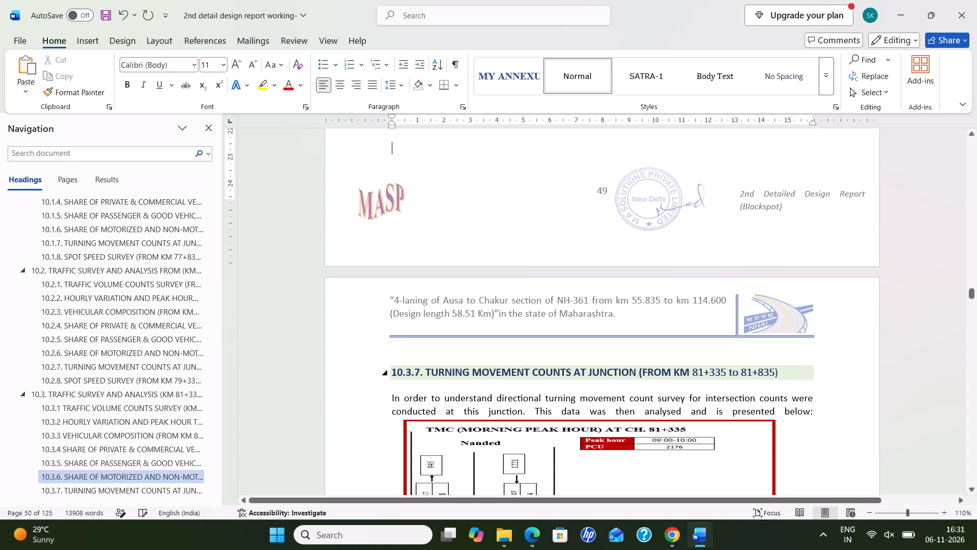
pyautogui.press('BackSpace')
# Centre the morning and evening peak hour TMC diagrams for CH. 81+335 in section 10.3.7.
pyautogui.scroll(-10, 598, 289)
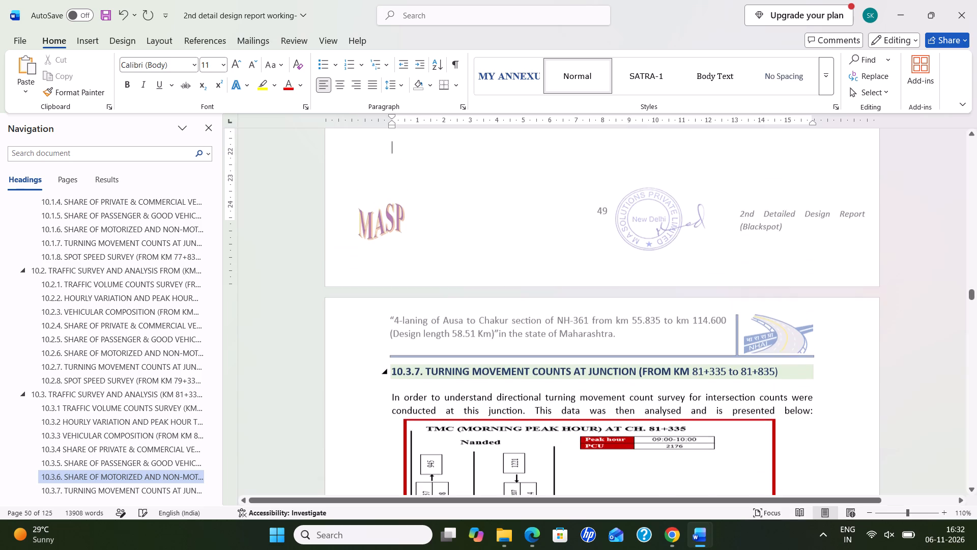
pyautogui.scroll(-6, 548, 294)
pyautogui.click(463, 292)
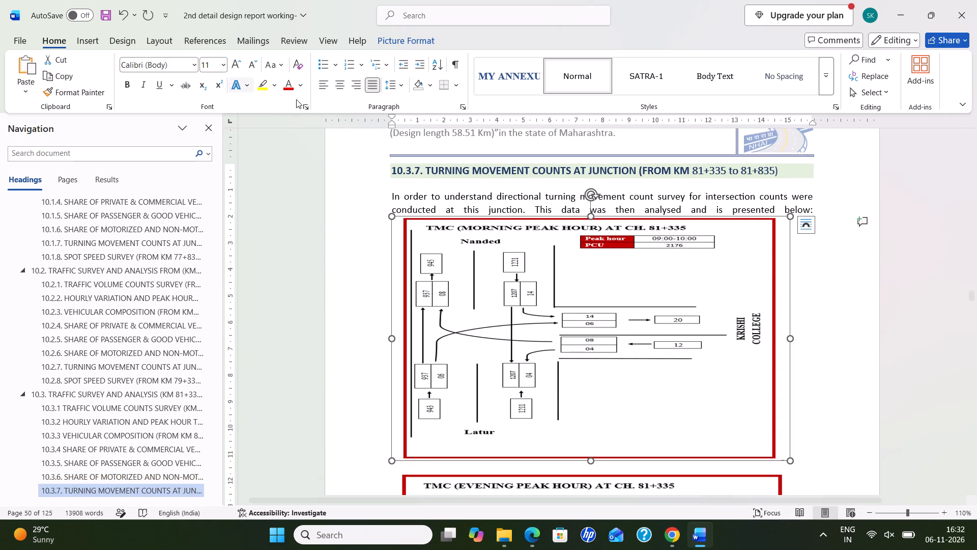
pyautogui.click(336, 82)
pyautogui.scroll(-5, 604, 222)
pyautogui.click(531, 363)
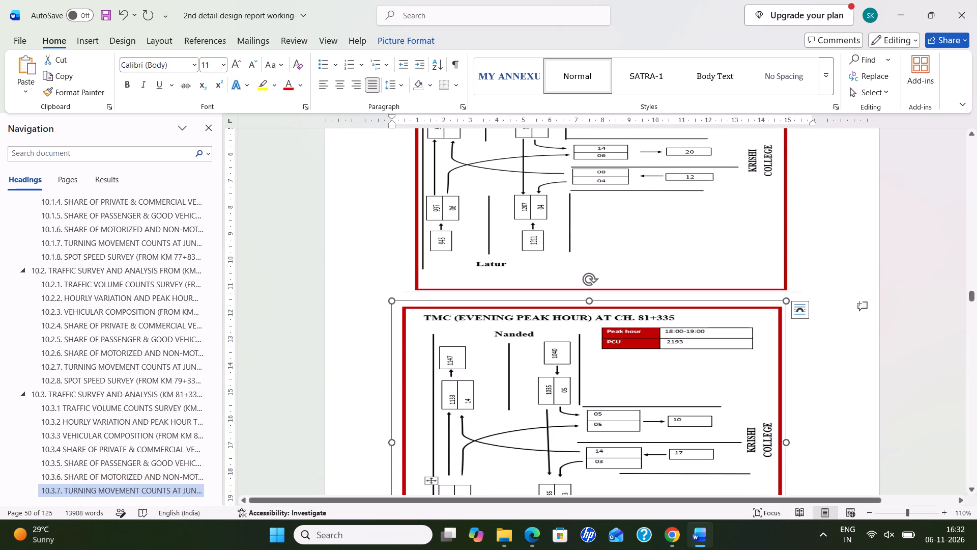
pyautogui.click(340, 81)
# Centre the Figure 12-30 turning movement count caption below the evening peak hour diagram.
pyautogui.scroll(-2, 530, 229)
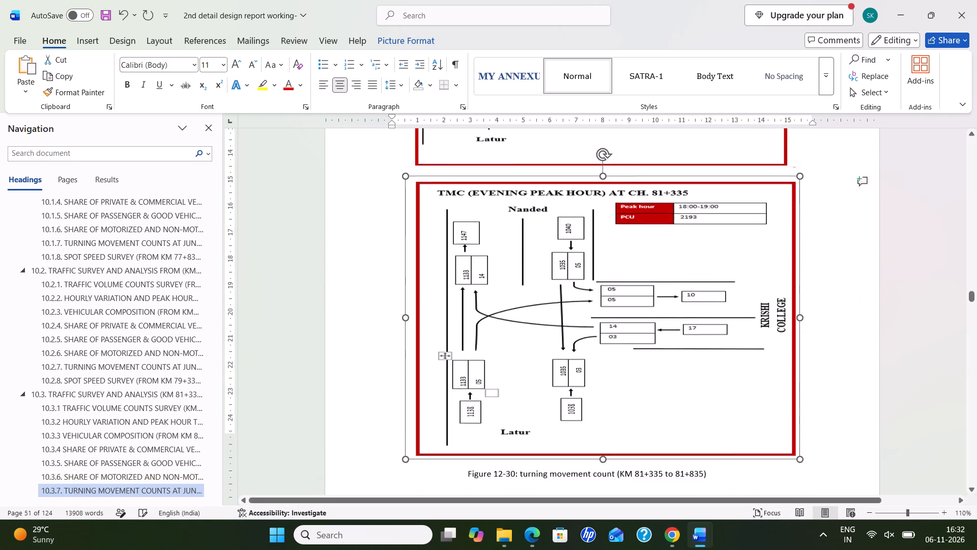
pyautogui.scroll(-10, 530, 229)
pyautogui.scroll(4, 535, 217)
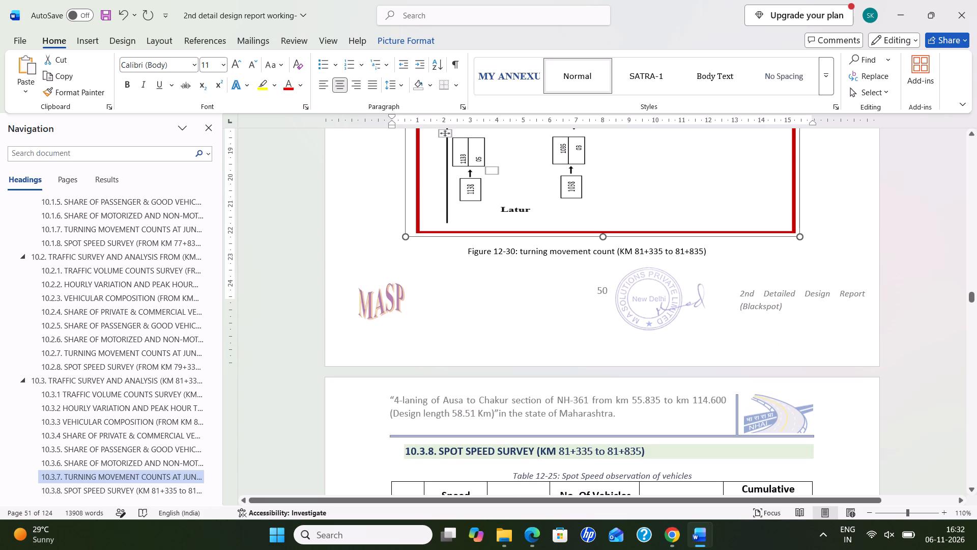
pyautogui.moveTo(468, 254); pyautogui.dragTo(728, 262)
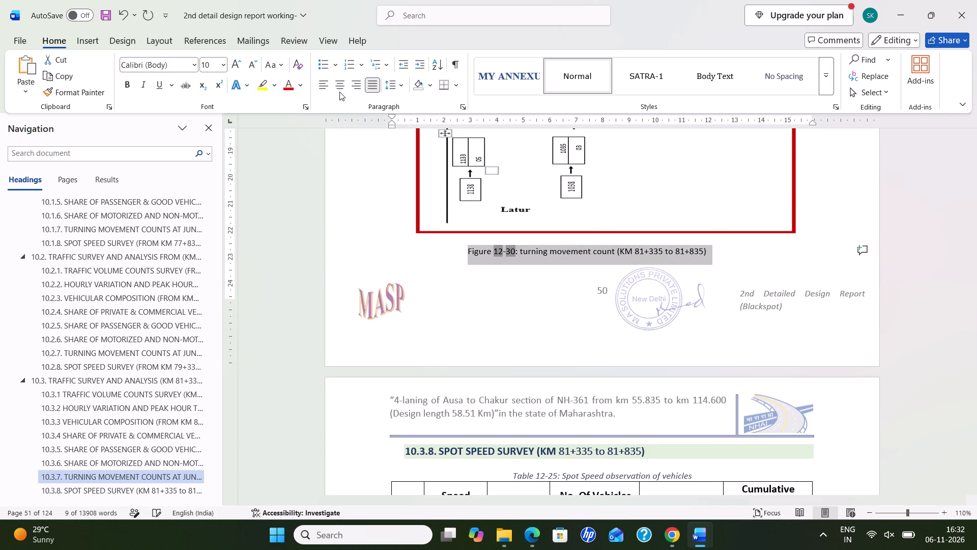
pyautogui.click(340, 92)
# Copy the italic caption formatting of Figure 12-29 onto the Figure 12-30 turning movement count caption.
pyautogui.scroll(11, 682, 298)
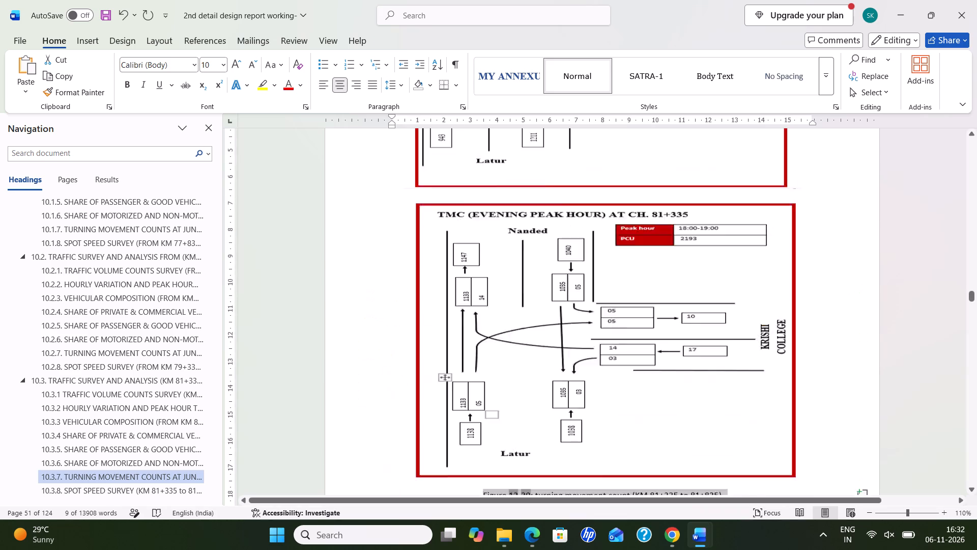
pyautogui.scroll(19, 569, 237)
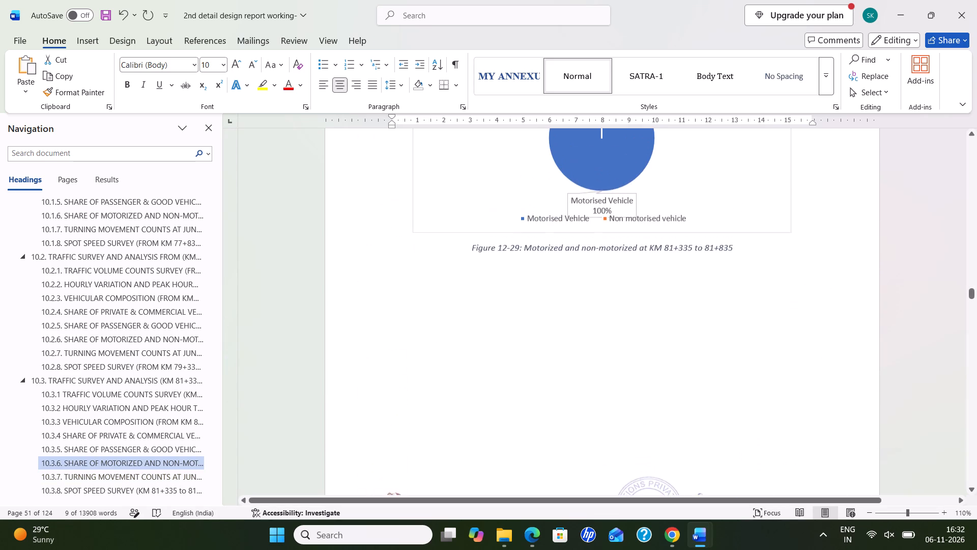
pyautogui.moveTo(478, 246); pyautogui.dragTo(752, 260)
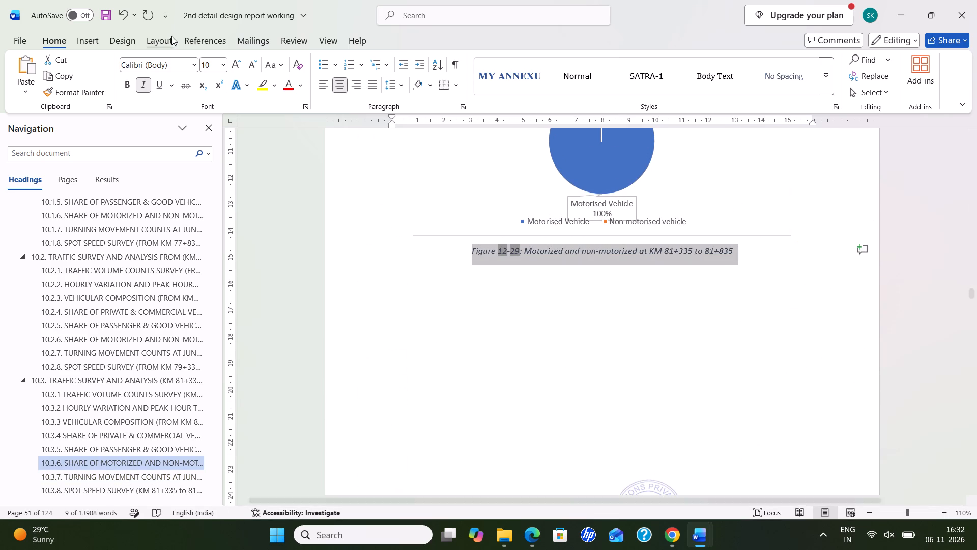
pyautogui.click(80, 93)
pyautogui.scroll(-19, 501, 241)
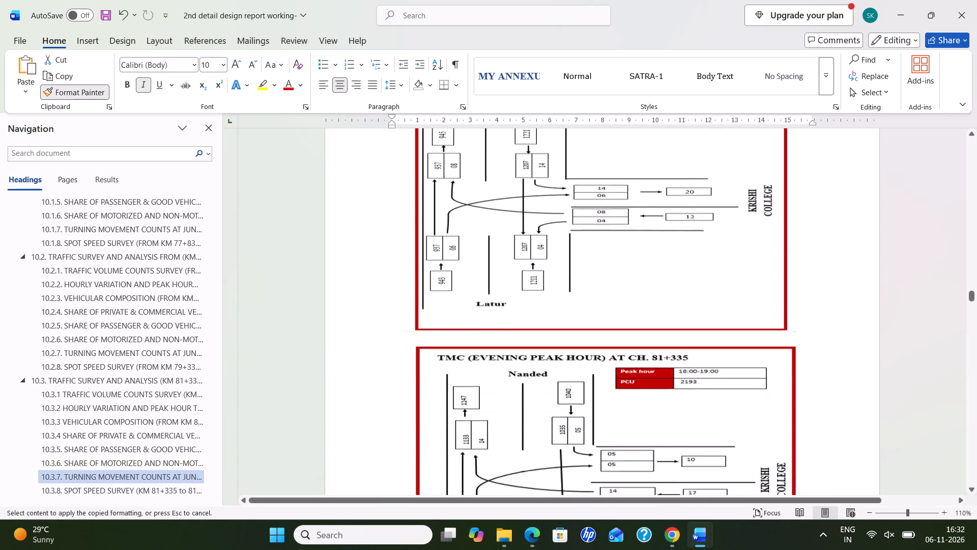
pyautogui.scroll(-10, 583, 266)
pyautogui.moveTo(485, 281); pyautogui.dragTo(498, 285)
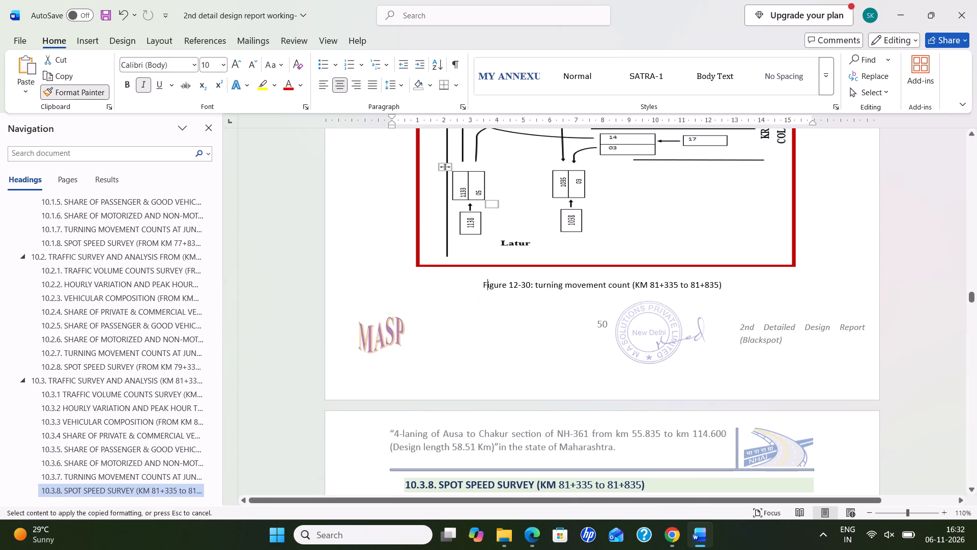
pyautogui.moveTo(498, 285); pyautogui.dragTo(746, 296)
# Remove bold from the Speed Range in Kmph and Number of Vehicles axis titles in the Figure 12-31 chart.
pyautogui.scroll(-8, 540, 305)
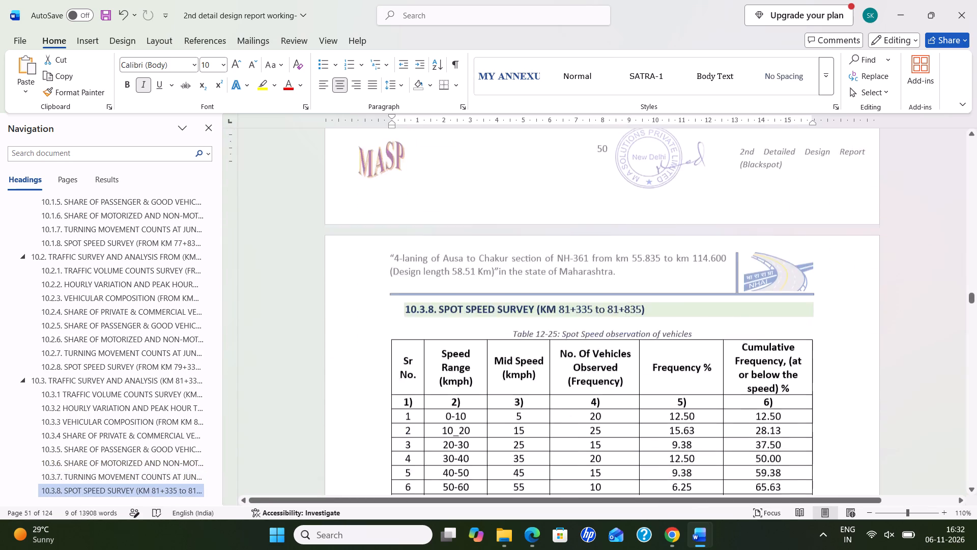
pyautogui.scroll(-13, 610, 281)
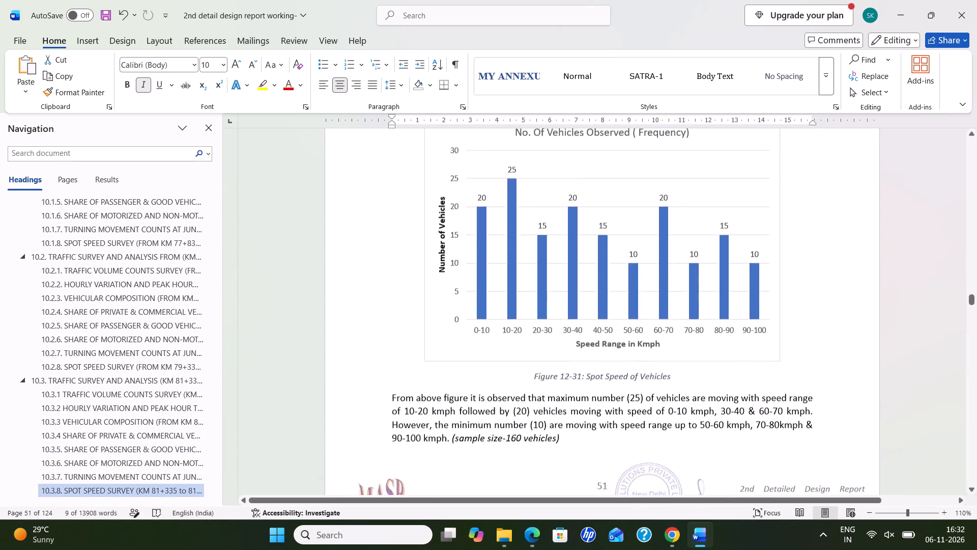
pyautogui.scroll(-7, 626, 283)
pyautogui.scroll(5, 634, 278)
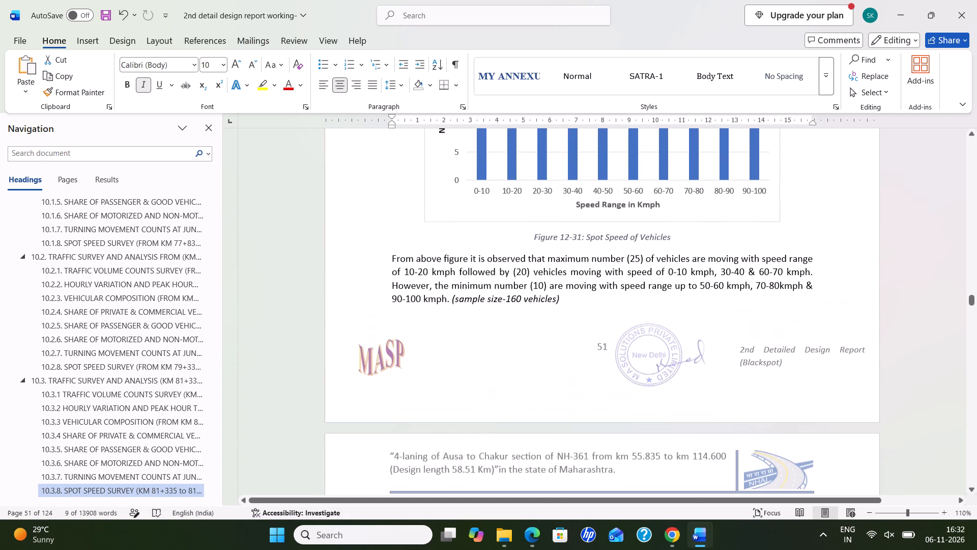
pyautogui.click(586, 207)
pyautogui.moveTo(581, 206); pyautogui.dragTo(632, 208)
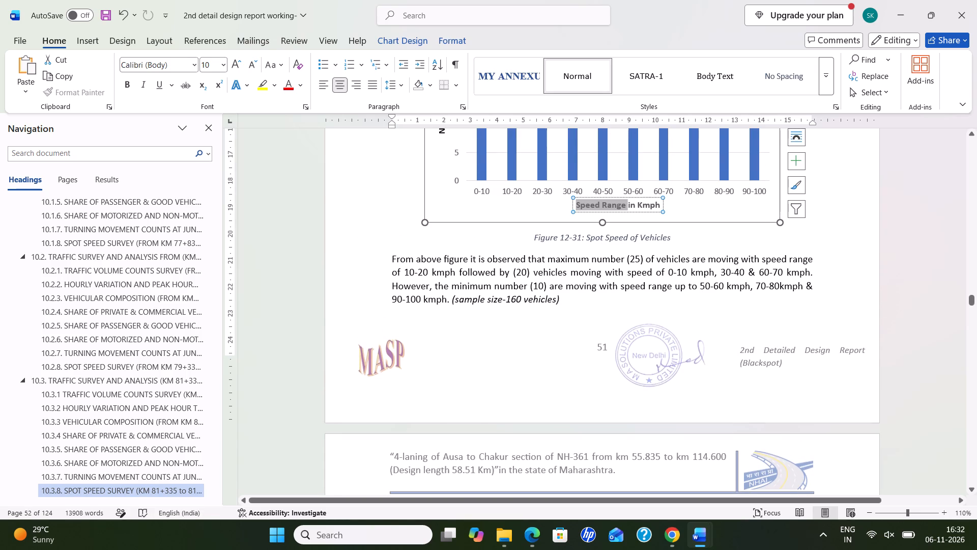
pyautogui.moveTo(632, 208); pyautogui.dragTo(647, 209)
pyautogui.click(656, 186)
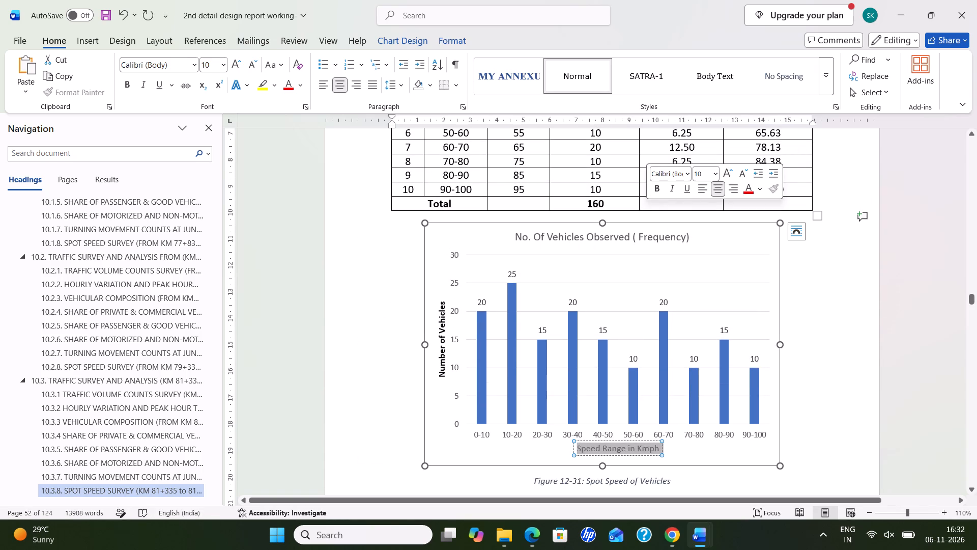
pyautogui.click(443, 340)
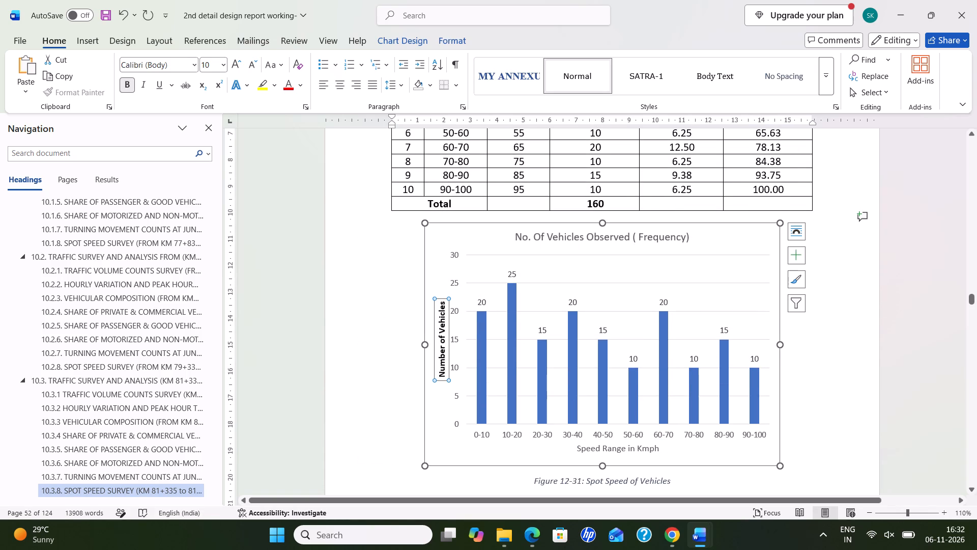
pyautogui.moveTo(438, 303); pyautogui.dragTo(435, 368)
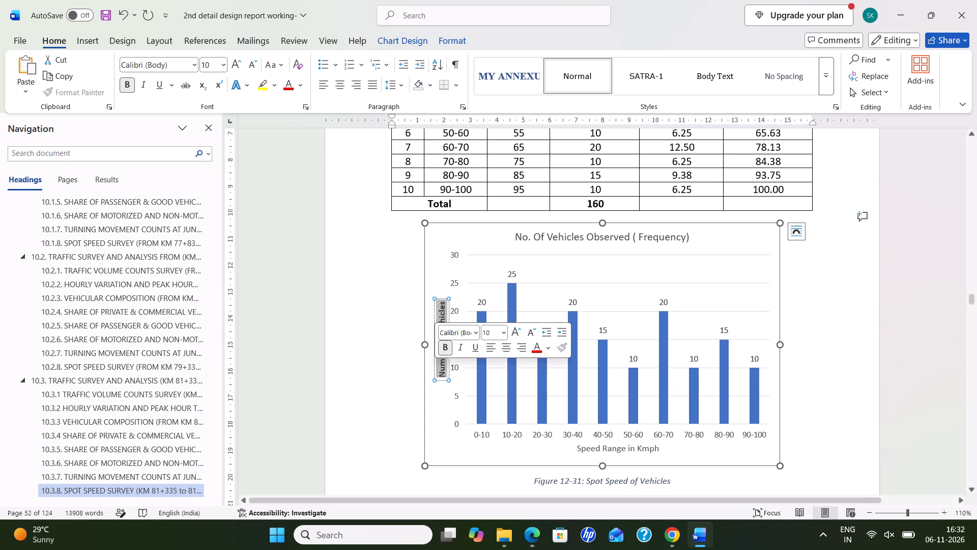
pyautogui.click(446, 347)
pyautogui.click(443, 407)
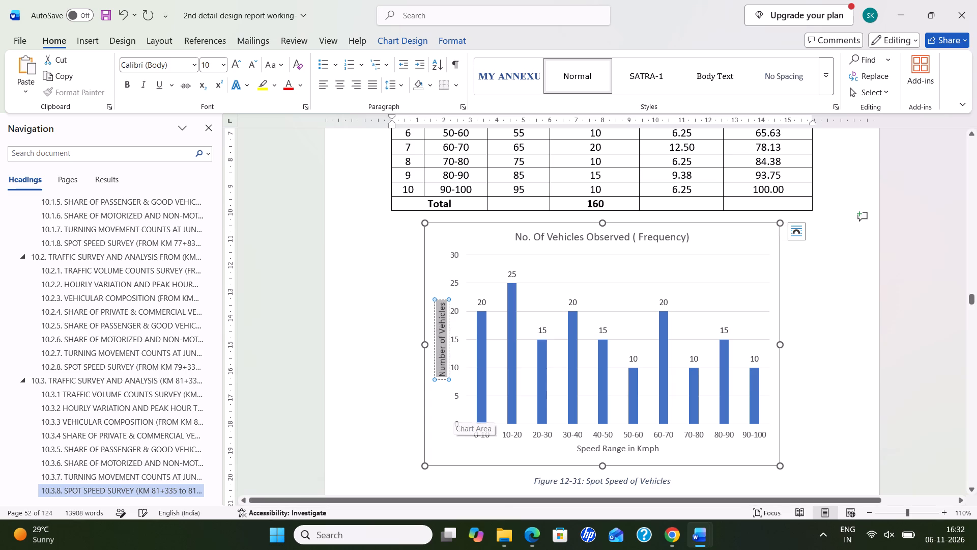
# Remove bold from the Number of Vehicles and Speed Range in Kmph axis titles in the Figure 12-32 chart.
pyautogui.scroll(-18, 474, 318)
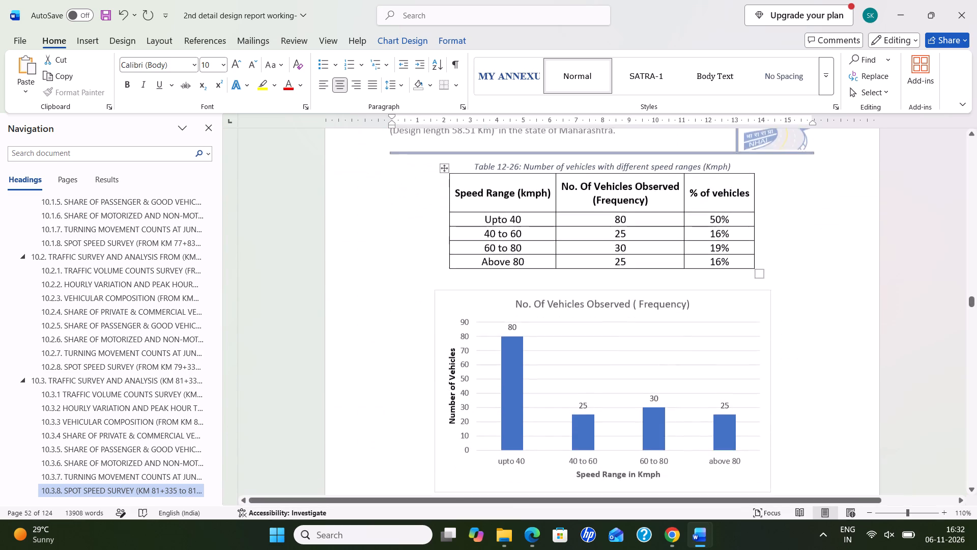
pyautogui.scroll(-4, 552, 340)
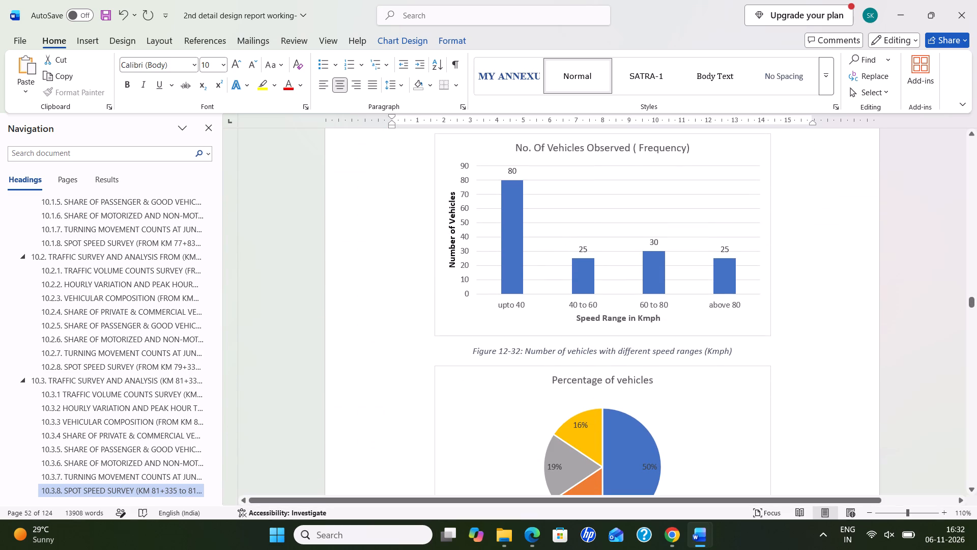
pyautogui.click(450, 238)
pyautogui.moveTo(448, 195); pyautogui.dragTo(455, 260)
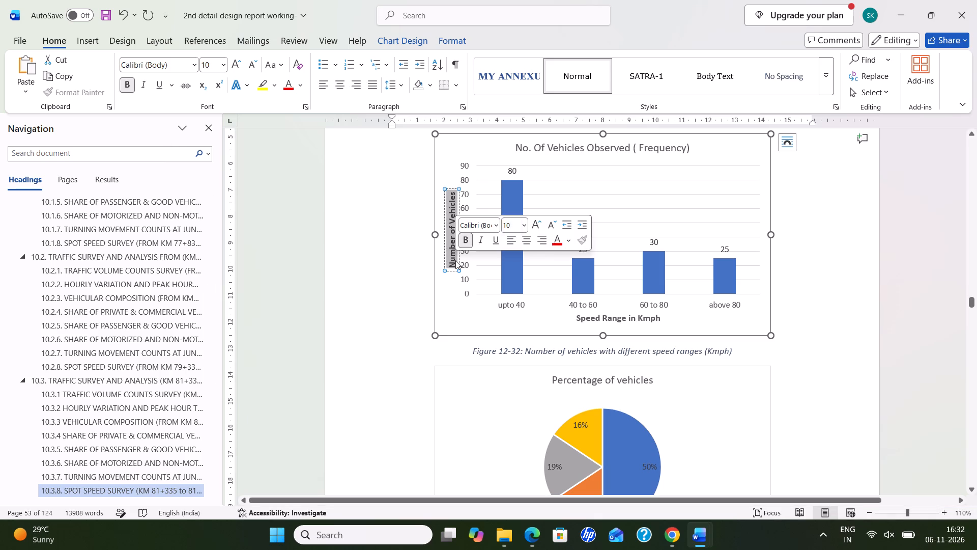
pyautogui.click(462, 240)
pyautogui.click(574, 322)
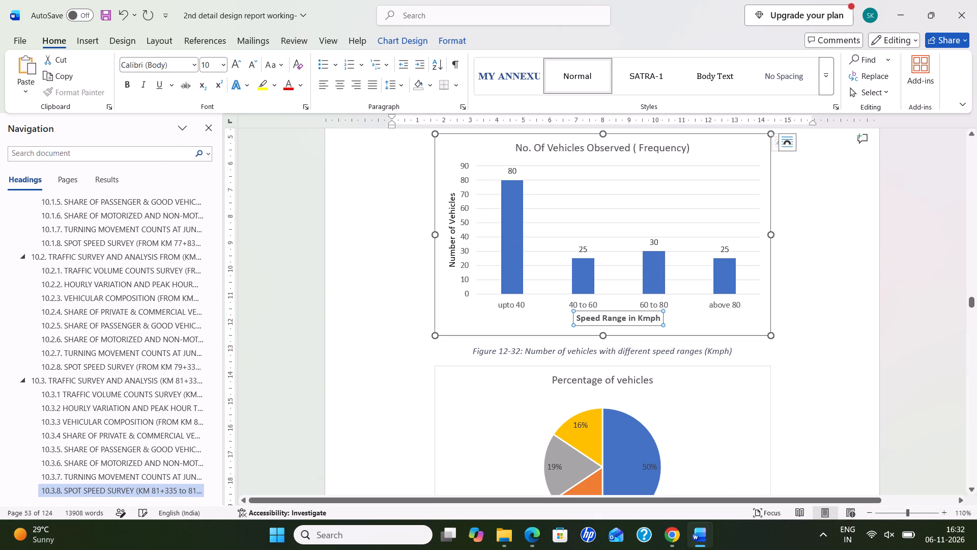
pyautogui.click(573, 319)
pyautogui.moveTo(579, 318); pyautogui.dragTo(629, 323)
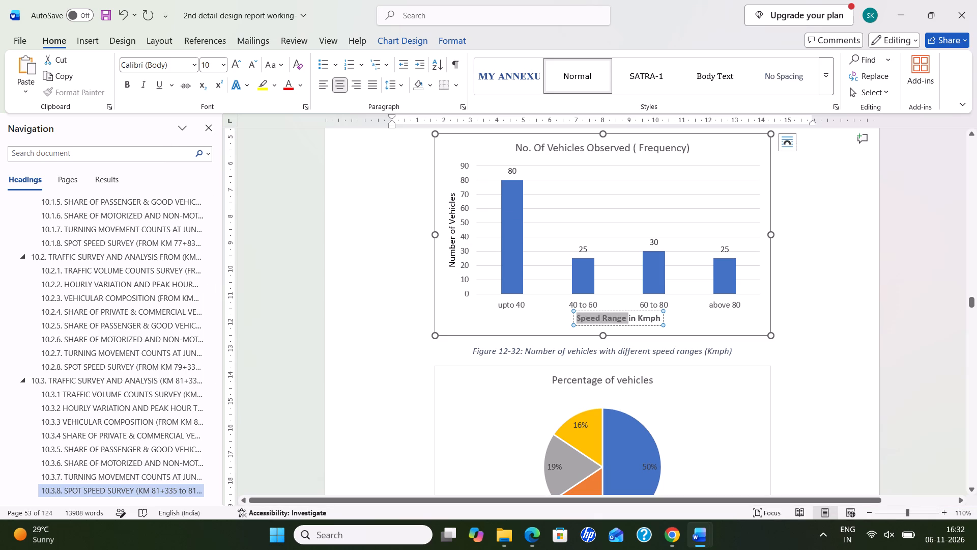
pyautogui.moveTo(629, 323); pyautogui.dragTo(656, 323)
pyautogui.click(664, 306)
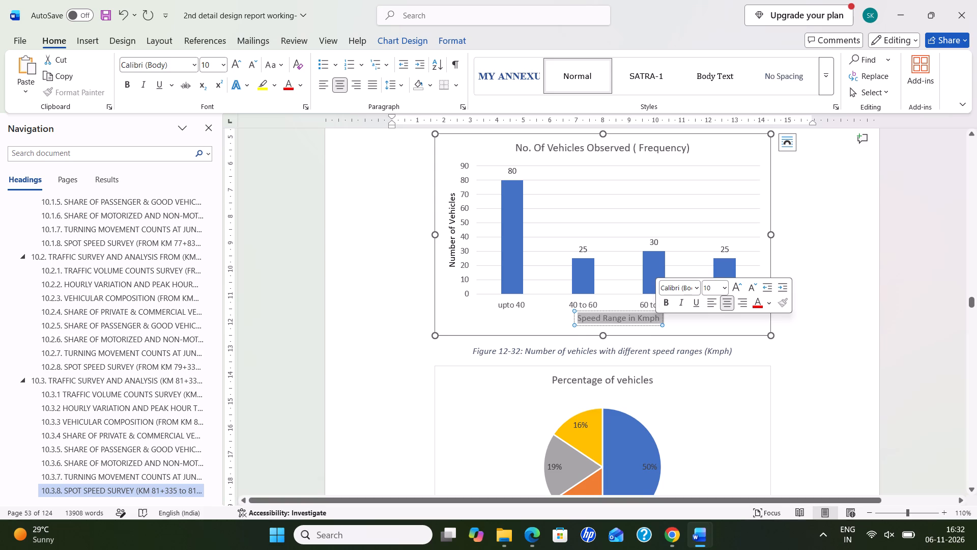
# Widen the Percentage of vehicles pie chart in Figure 12-33 slightly on both sides.
pyautogui.scroll(-8, 601, 351)
pyautogui.click(749, 271)
pyautogui.scroll(3, 772, 222)
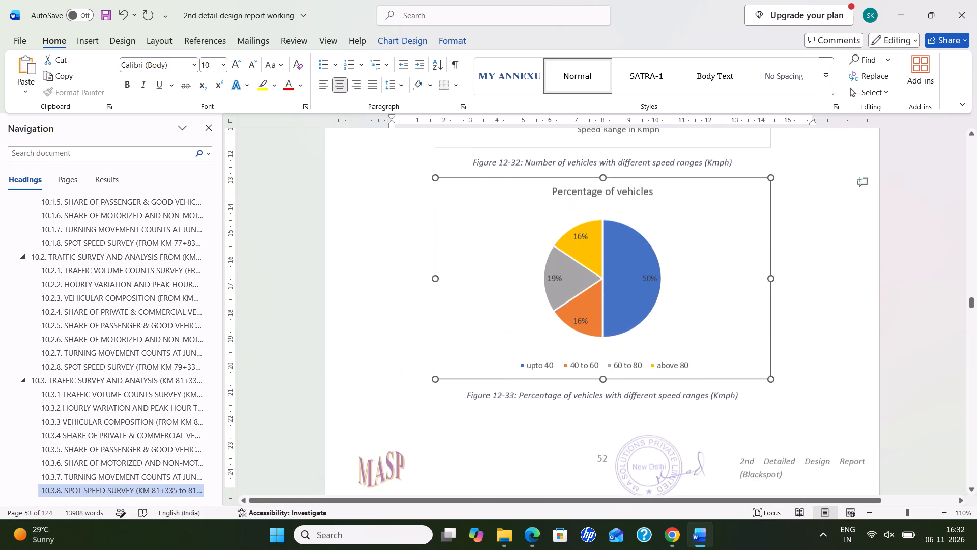
pyautogui.moveTo(771, 297); pyautogui.dragTo(795, 299)
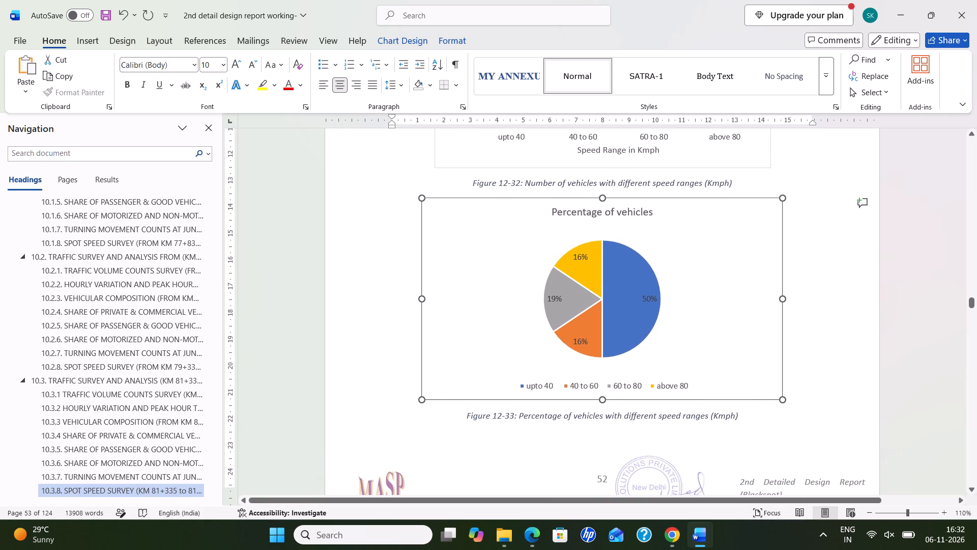
# Show the data labels of the Figure 12-33 pie chart as data callouts.
pyautogui.click(796, 239)
pyautogui.click(771, 249)
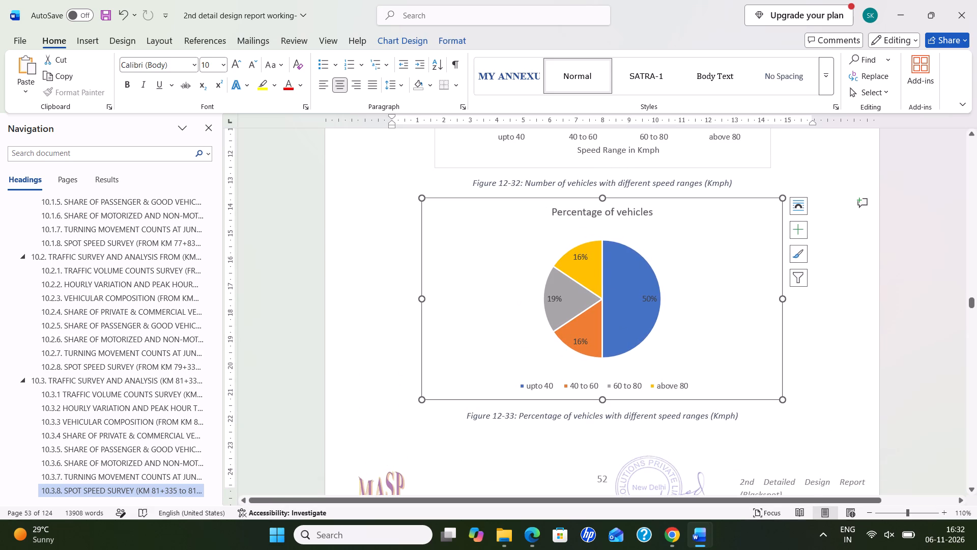
pyautogui.click(796, 233)
pyautogui.click(892, 259)
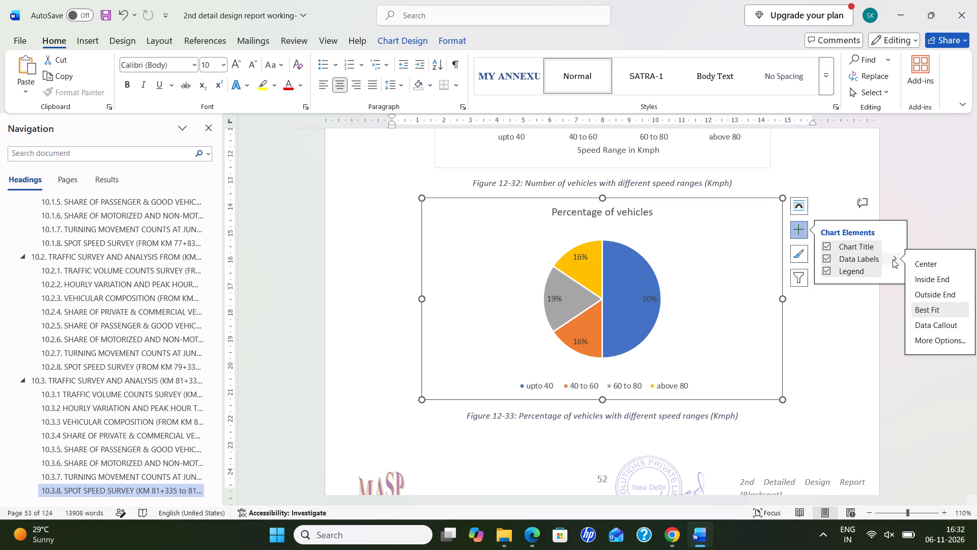
pyautogui.click(926, 323)
pyautogui.click(732, 332)
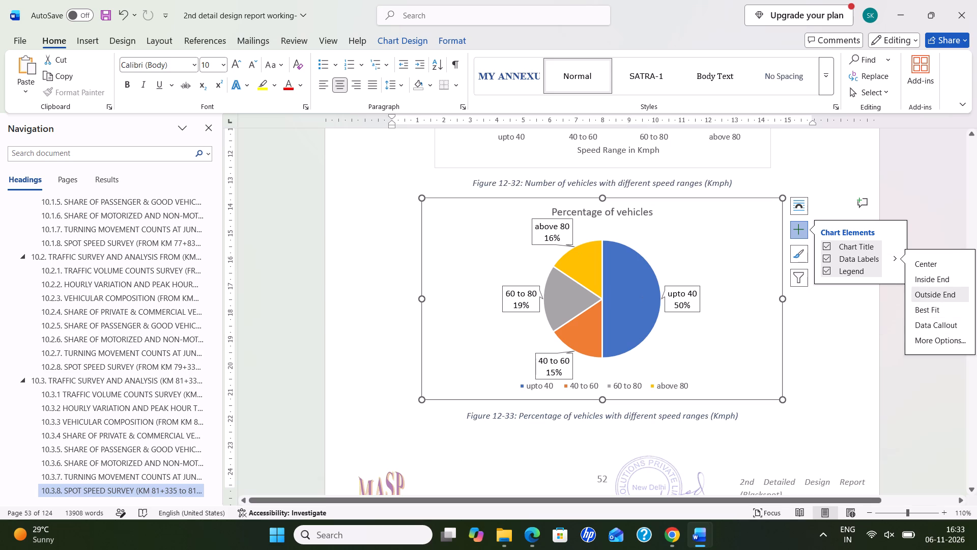
# Set the legend position to Right in the Hourly Variation in morning chart, Figure 12-35, in section 10.4.2.
pyautogui.scroll(-18, 586, 331)
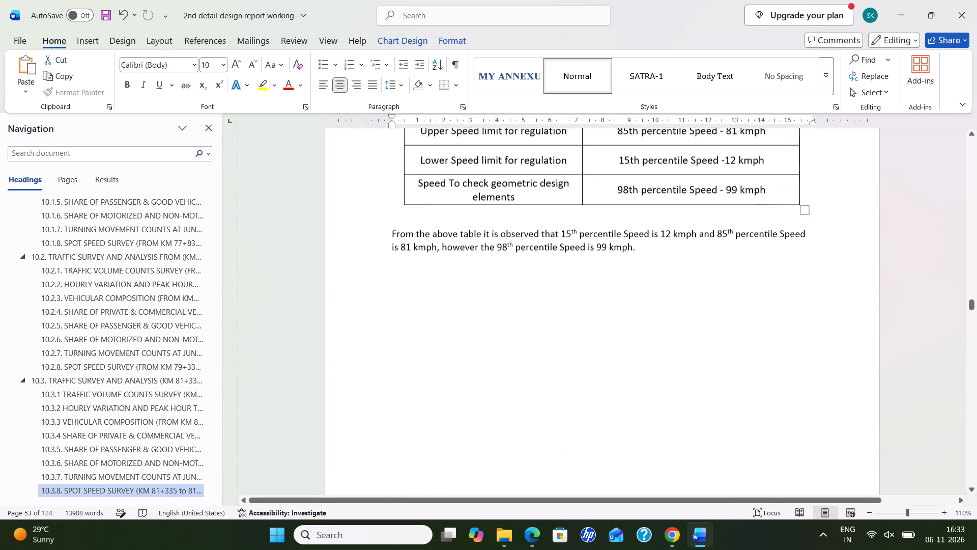
pyautogui.scroll(-19, 579, 321)
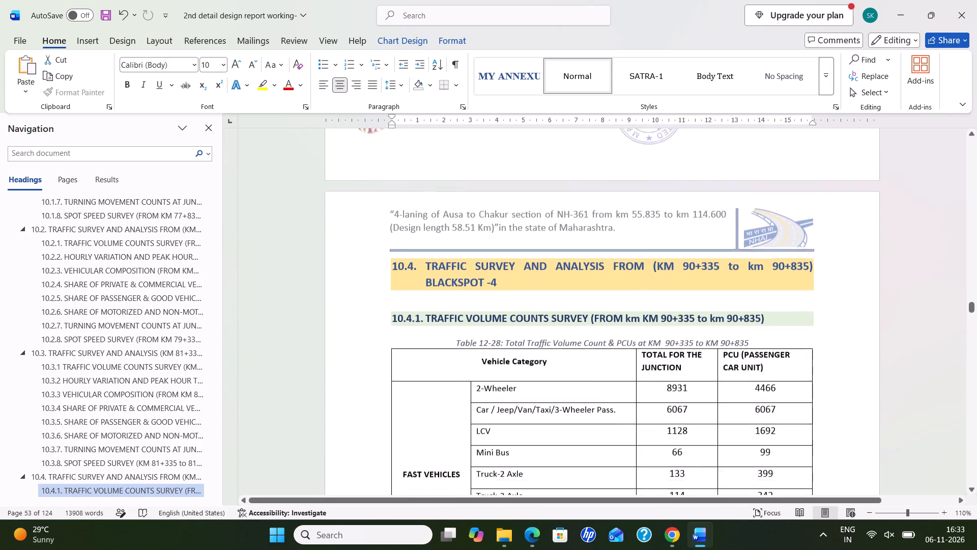
pyautogui.scroll(-3, 575, 323)
pyautogui.scroll(-19, 574, 326)
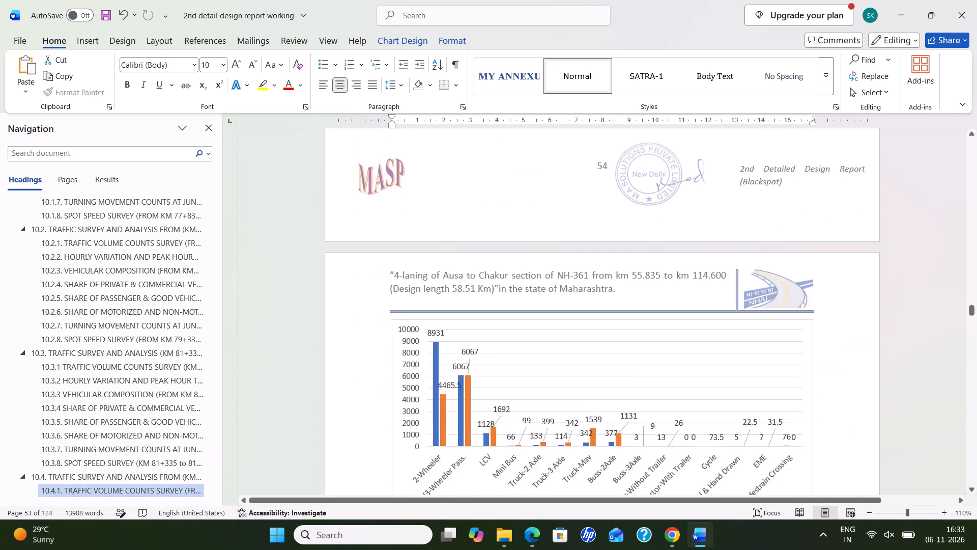
pyautogui.scroll(-3, 574, 326)
pyautogui.scroll(-20, 574, 327)
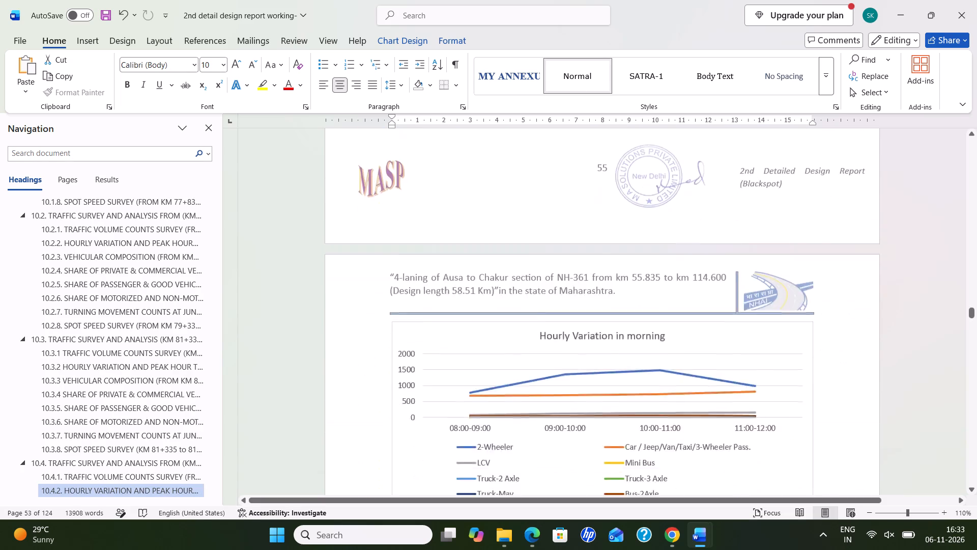
pyautogui.scroll(-3, 582, 337)
pyautogui.click(747, 182)
pyautogui.click(831, 197)
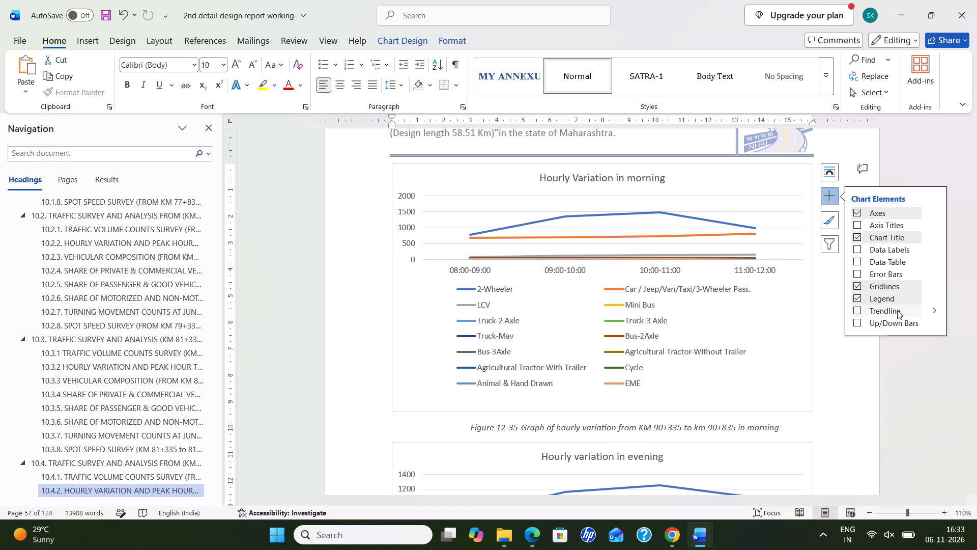
pyautogui.click(934, 296)
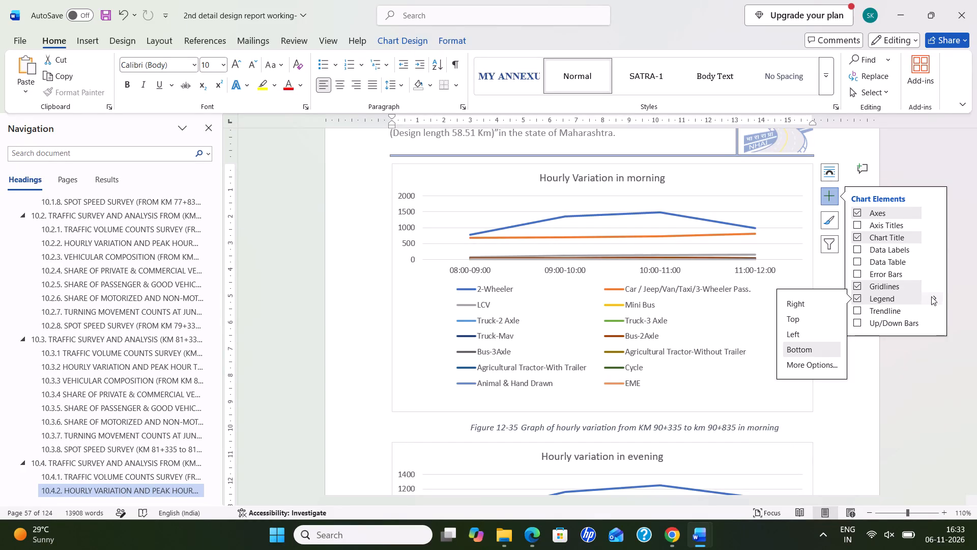
pyautogui.click(825, 300)
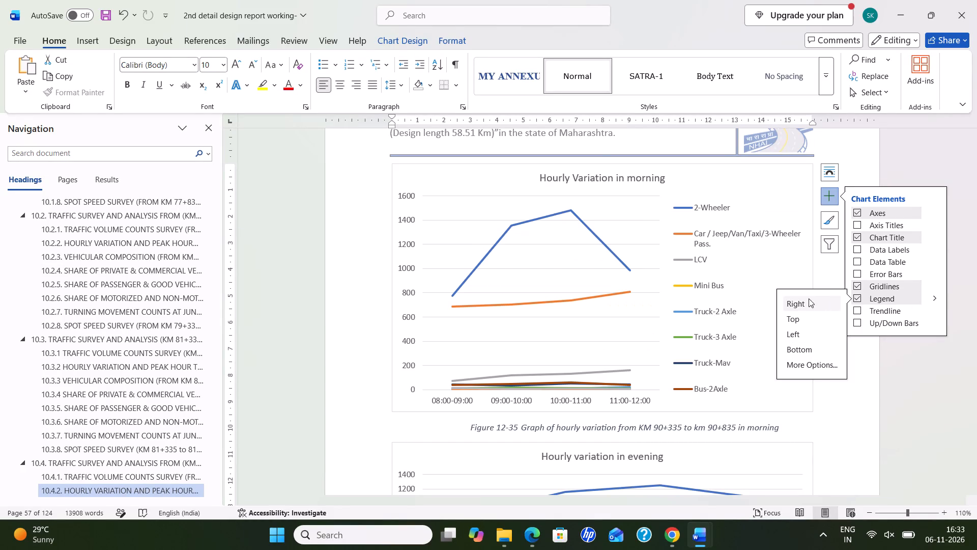
# Narrow the plot area of the Figure 12-35 morning chart and enlarge its legend to fit all vehicle categories through Pedestain Crossing.
pyautogui.click(594, 288)
pyautogui.moveTo(661, 290); pyautogui.dragTo(652, 290)
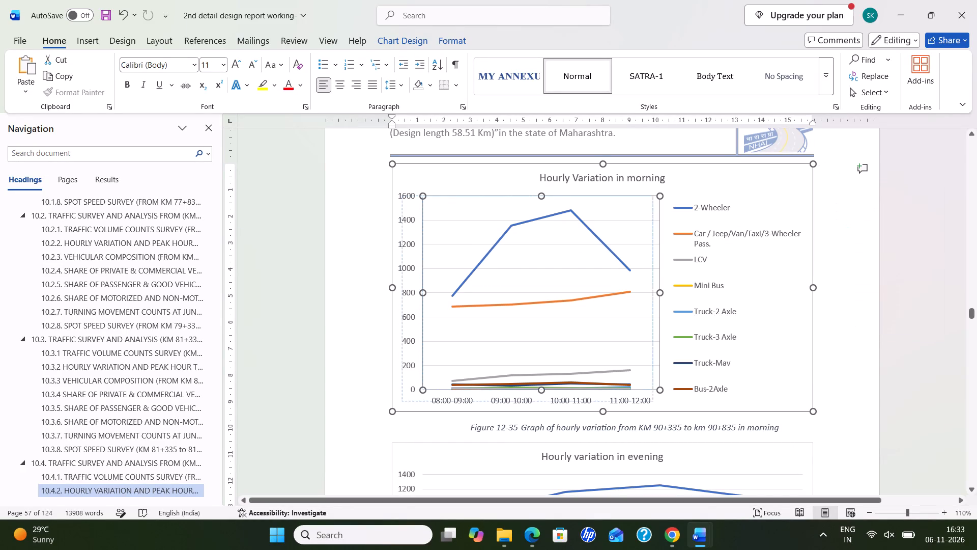
pyautogui.moveTo(652, 290); pyautogui.dragTo(648, 290)
pyautogui.click(691, 264)
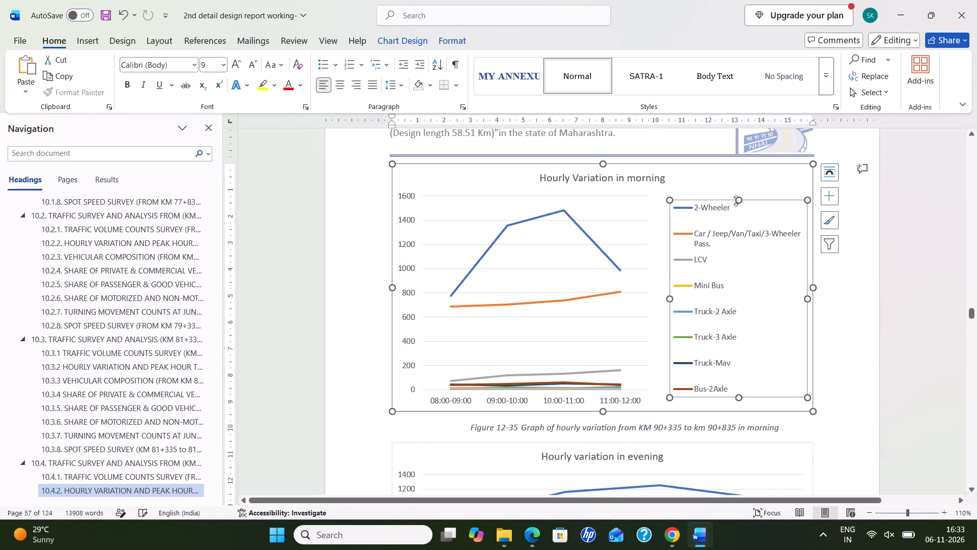
pyautogui.moveTo(737, 200); pyautogui.dragTo(734, 187)
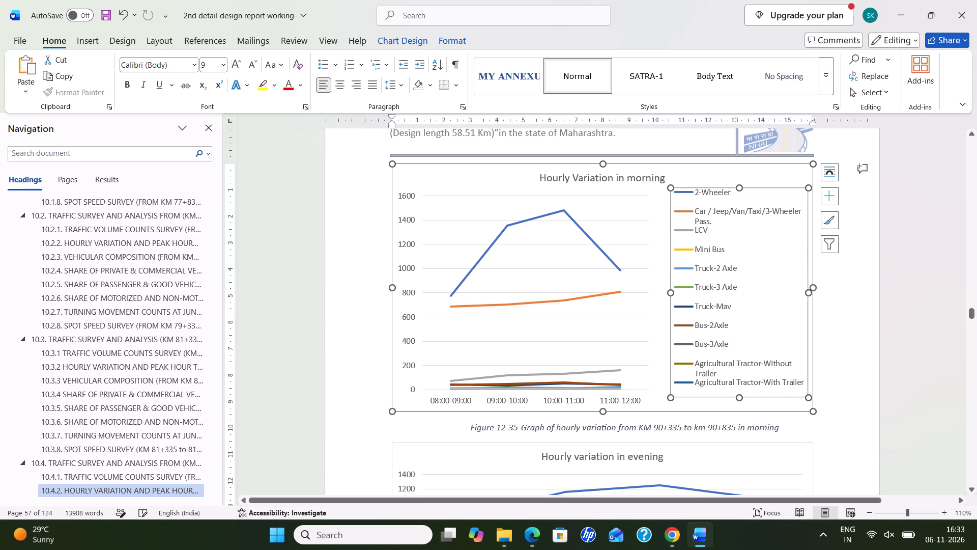
pyautogui.moveTo(739, 396); pyautogui.dragTo(739, 397)
pyautogui.moveTo(739, 397); pyautogui.dragTo(741, 404)
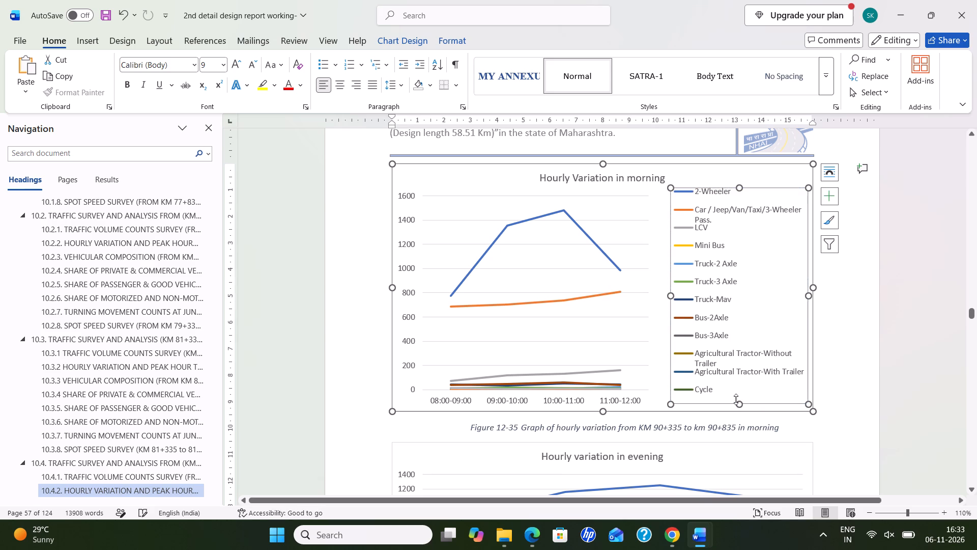
pyautogui.moveTo(670, 295); pyautogui.dragTo(650, 295)
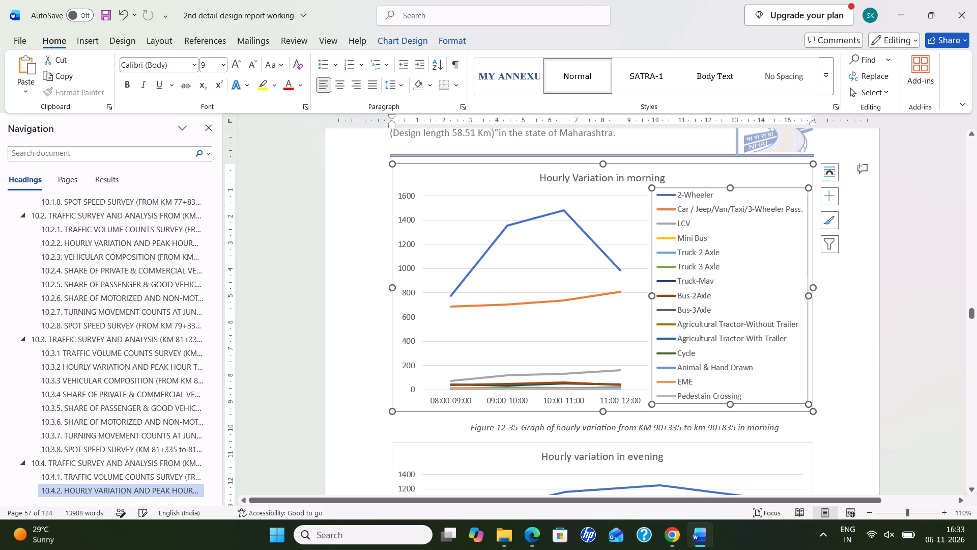
# Widen the Hourly variation in evening chart above the Figure 12-36 caption slightly.
pyautogui.scroll(-9, 672, 321)
pyautogui.scroll(2, 755, 309)
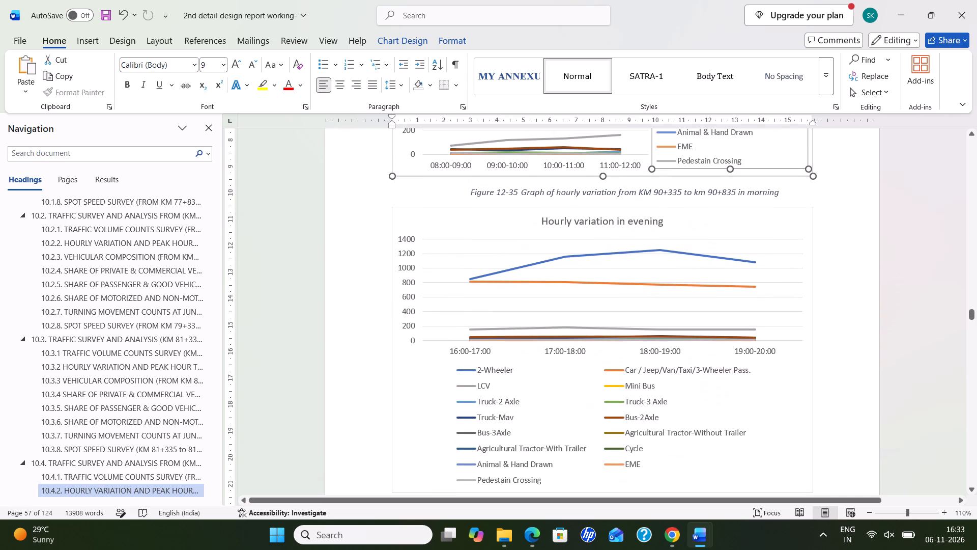
pyautogui.click(765, 233)
pyautogui.click(810, 232)
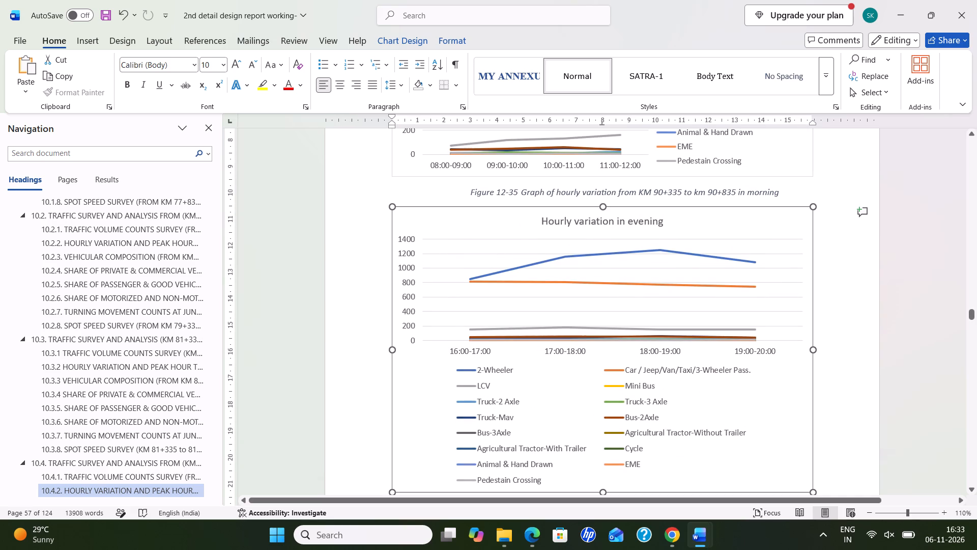
pyautogui.click(793, 391)
pyautogui.moveTo(812, 352); pyautogui.dragTo(827, 352)
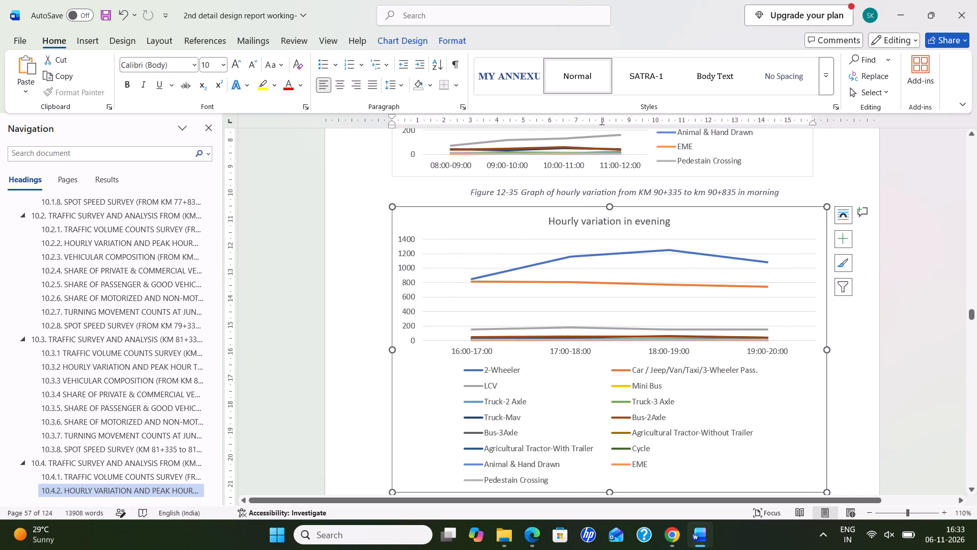
# Set the legend position to Right in the Hourly variation in evening chart.
pyautogui.click(838, 236)
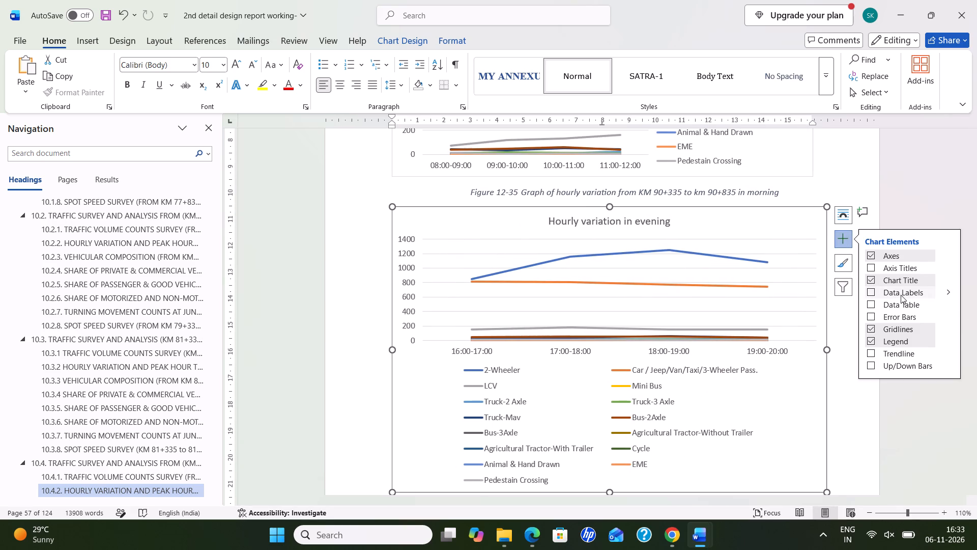
pyautogui.click(947, 340)
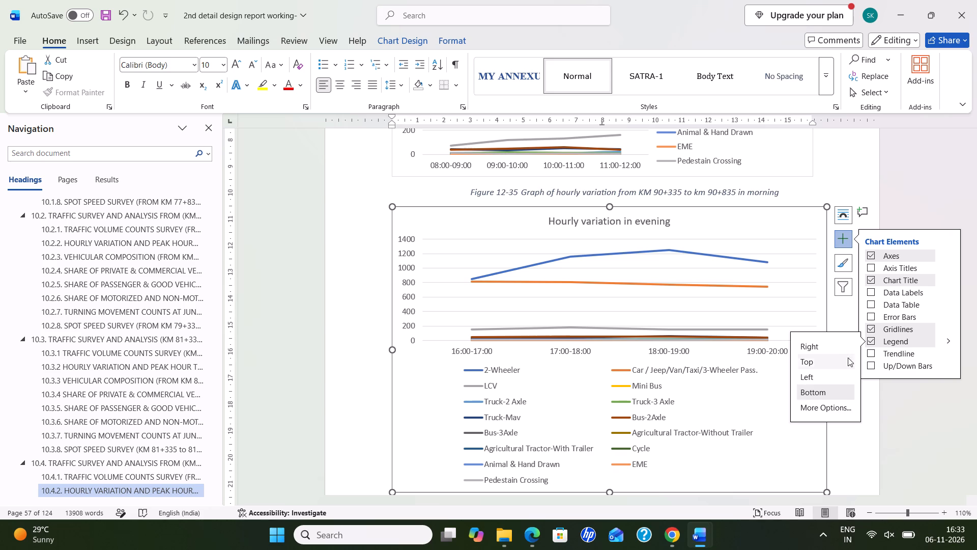
pyautogui.click(834, 342)
# Narrow the plot area of the evening hourly variation chart and enlarge its legend to fit all vehicle categories.
pyautogui.click(557, 284)
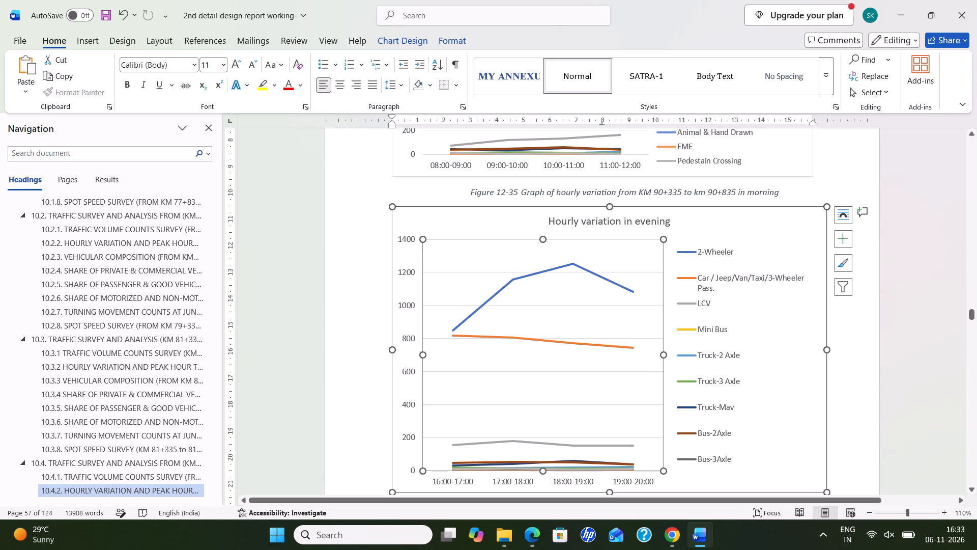
pyautogui.moveTo(666, 358); pyautogui.dragTo(651, 358)
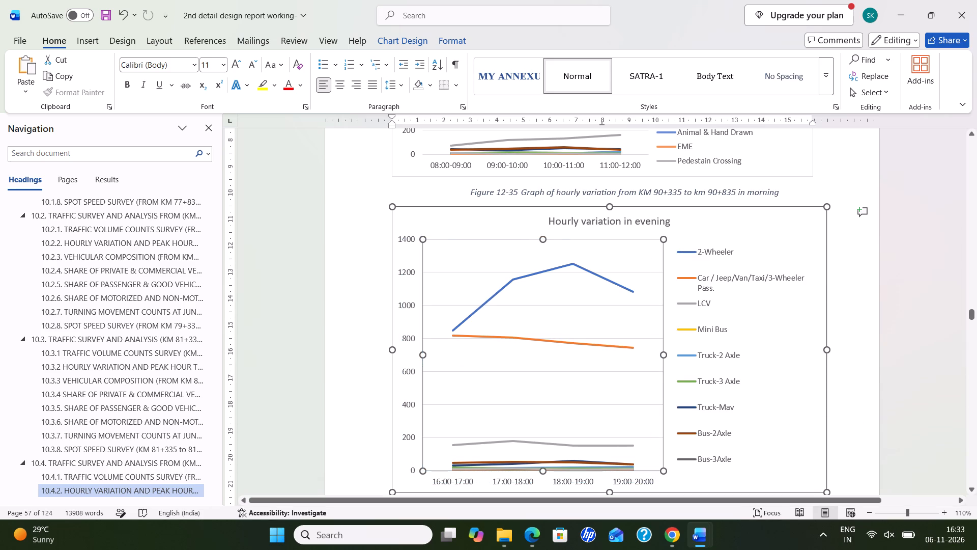
pyautogui.click(693, 332)
pyautogui.moveTo(671, 361); pyautogui.dragTo(657, 360)
pyautogui.moveTo(742, 242); pyautogui.dragTo(739, 241)
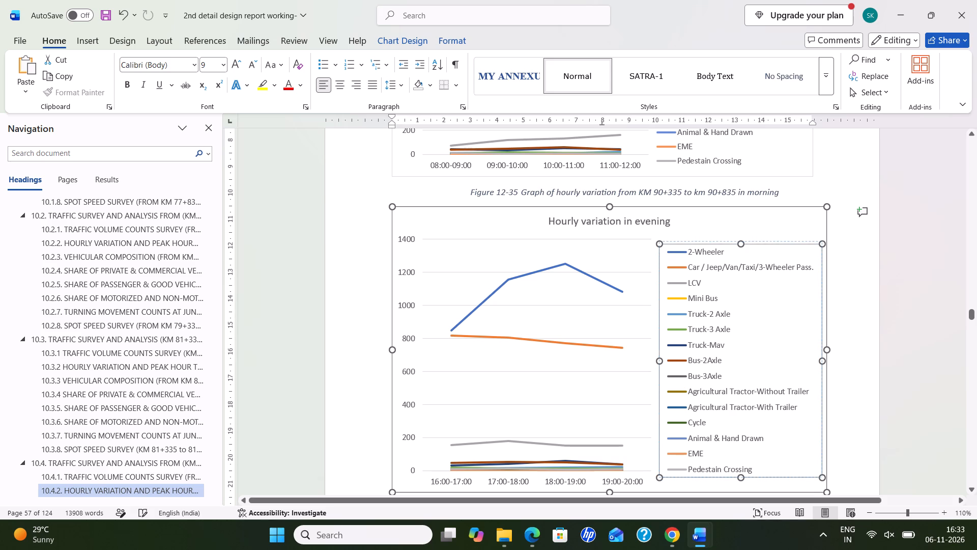
pyautogui.moveTo(739, 241); pyautogui.dragTo(737, 239)
# Shrink the pie in the Vehicular Composition chart of Figure 12-37 slightly so its outer percentage labels have more room.
pyautogui.scroll(-7, 751, 254)
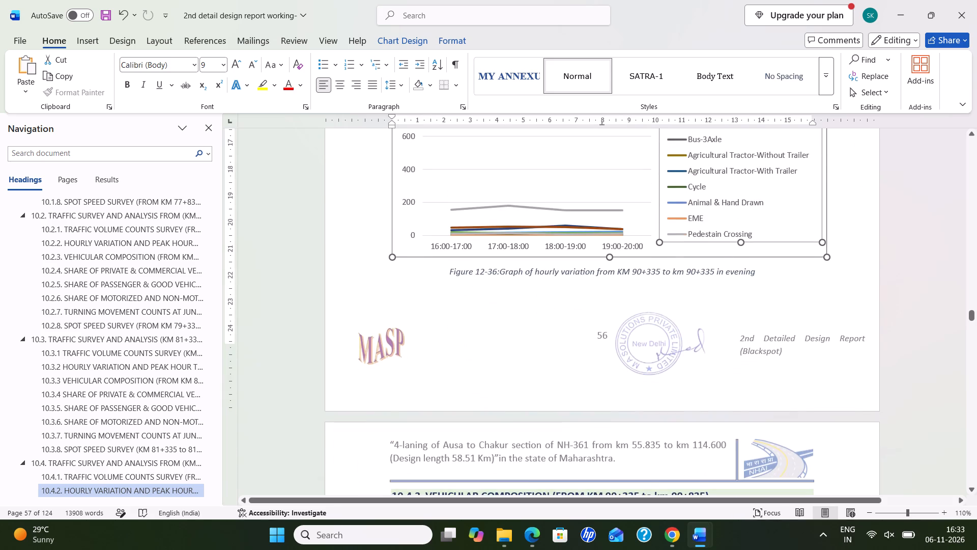
pyautogui.scroll(-14, 641, 293)
pyautogui.scroll(3, 646, 292)
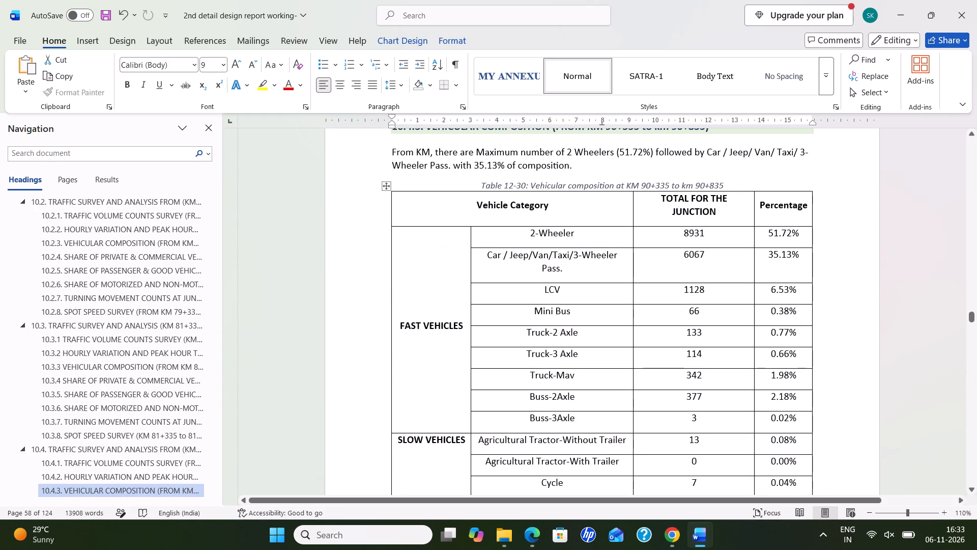
pyautogui.scroll(-20, 673, 297)
pyautogui.scroll(-1, 673, 297)
pyautogui.scroll(1, 679, 306)
pyautogui.scroll(-2, 679, 306)
pyautogui.click(633, 272)
pyautogui.click(576, 297)
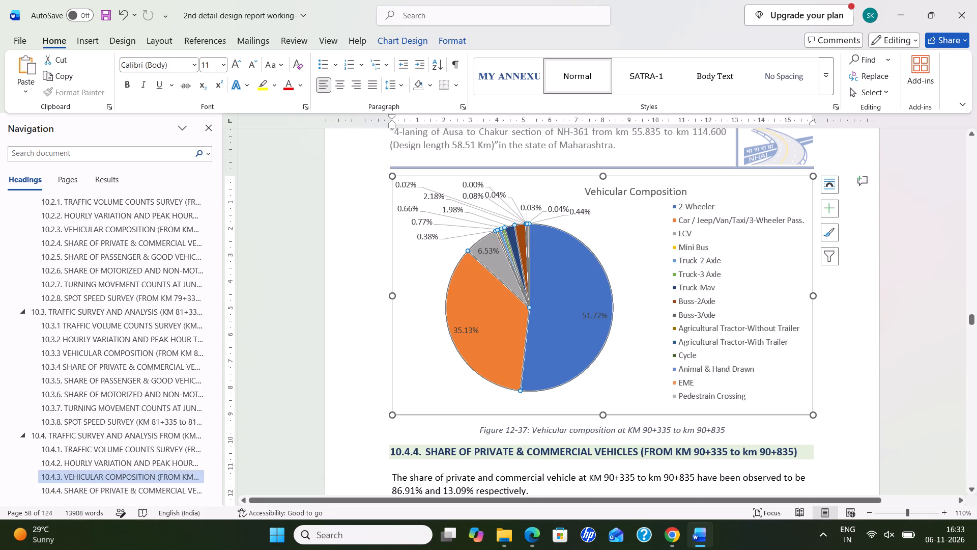
pyautogui.click(714, 262)
pyautogui.click(635, 260)
pyautogui.click(635, 260)
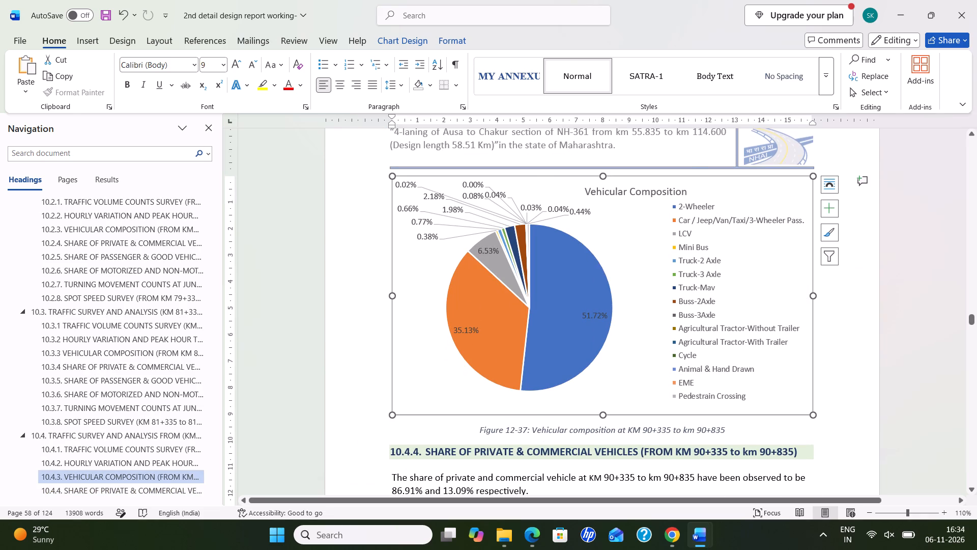
pyautogui.click(522, 366)
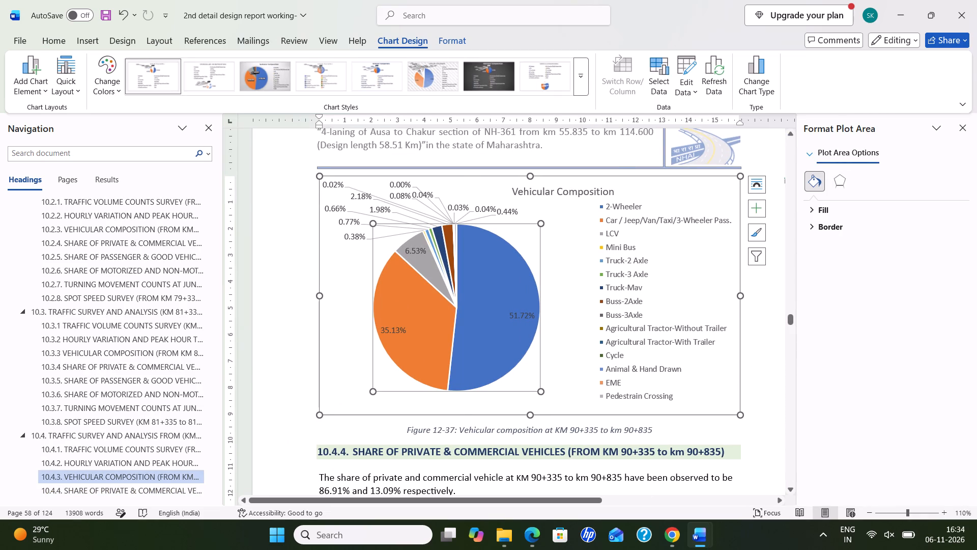
pyautogui.moveTo(539, 224); pyautogui.dragTo(526, 247)
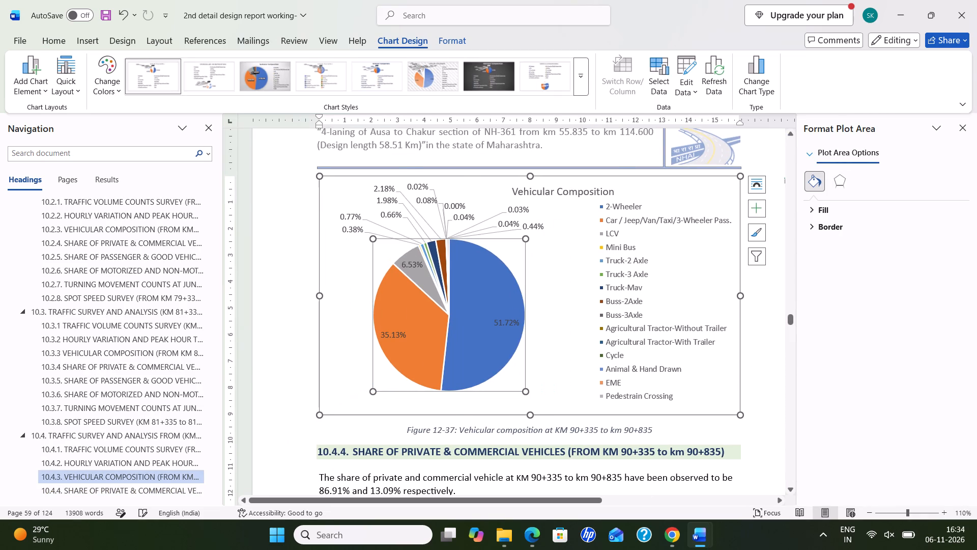
pyautogui.click(581, 292)
pyautogui.scroll(-8, 503, 290)
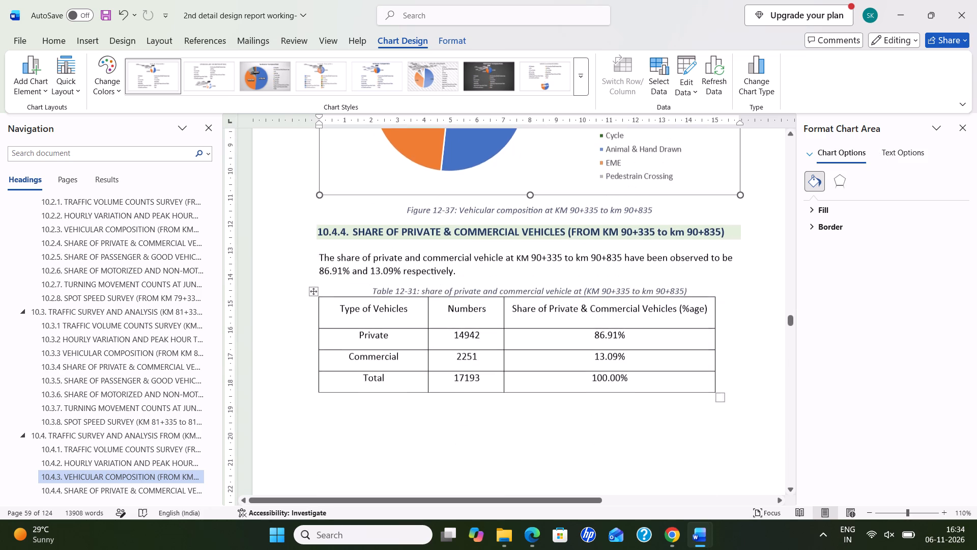
pyautogui.click(957, 129)
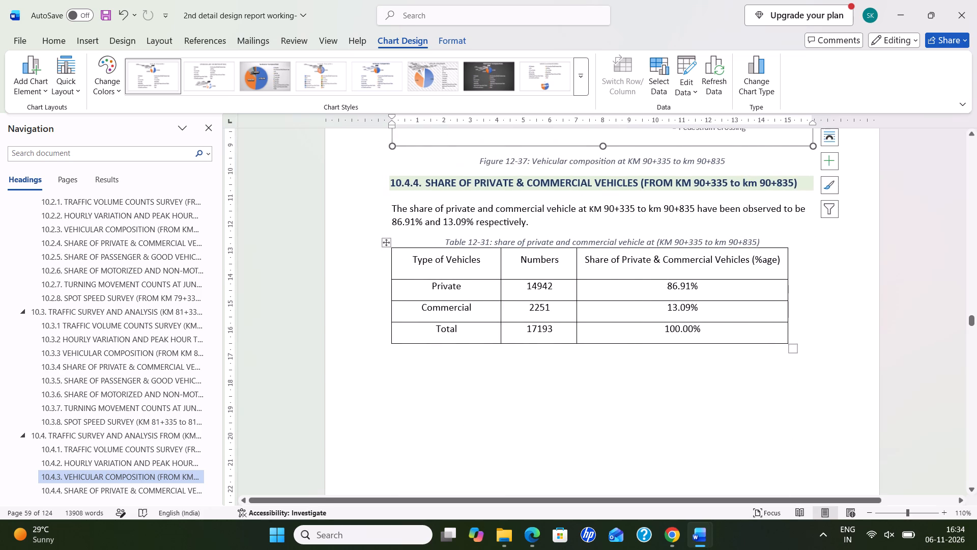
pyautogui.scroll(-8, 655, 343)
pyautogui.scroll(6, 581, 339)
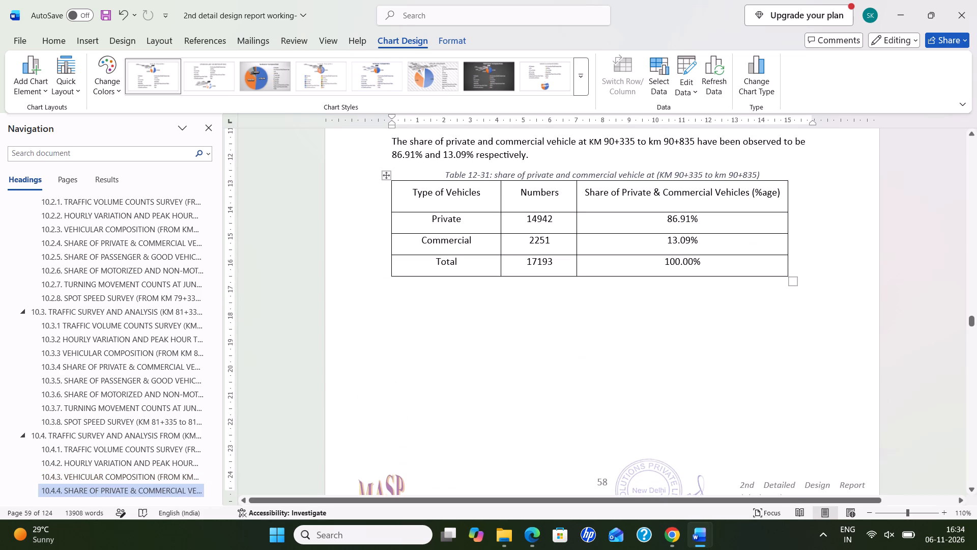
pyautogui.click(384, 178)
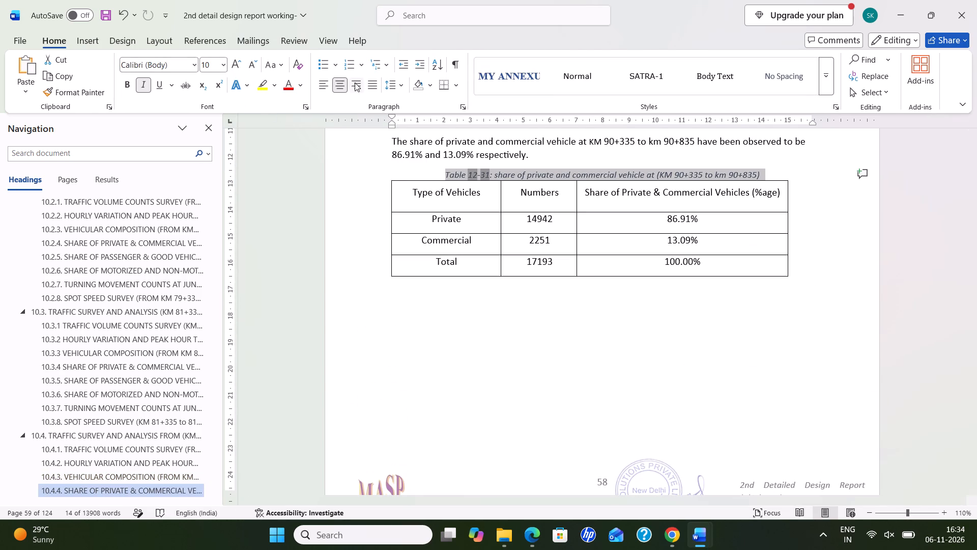
# Set the legend of the Figure 12-38 Share of Private & Commercial Vehicles chart to Bottom and its data labels to Data Callout.
pyautogui.scroll(-14, 677, 358)
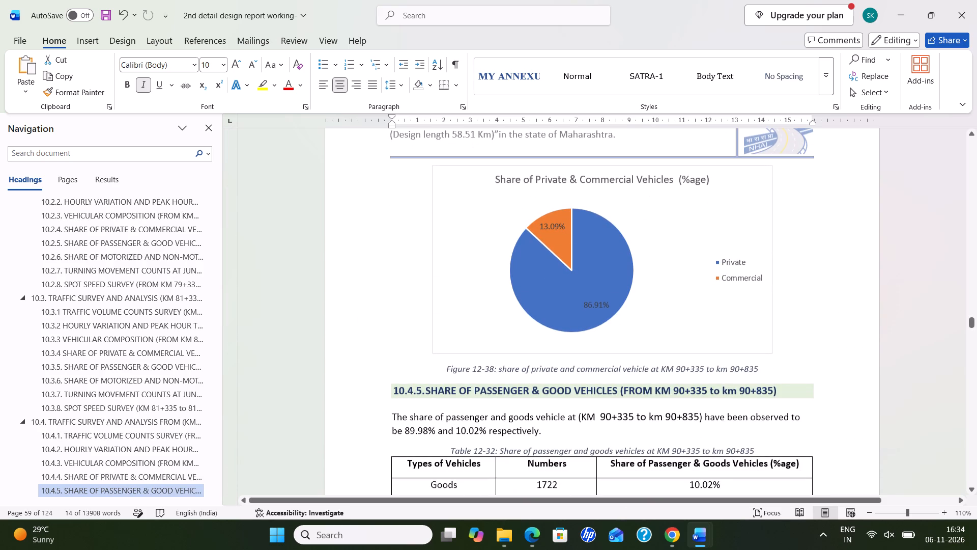
pyautogui.click(720, 226)
pyautogui.click(789, 197)
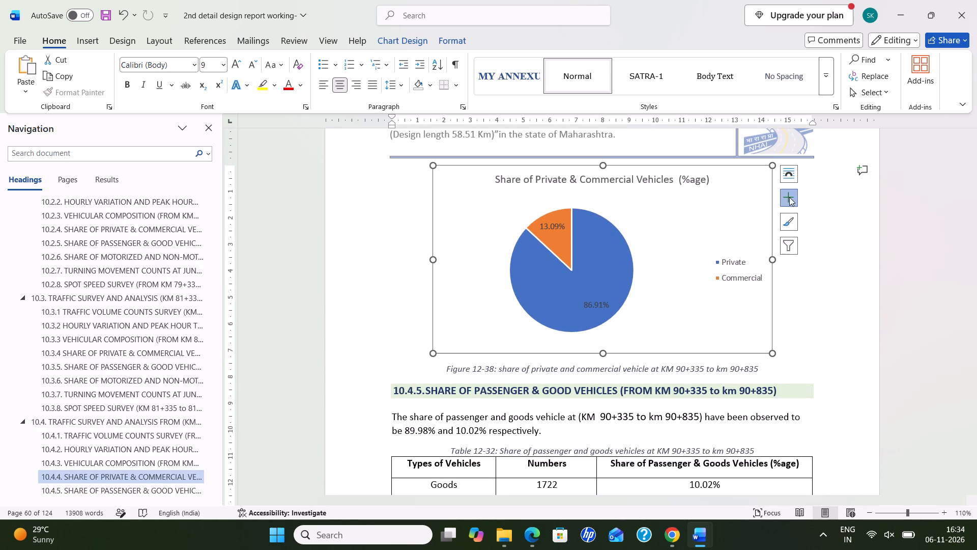
pyautogui.click(889, 241)
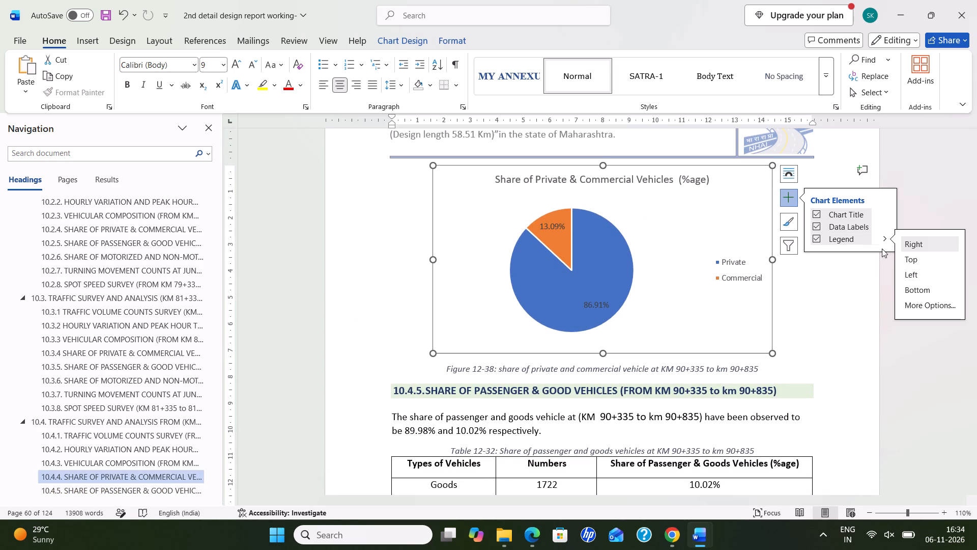
pyautogui.click(912, 292)
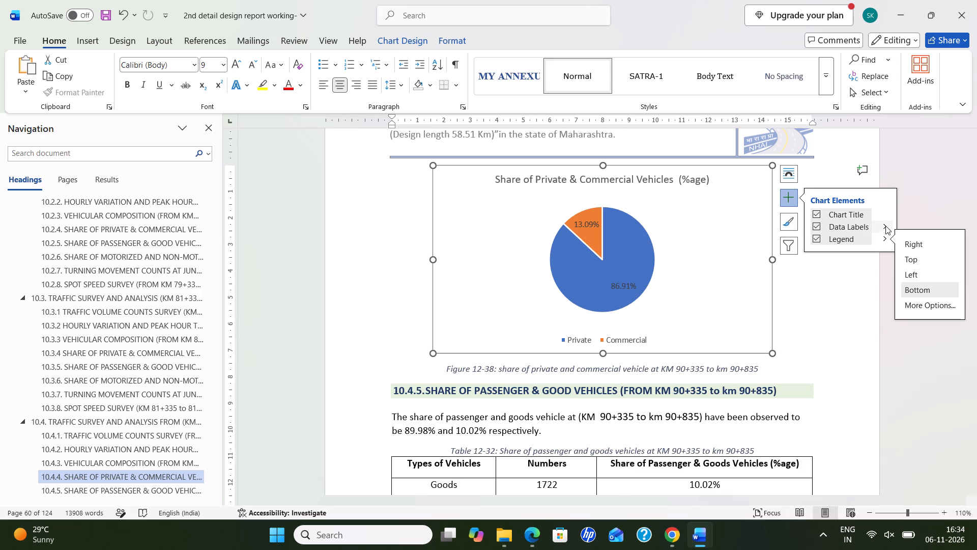
pyautogui.click(888, 223)
pyautogui.click(927, 291)
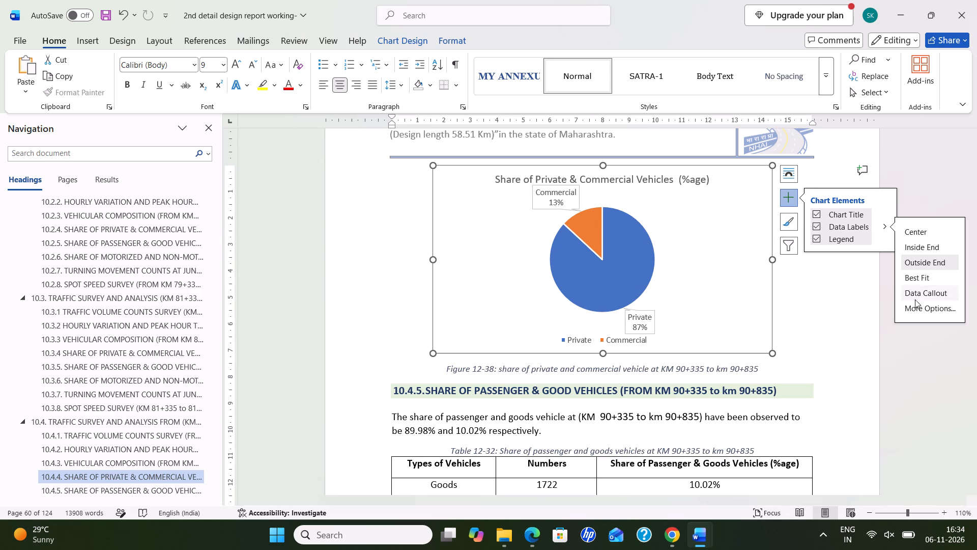
pyautogui.click(692, 237)
# Copy the formatting of the adjoining body text onto "KM 90+335 to km 90+835" in the section 10.4.5 paragraph with Format Painter.
pyautogui.scroll(-7, 735, 248)
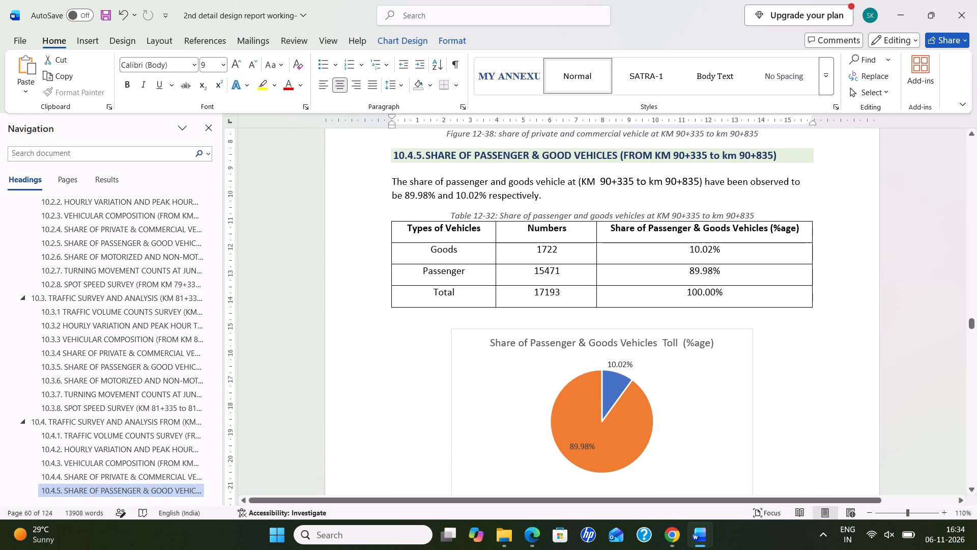
pyautogui.moveTo(583, 179); pyautogui.dragTo(691, 187)
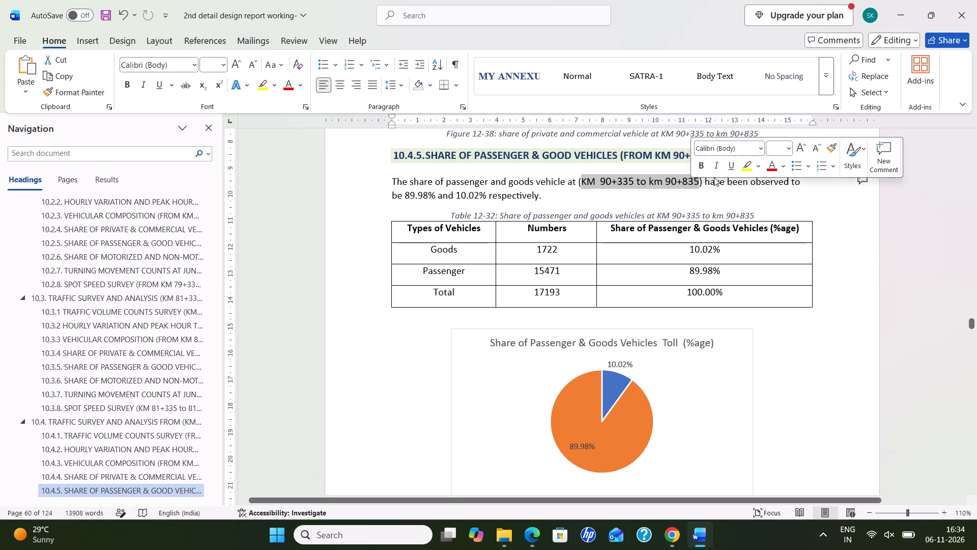
pyautogui.click(705, 166)
pyautogui.click(705, 166)
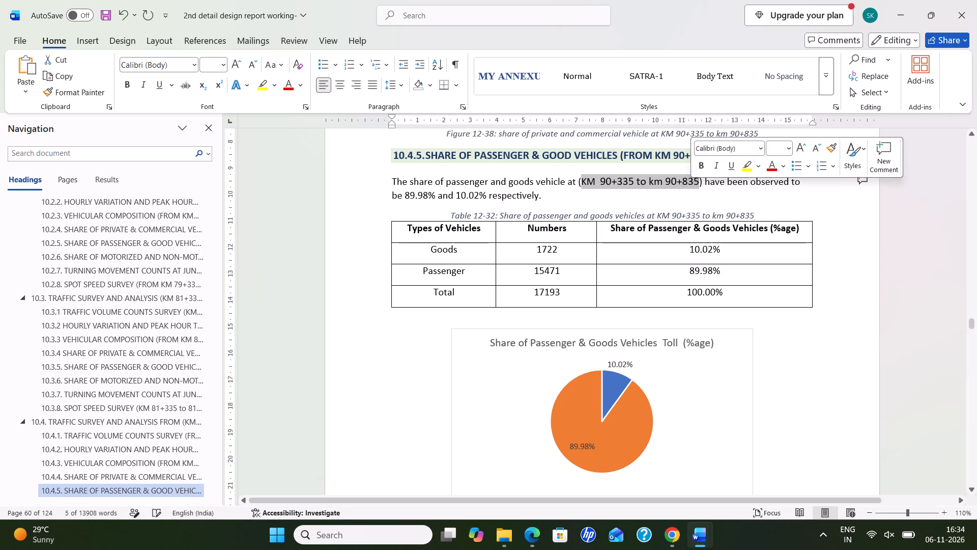
pyautogui.click(691, 193)
pyautogui.moveTo(719, 179); pyautogui.dragTo(730, 182)
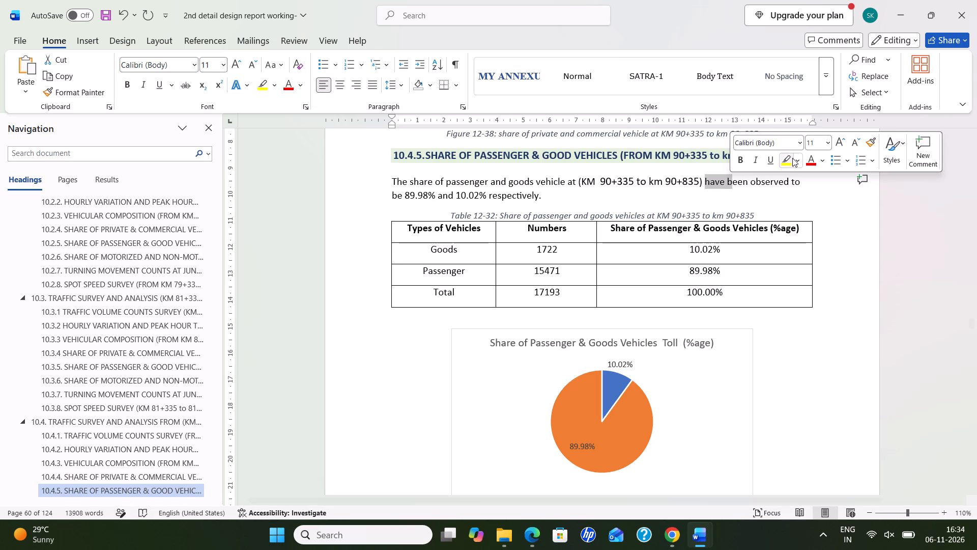
pyautogui.click(874, 145)
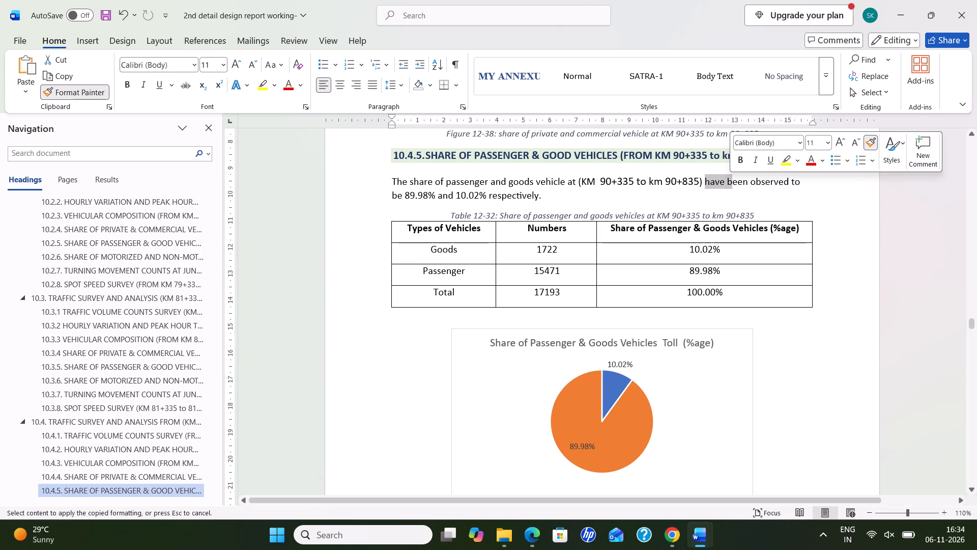
pyautogui.moveTo(579, 181); pyautogui.dragTo(701, 184)
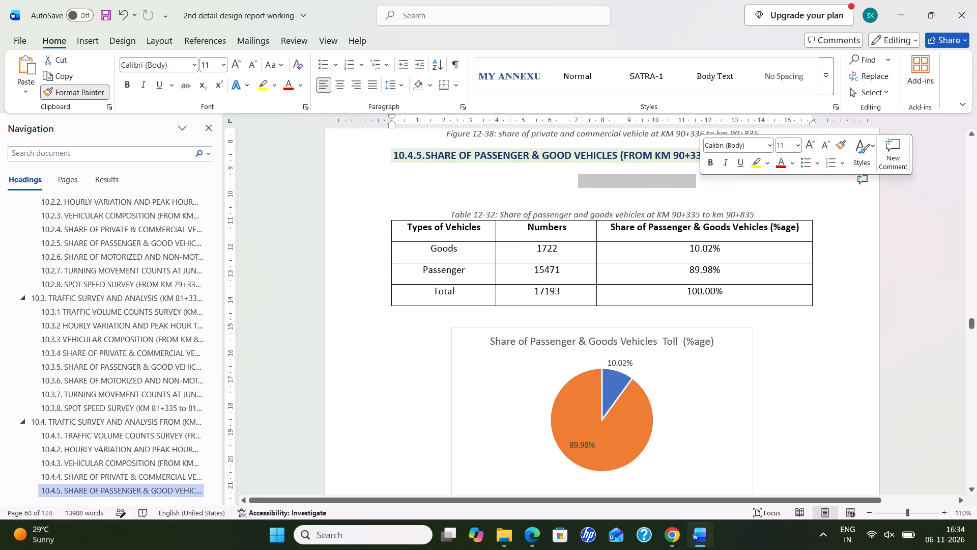
pyautogui.click(663, 200)
# Set the data labels of the Figure 12-39 Share of Passenger & Goods Vehicles chart to Data Callout.
pyautogui.scroll(-10, 668, 199)
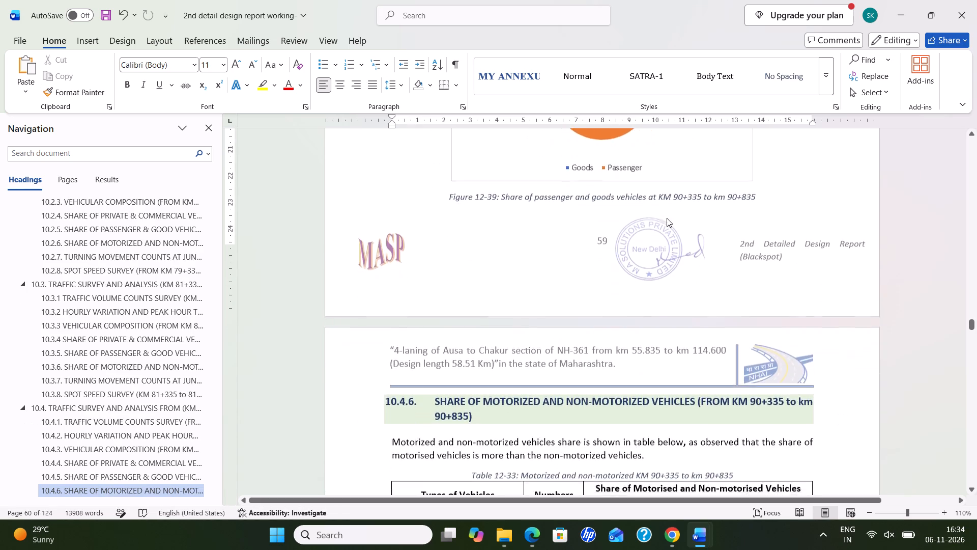
pyautogui.scroll(4, 667, 218)
pyautogui.click(667, 218)
pyautogui.click(765, 168)
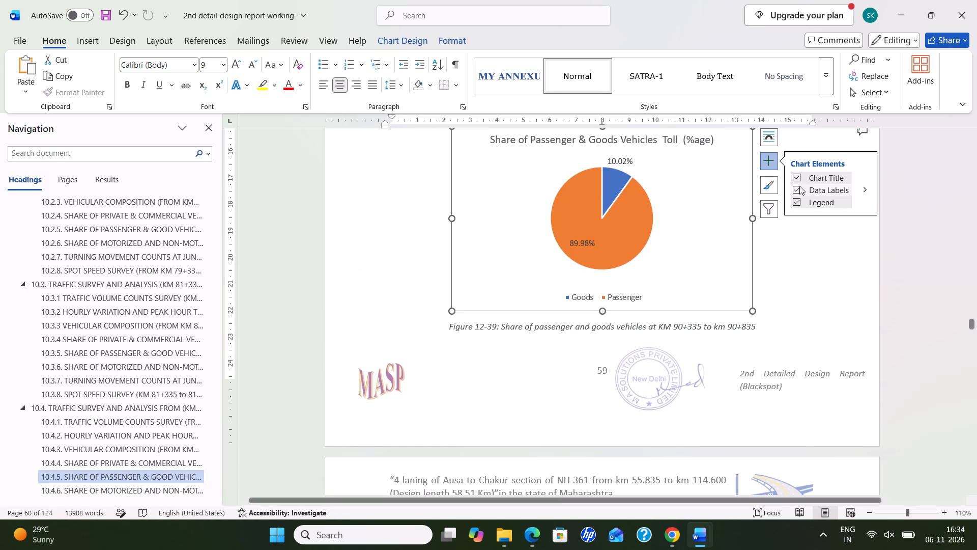
pyautogui.click(859, 189)
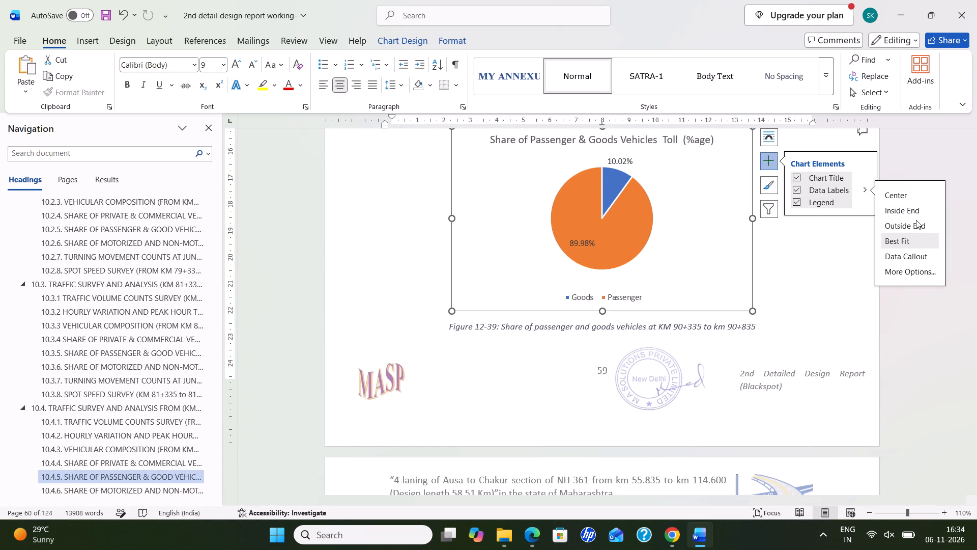
pyautogui.click(914, 257)
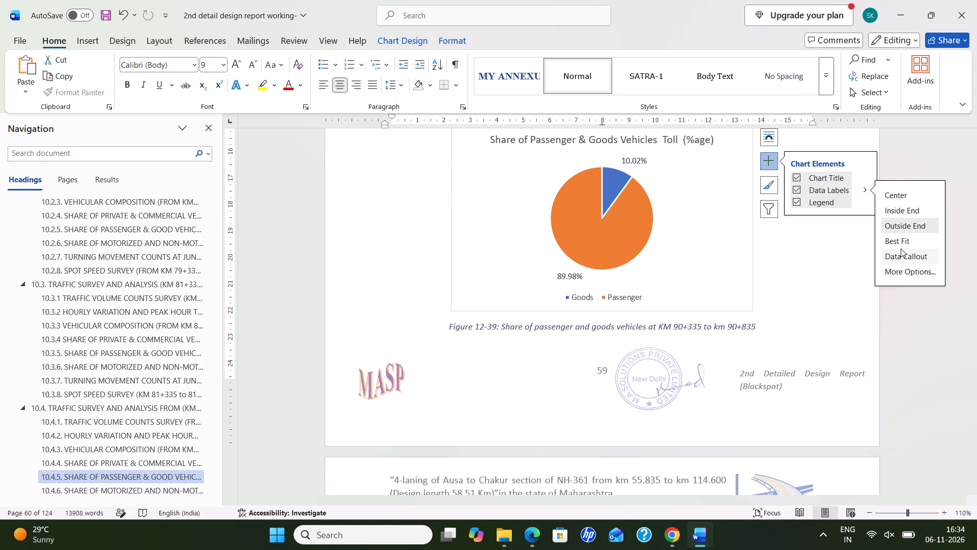
pyautogui.click(901, 252)
pyautogui.click(884, 259)
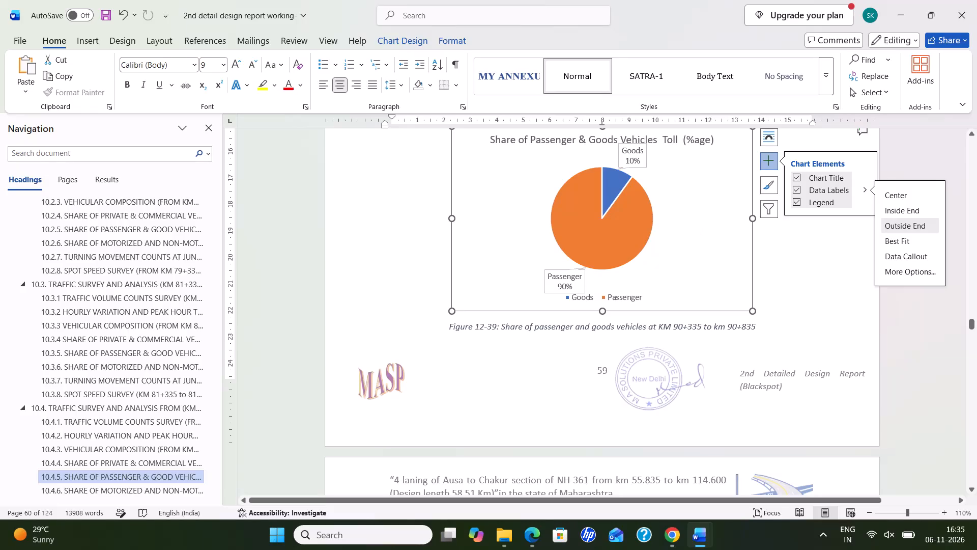
pyautogui.click(701, 256)
pyautogui.click(806, 288)
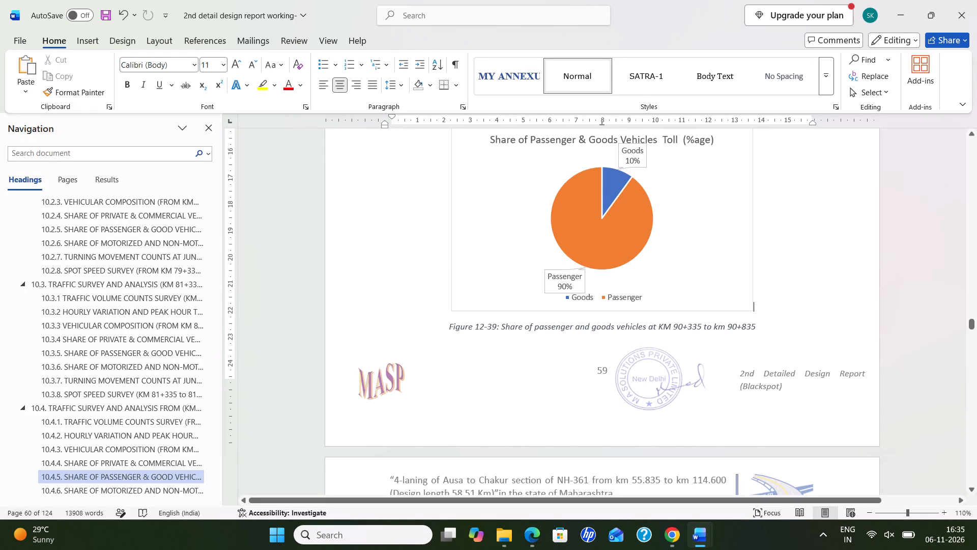
# Insert a blank line below and another above the Share of Motorised and Non-motorised Vehicles chart in section 10.4.6.
pyautogui.scroll(-16, 649, 246)
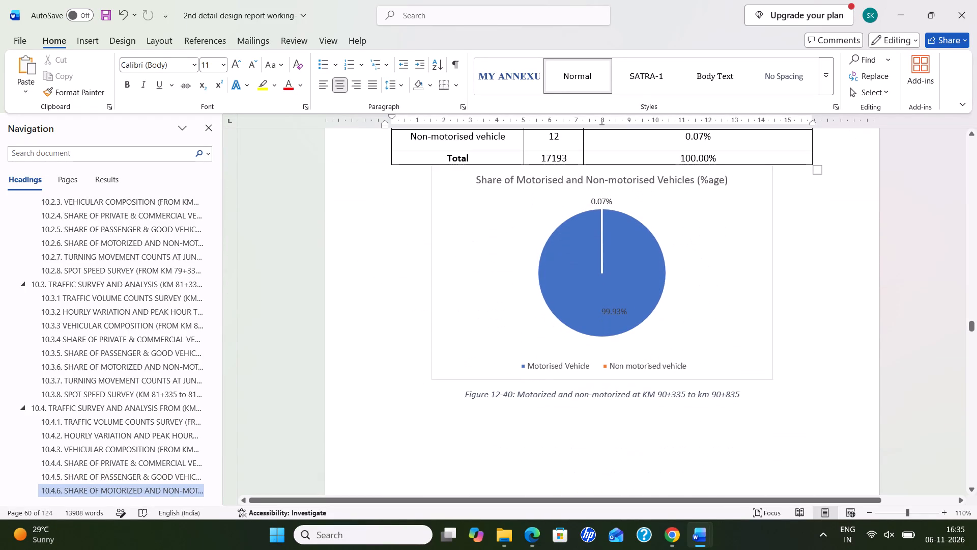
pyautogui.click(702, 241)
pyautogui.click(808, 184)
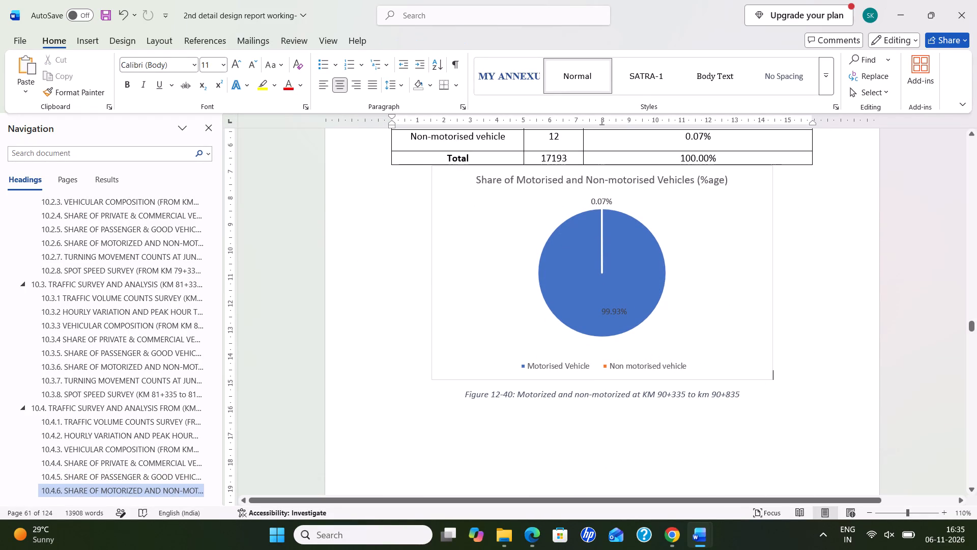
pyautogui.press('Return')
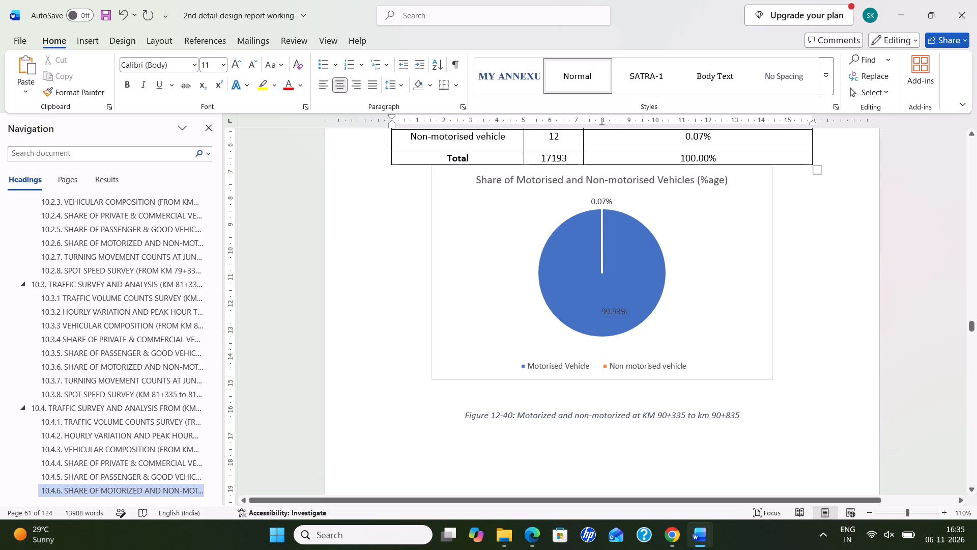
pyautogui.click(418, 169)
pyautogui.click(417, 172)
pyautogui.click(423, 183)
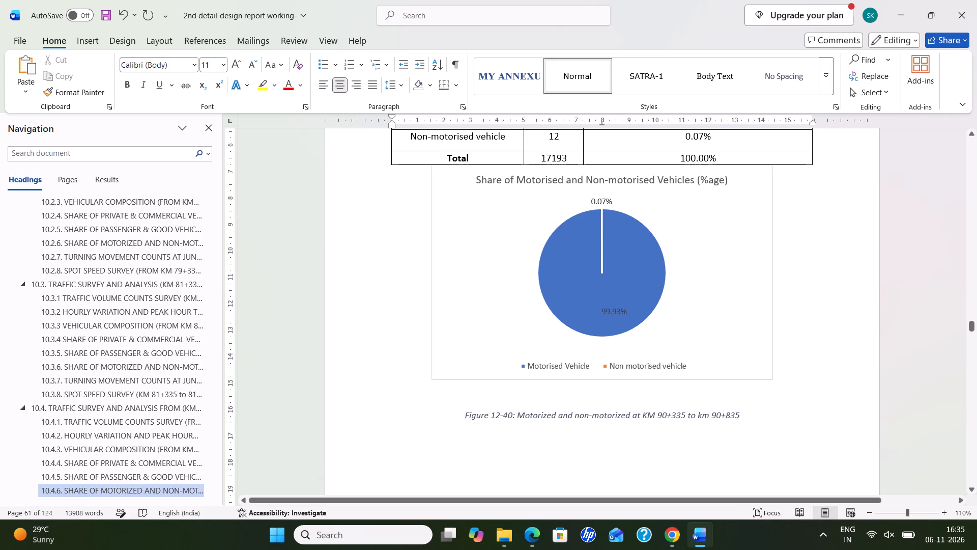
pyautogui.click(425, 183)
pyautogui.press('Return')
pyautogui.click(509, 171)
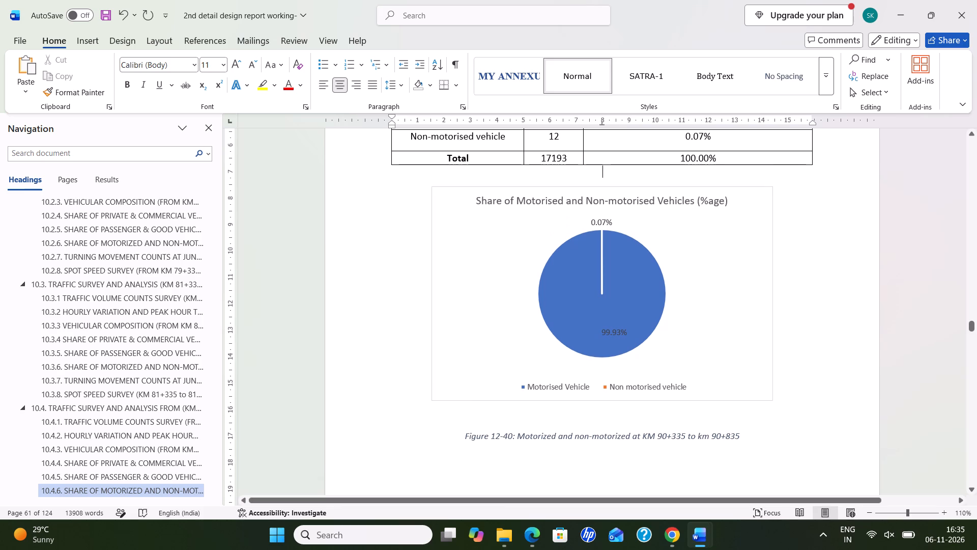
# Set the data labels of the Figure 12-40 Share of Motorised and Non-motorised Vehicles chart to Data Callout.
pyautogui.click(628, 247)
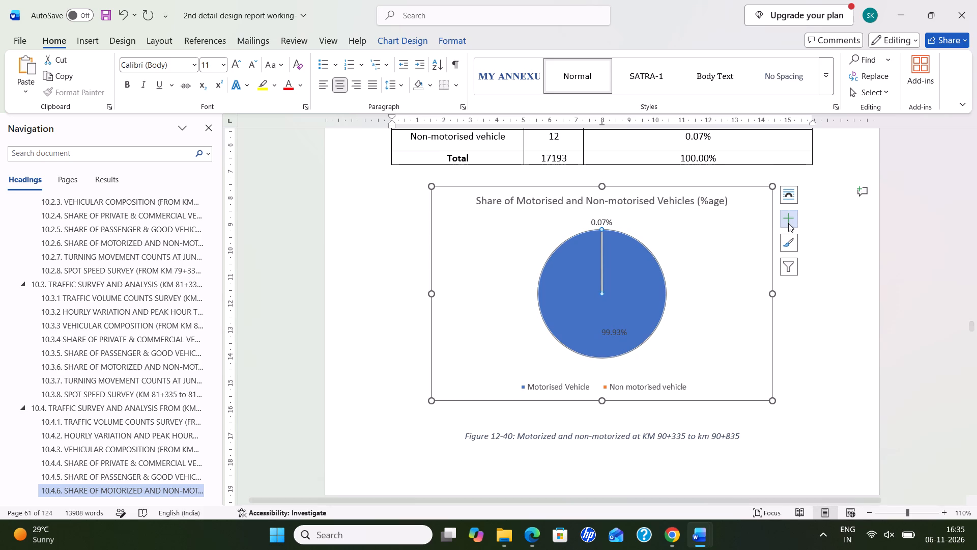
pyautogui.click(788, 223)
pyautogui.click(885, 250)
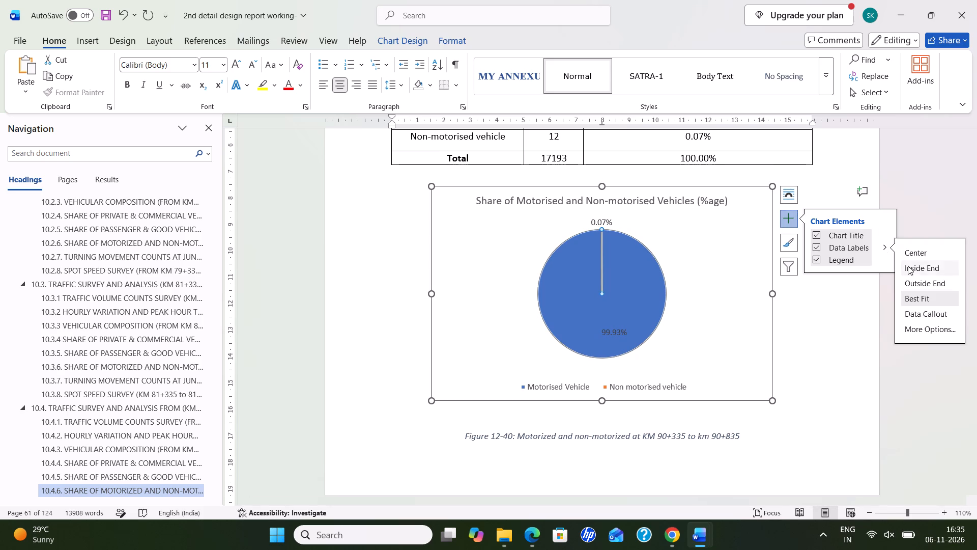
pyautogui.click(921, 311)
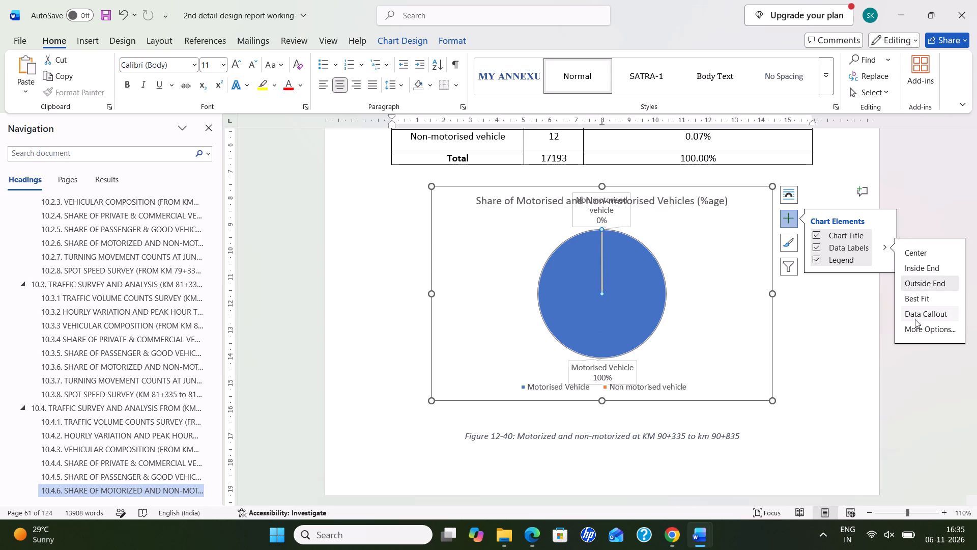
# Move the Non motorised vehicle callout in the Figure 12-40 chart clear of the chart title, beside the pie's upper right.
pyautogui.click(692, 297)
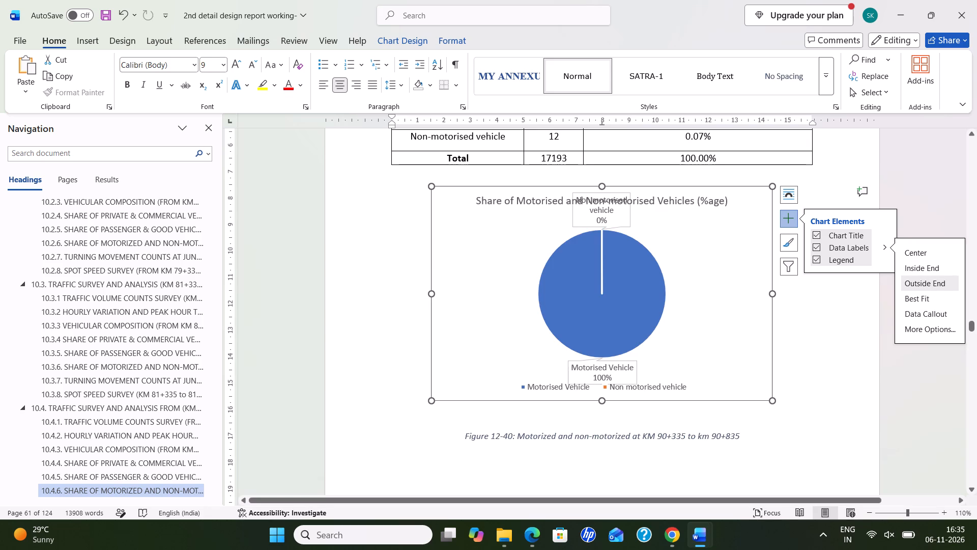
pyautogui.moveTo(630, 218); pyautogui.dragTo(731, 244)
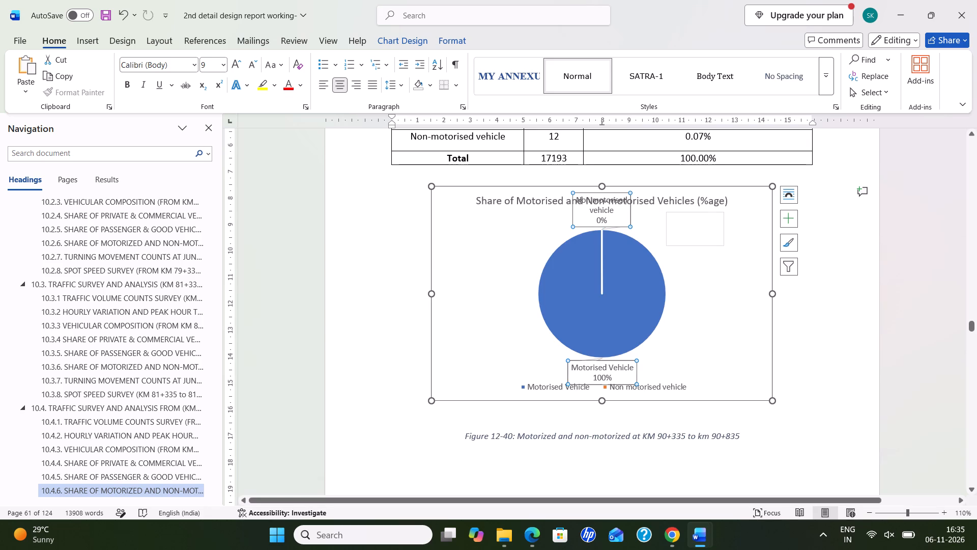
pyautogui.click(729, 298)
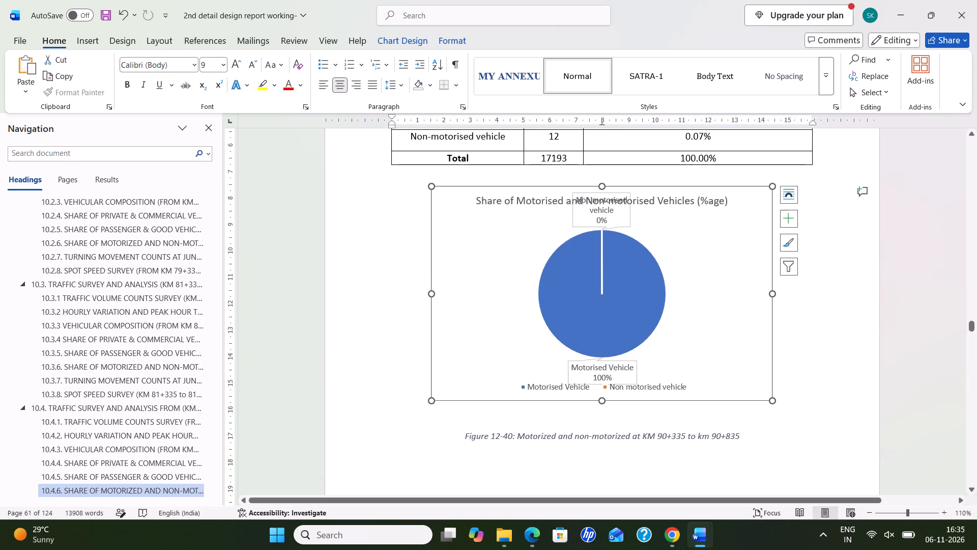
pyautogui.click(632, 223)
pyautogui.click(632, 223)
pyautogui.click(628, 222)
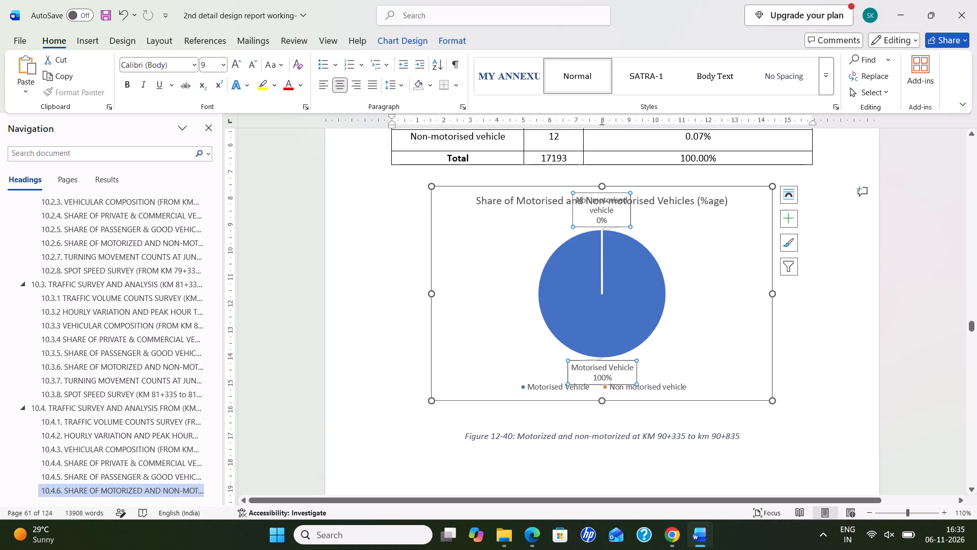
pyautogui.moveTo(628, 222); pyautogui.dragTo(726, 249)
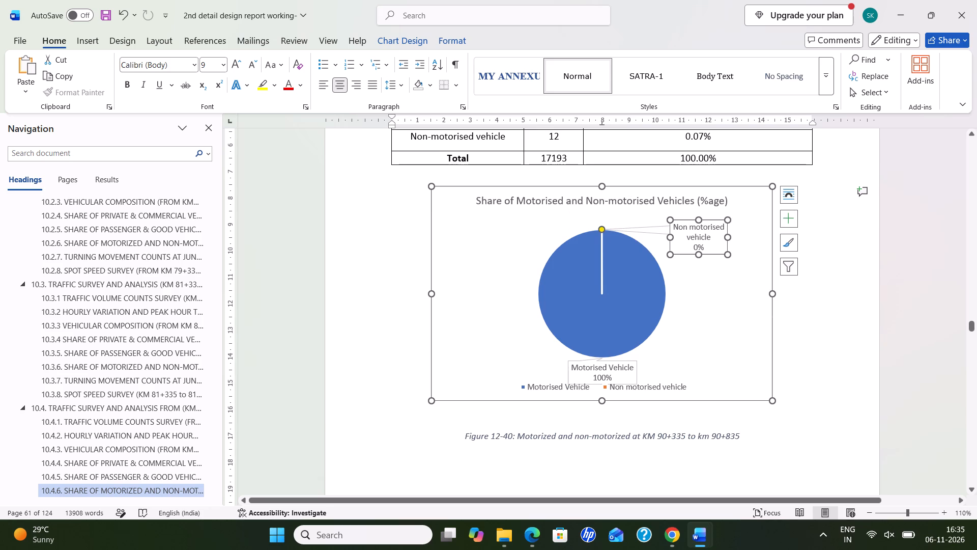
# Remove bold from the Speed Range in Kmph and Number of Vehicles axis titles of the Figure 12-42 Spot Speed chart.
pyautogui.scroll(-9, 715, 297)
pyautogui.scroll(-11, 610, 248)
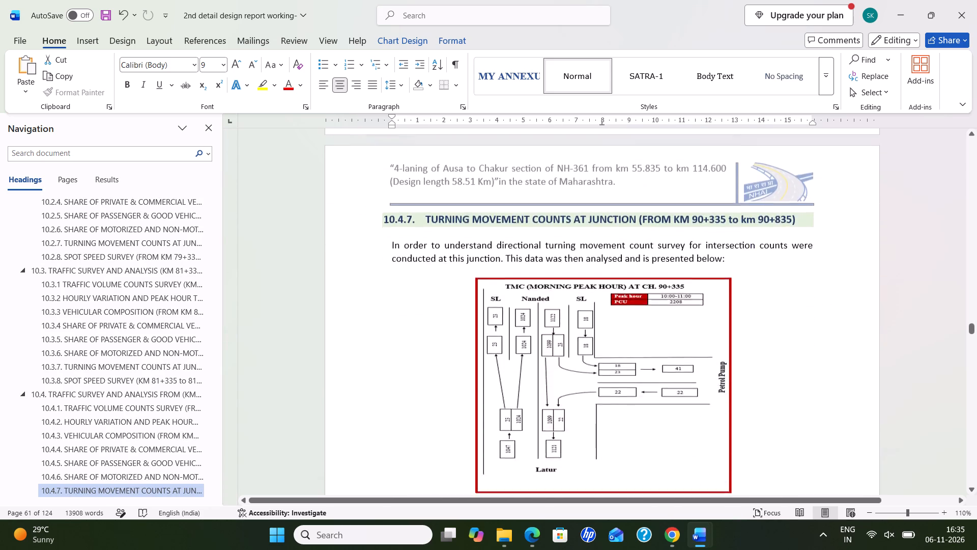
pyautogui.scroll(-13, 601, 292)
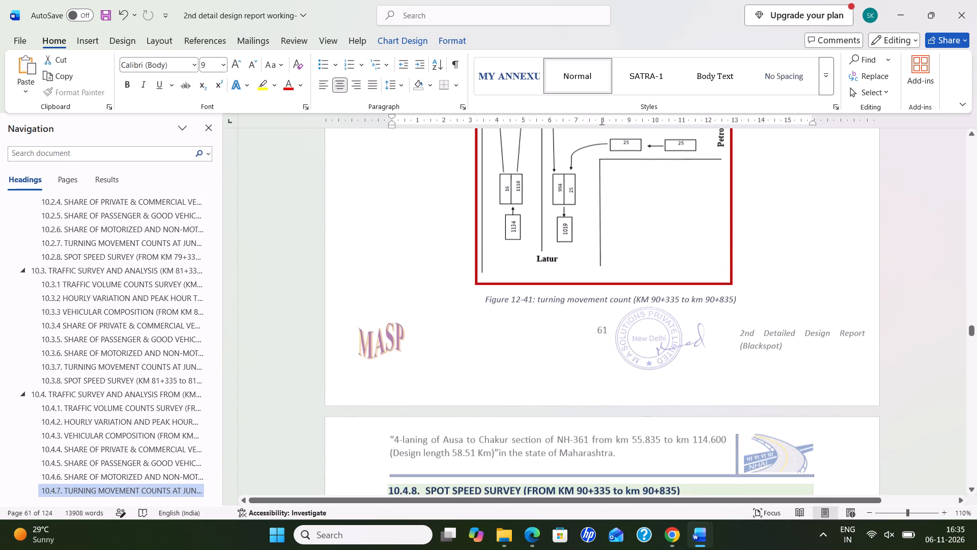
pyautogui.scroll(-8, 617, 294)
pyautogui.scroll(-15, 617, 294)
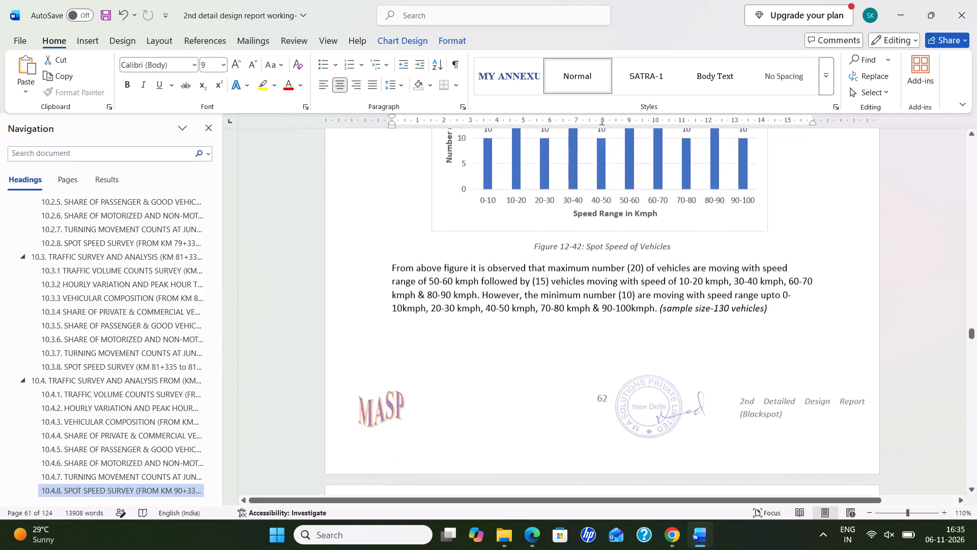
pyautogui.scroll(5, 599, 283)
pyautogui.click(580, 324)
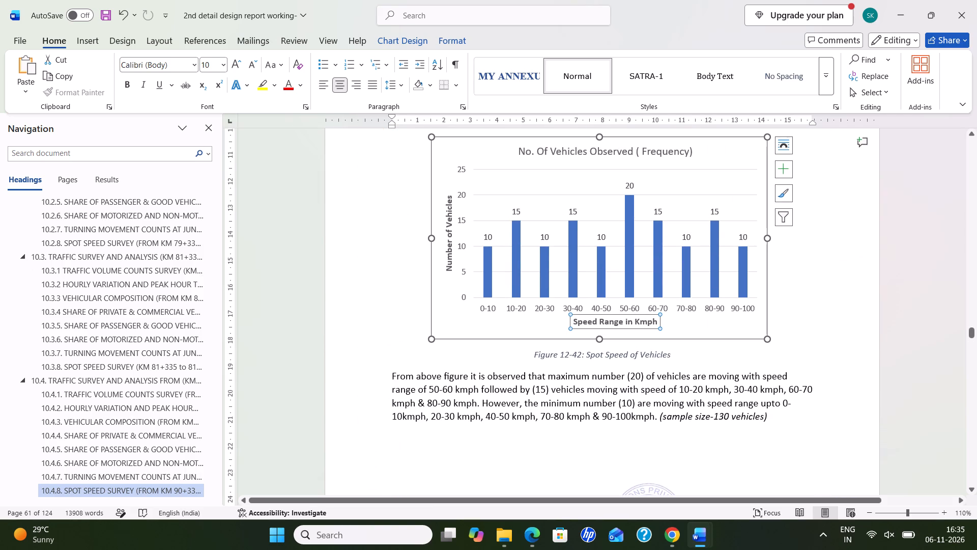
pyautogui.moveTo(578, 320); pyautogui.dragTo(654, 320)
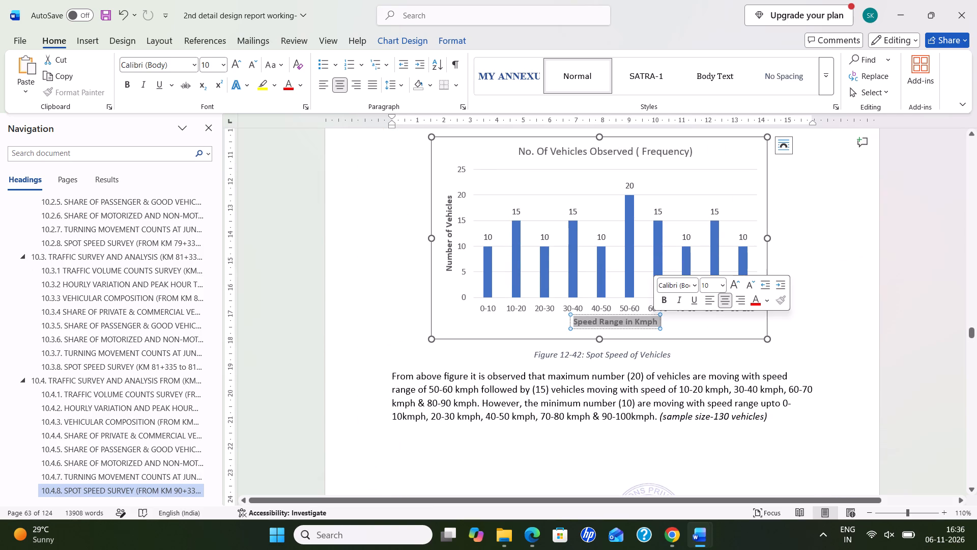
pyautogui.click(665, 305)
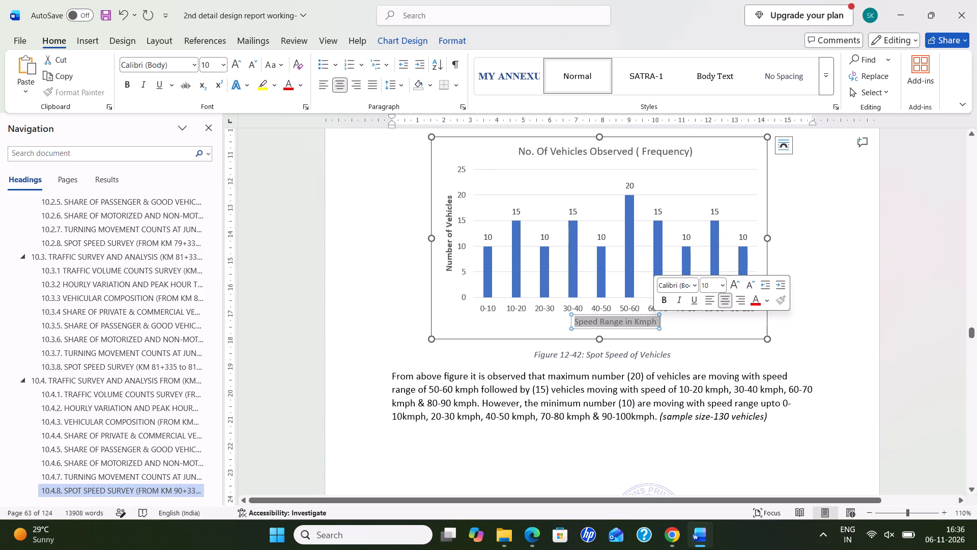
pyautogui.click(448, 234)
pyautogui.moveTo(447, 199); pyautogui.dragTo(449, 260)
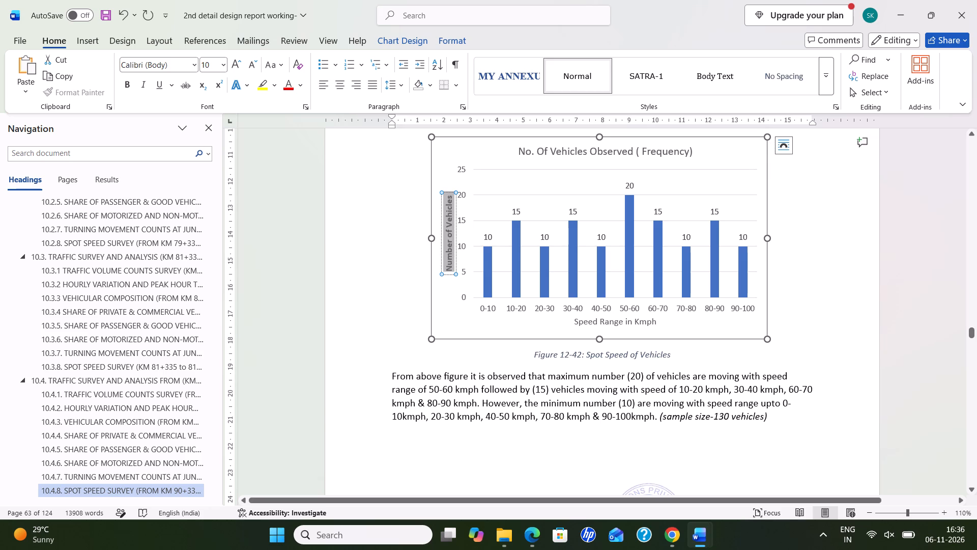
pyautogui.moveTo(449, 260); pyautogui.dragTo(449, 262)
pyautogui.click(463, 240)
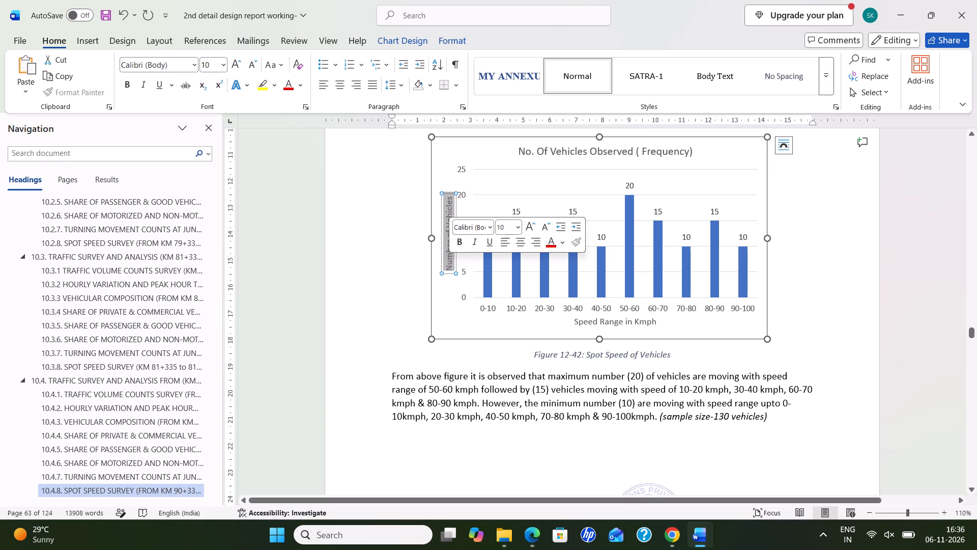
# Remove bold from the Number of Vehicles and Speed Range in Kmph axis titles of the Figure 12-43 chart.
pyautogui.scroll(-16, 641, 359)
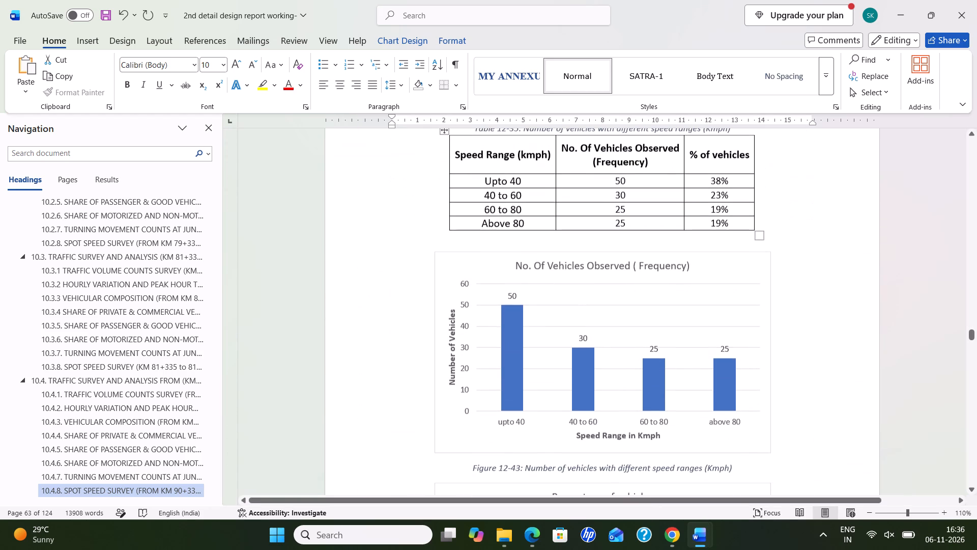
pyautogui.click(576, 269)
pyautogui.click(448, 335)
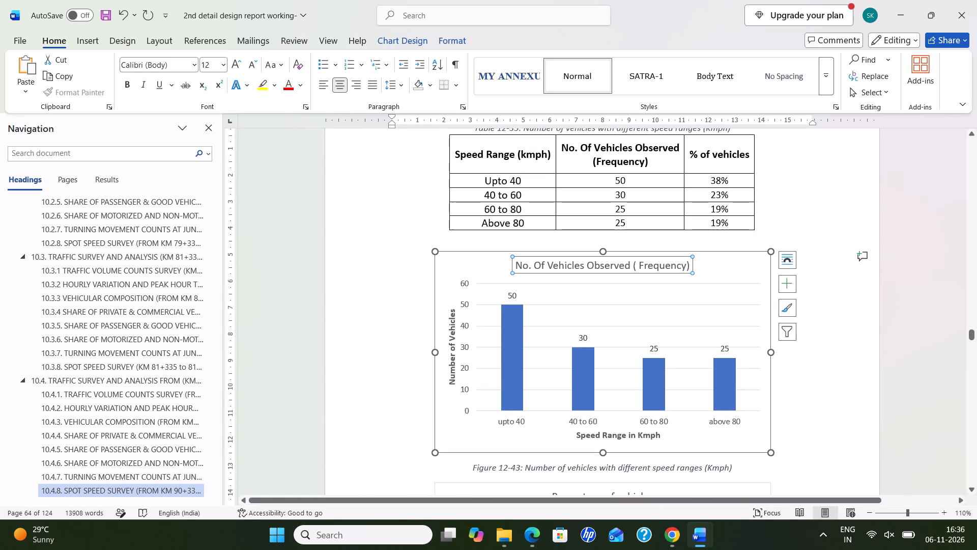
pyautogui.moveTo(448, 319); pyautogui.dragTo(457, 370)
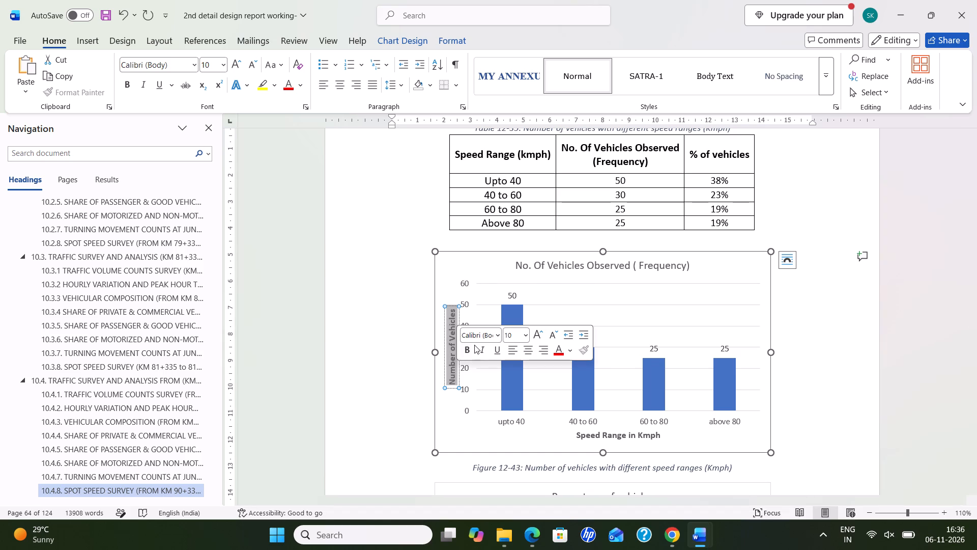
pyautogui.click(471, 349)
pyautogui.click(471, 349)
pyautogui.click(471, 349)
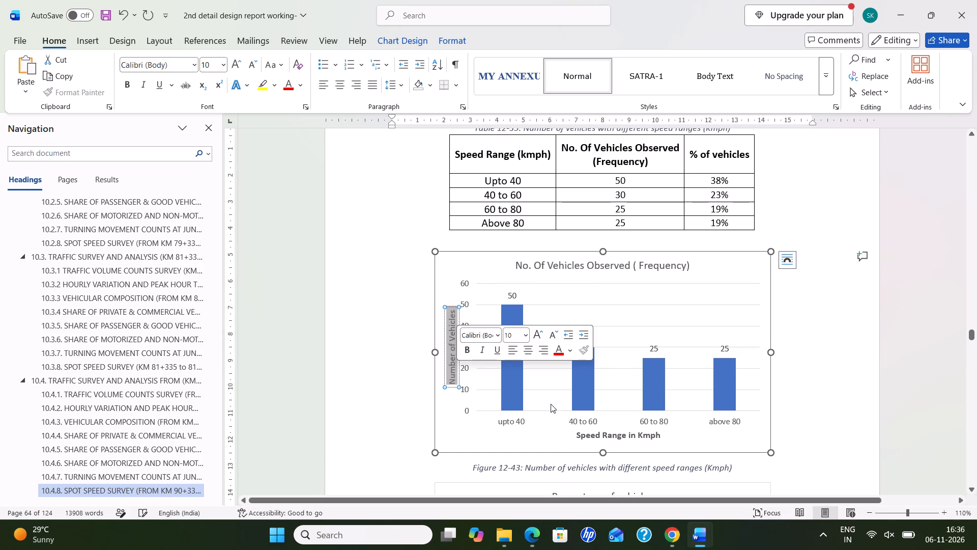
pyautogui.click(586, 433)
pyautogui.moveTo(578, 435); pyautogui.dragTo(635, 437)
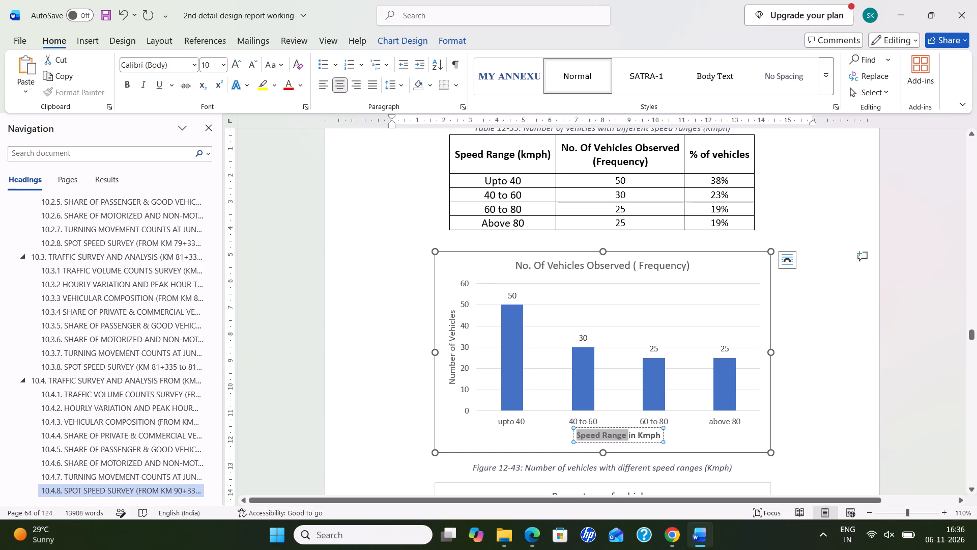
pyautogui.moveTo(635, 437); pyautogui.dragTo(654, 439)
pyautogui.click(666, 421)
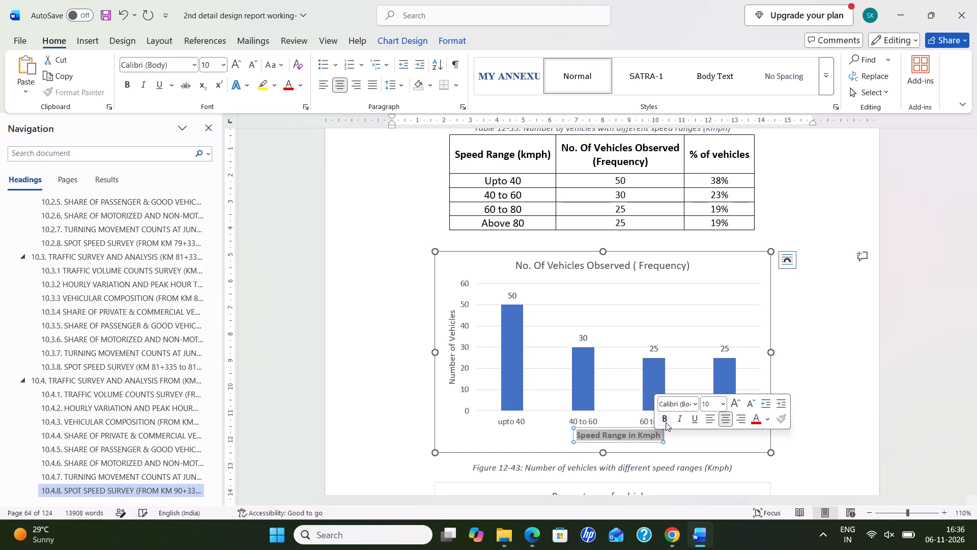
# Set the data labels of the Figure 12-44 Percentage of vehicles pie chart to Data Callout.
pyautogui.scroll(-11, 696, 426)
pyautogui.click(702, 269)
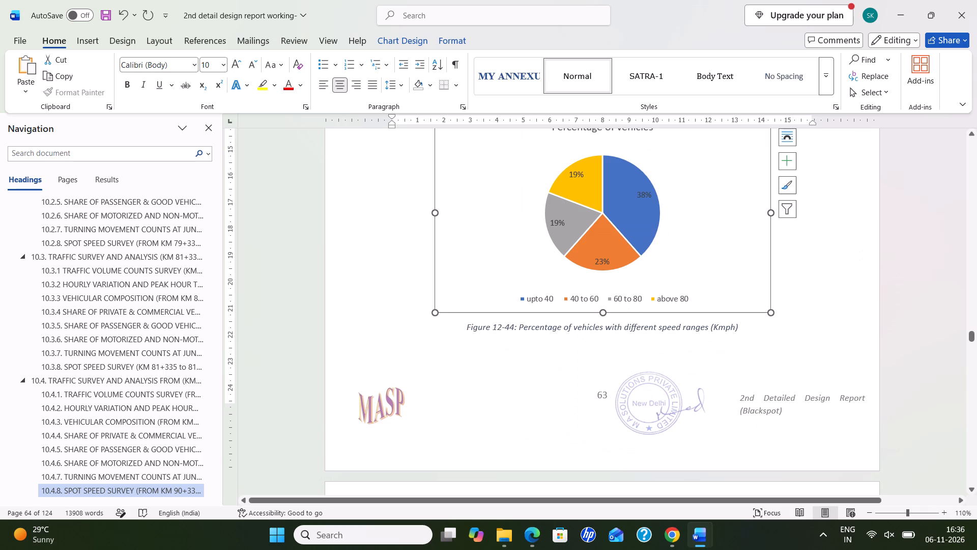
pyautogui.click(792, 166)
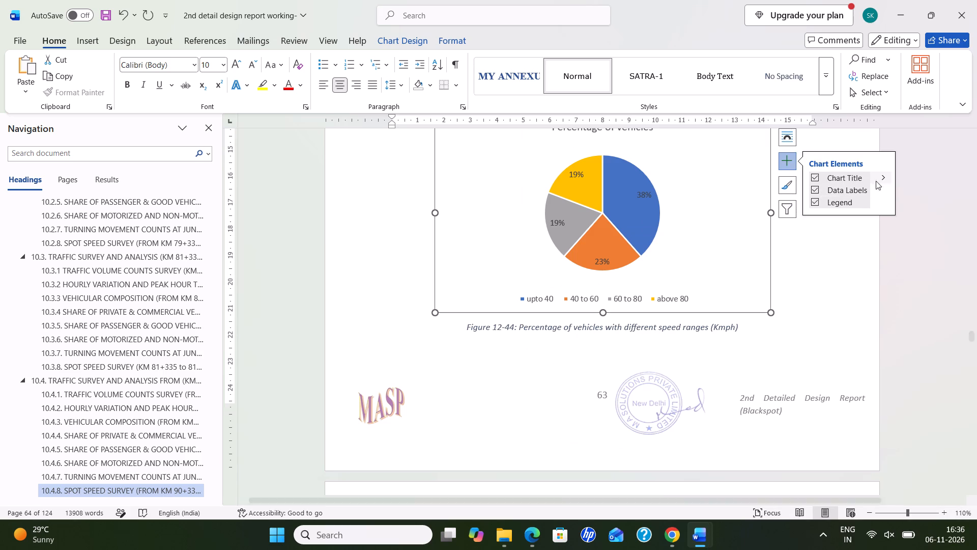
pyautogui.click(880, 191)
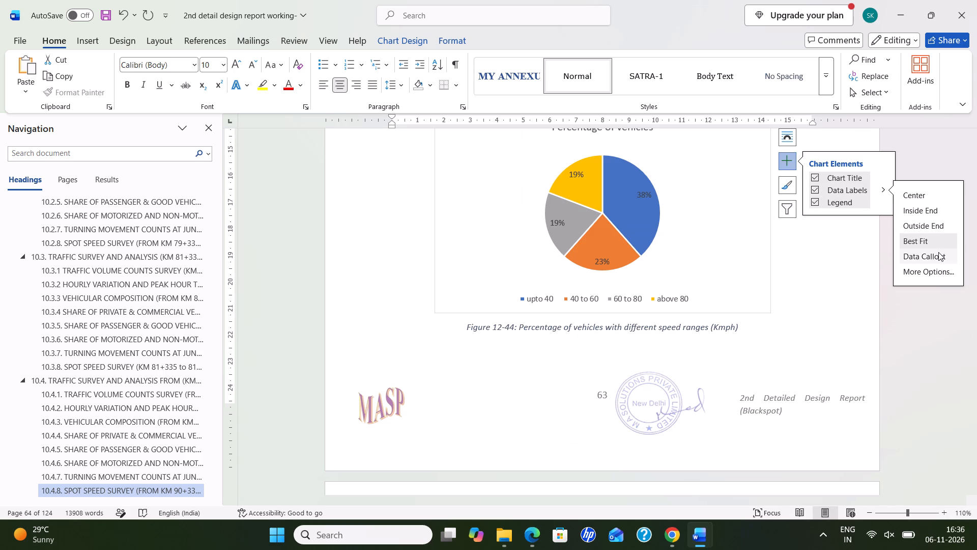
pyautogui.click(938, 252)
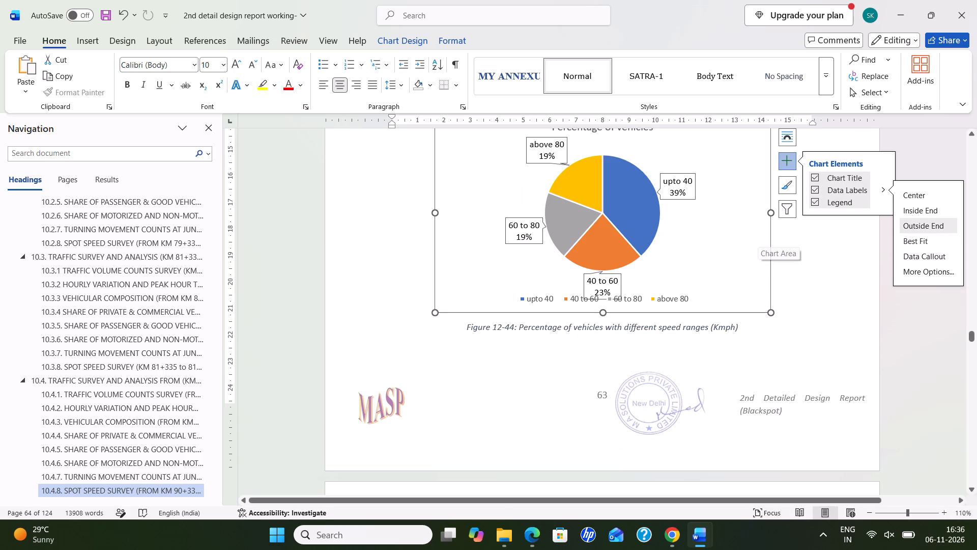
# Review the end of section 10.4.8 and the Blackspot-01 location, mitigation measures table and topographic schematic in section 11.1.
pyautogui.scroll(-5, 649, 231)
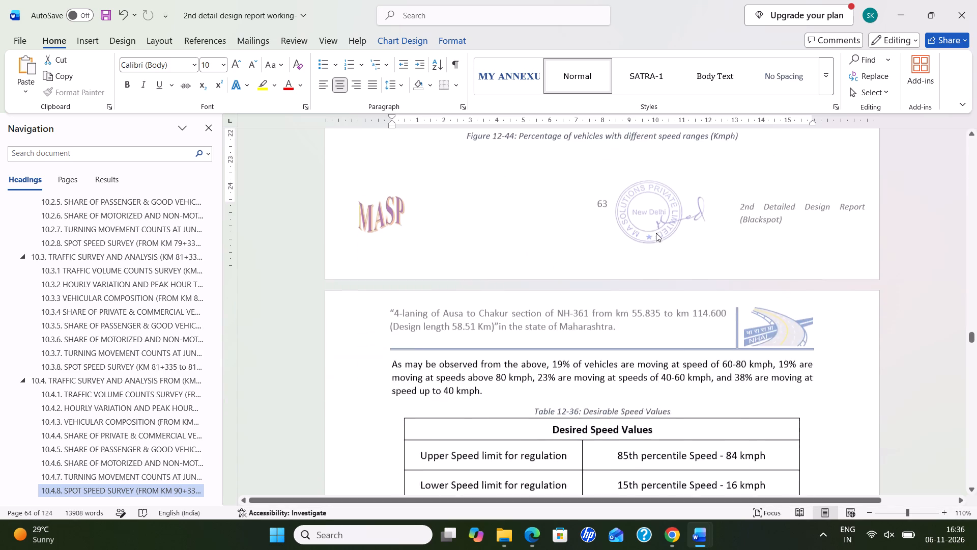
pyautogui.scroll(-6, 656, 233)
pyautogui.scroll(-6, 589, 224)
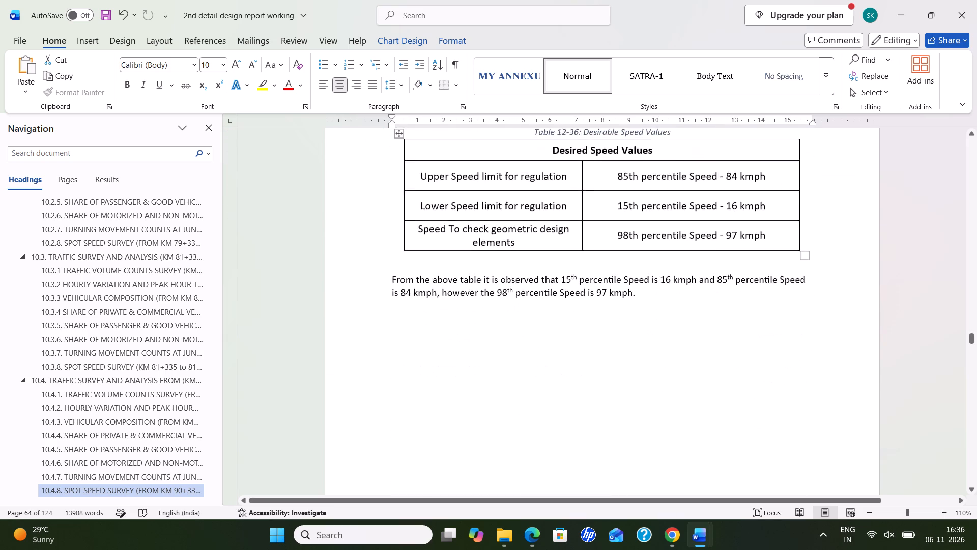
pyautogui.scroll(-17, 589, 224)
pyautogui.scroll(-6, 607, 249)
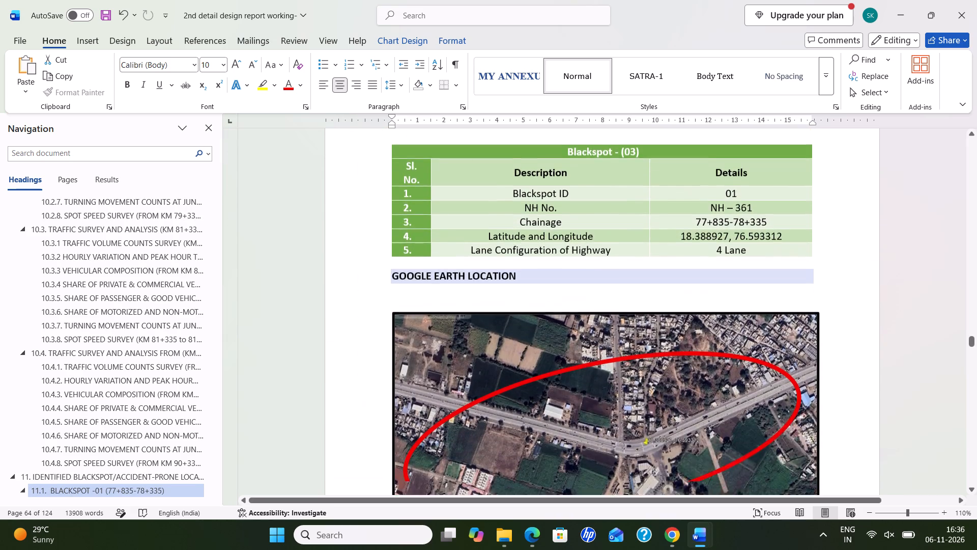
pyautogui.scroll(-9, 607, 249)
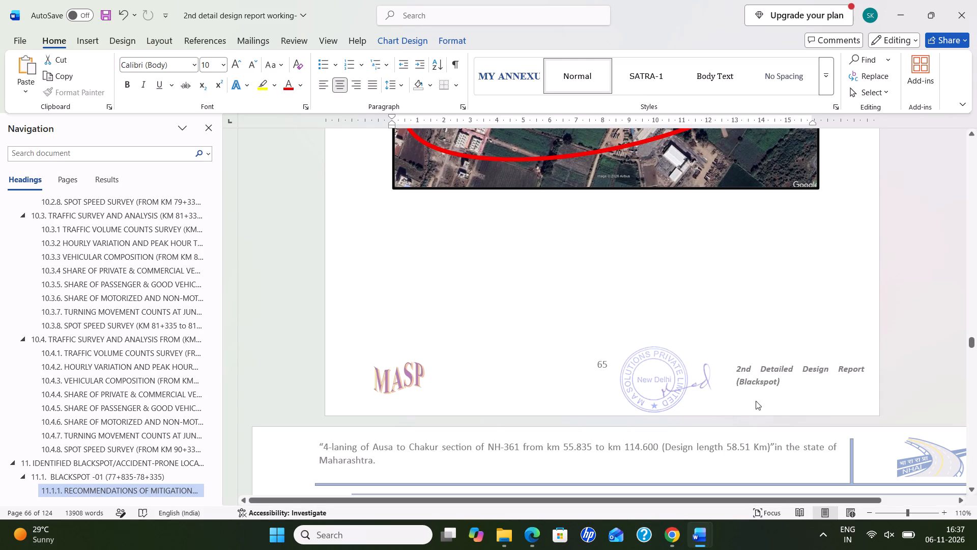
pyautogui.scroll(-12, 656, 271)
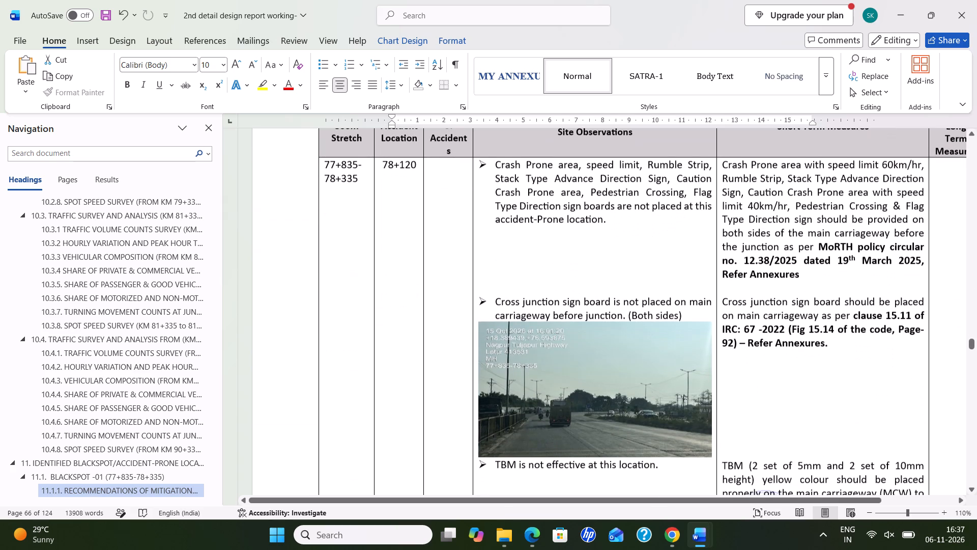
pyautogui.scroll(-6, 611, 286)
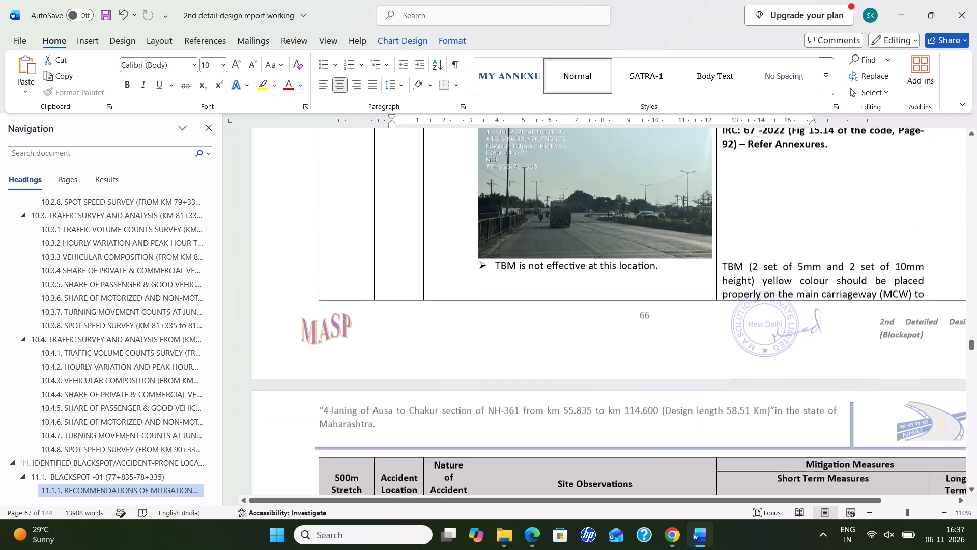
pyautogui.scroll(-19, 616, 280)
pyautogui.scroll(-3, 665, 313)
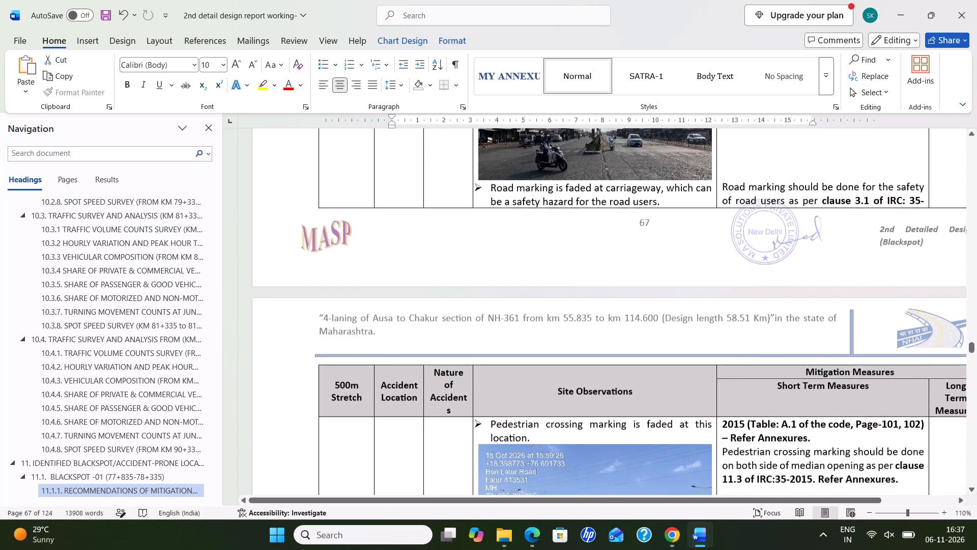
pyautogui.scroll(-2, 665, 314)
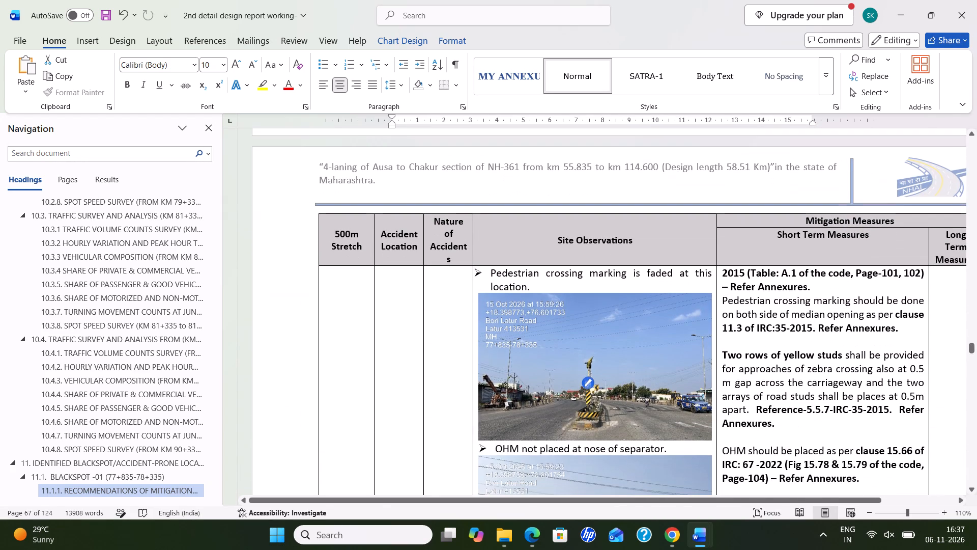
pyautogui.scroll(-20, 695, 346)
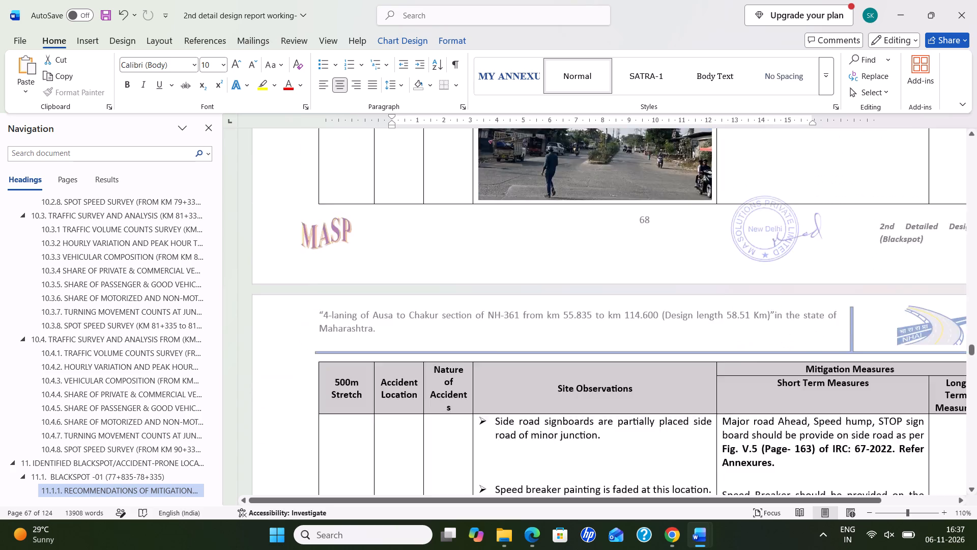
pyautogui.scroll(-20, 672, 336)
pyautogui.scroll(-18, 672, 336)
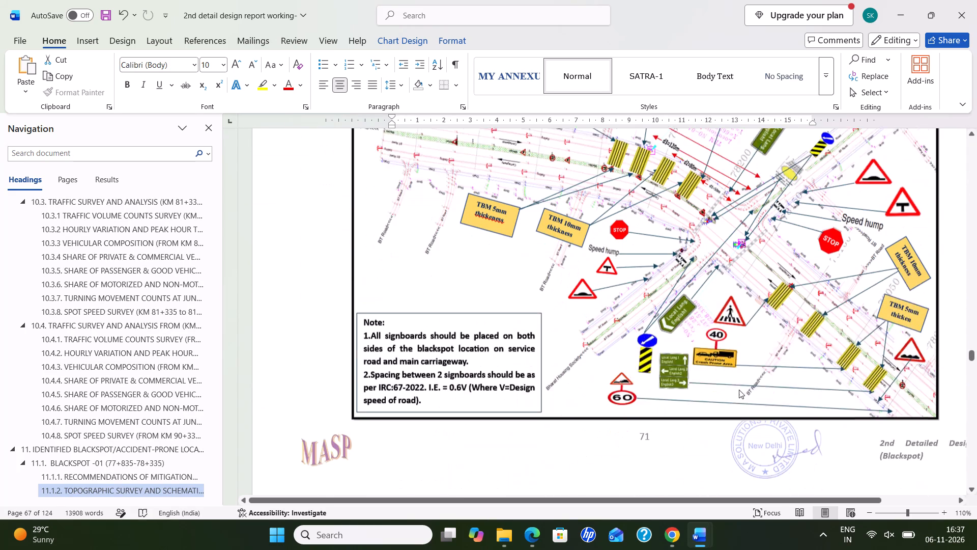
pyautogui.keyDown('ctrl'); pyautogui.scroll(-5, 704, 347); pyautogui.keyUp('ctrl')
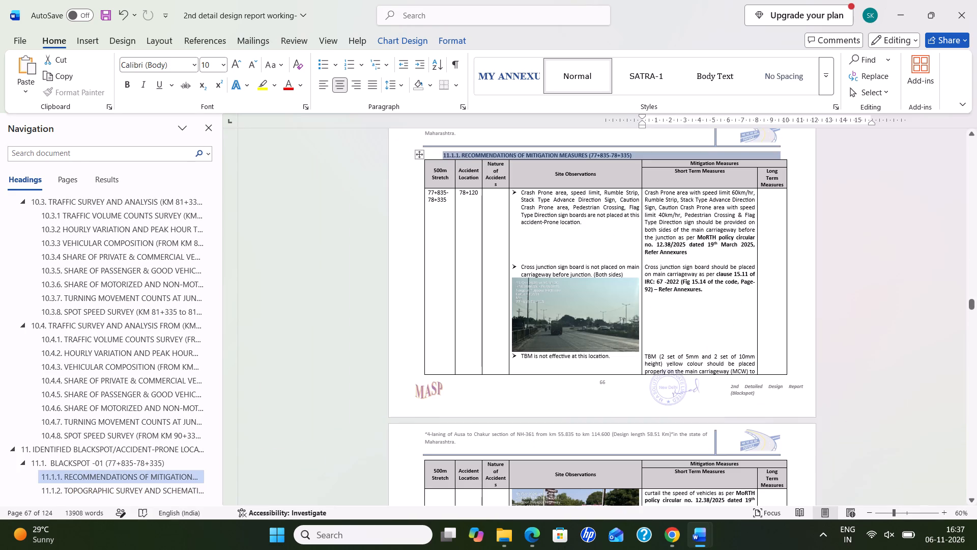
pyautogui.scroll(-20, 672, 342)
pyautogui.scroll(-10, 672, 342)
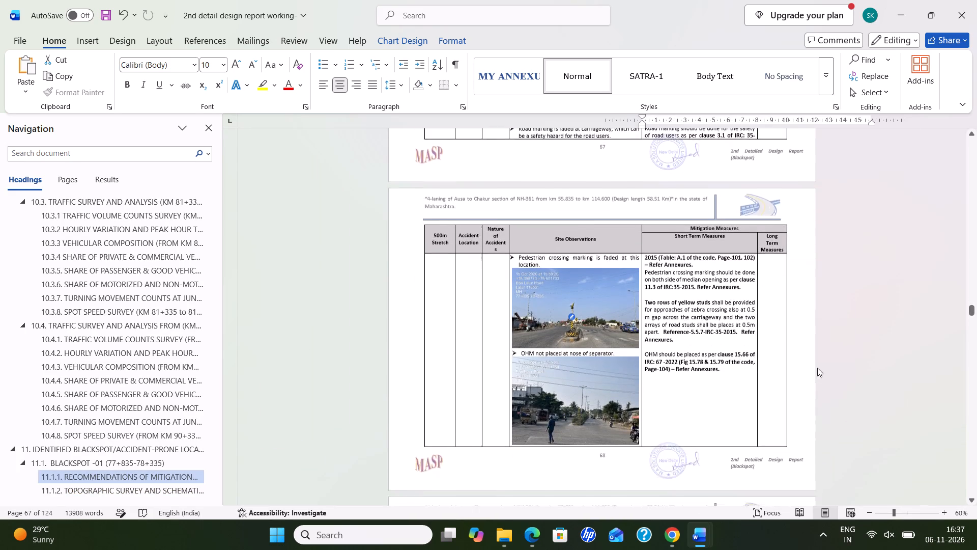
# Review the site observations and mitigation measures table in section 11.1.1 for Blackspot-01 (77+835-78+335).
pyautogui.scroll(-6, 817, 368)
pyautogui.keyDown('ctrl'); pyautogui.scroll(4, 859, 347); pyautogui.keyUp('ctrl')
pyautogui.scroll(-8, 891, 353)
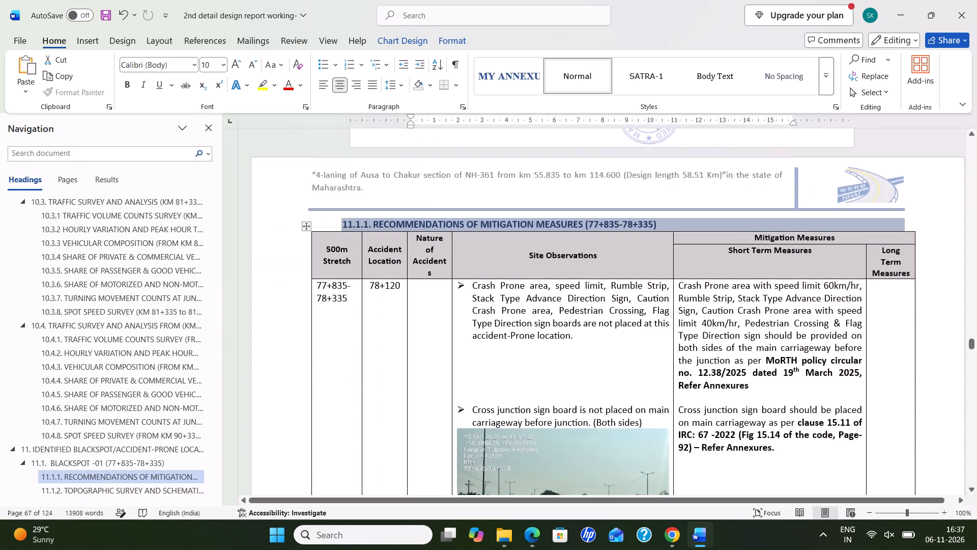
pyautogui.scroll(-7, 891, 353)
pyautogui.scroll(1, 912, 360)
pyautogui.scroll(-19, 919, 360)
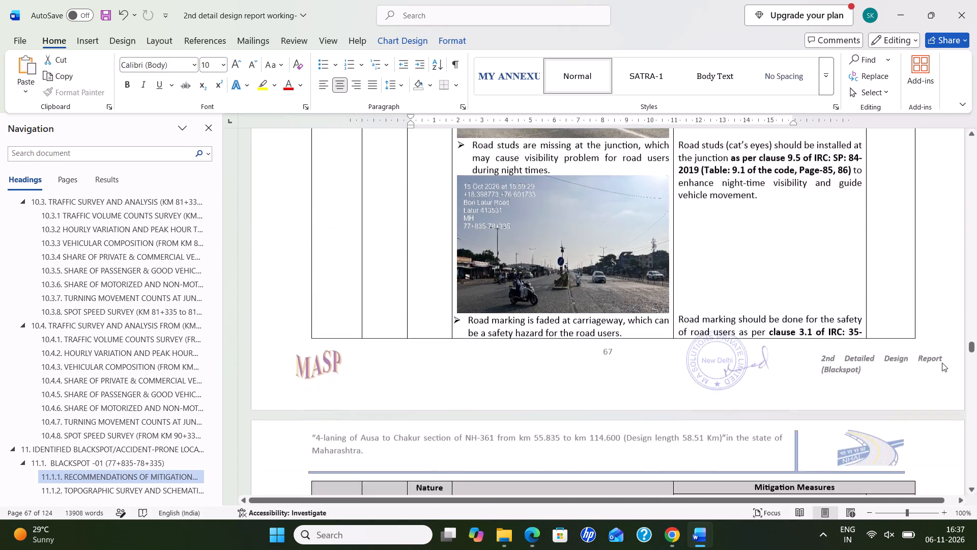
pyautogui.scroll(-4, 942, 363)
# Skim the budgetary estimates, the annexures and the lists of figures and tables, ending at the report's cover page.
pyautogui.moveTo(967, 348); pyautogui.dragTo(959, 413)
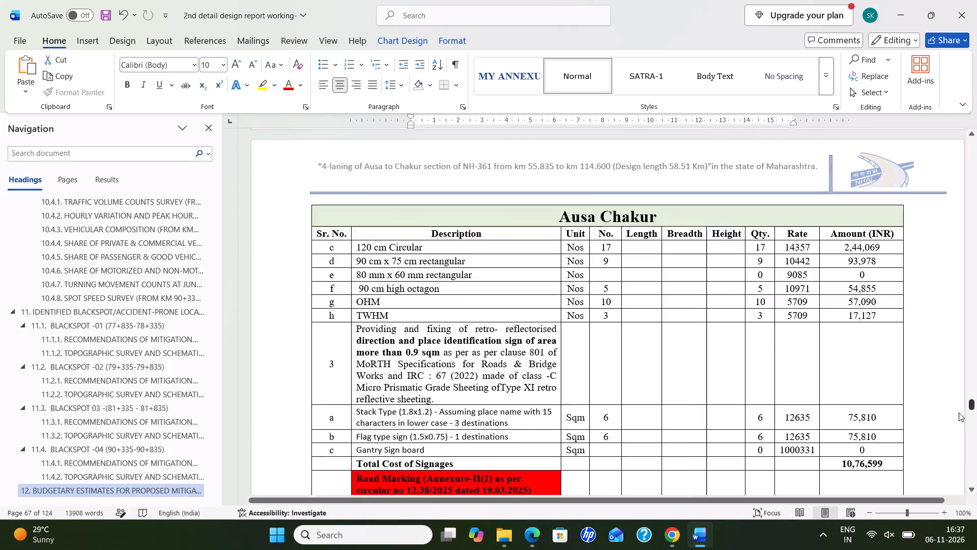
pyautogui.moveTo(959, 413); pyautogui.dragTo(959, 502)
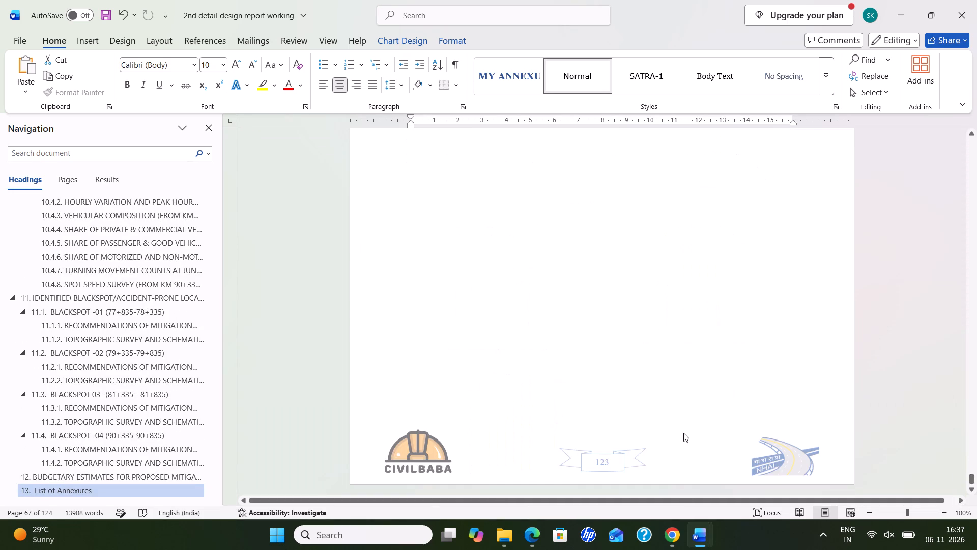
pyautogui.scroll(9, 493, 311)
pyautogui.scroll(6, 76, 265)
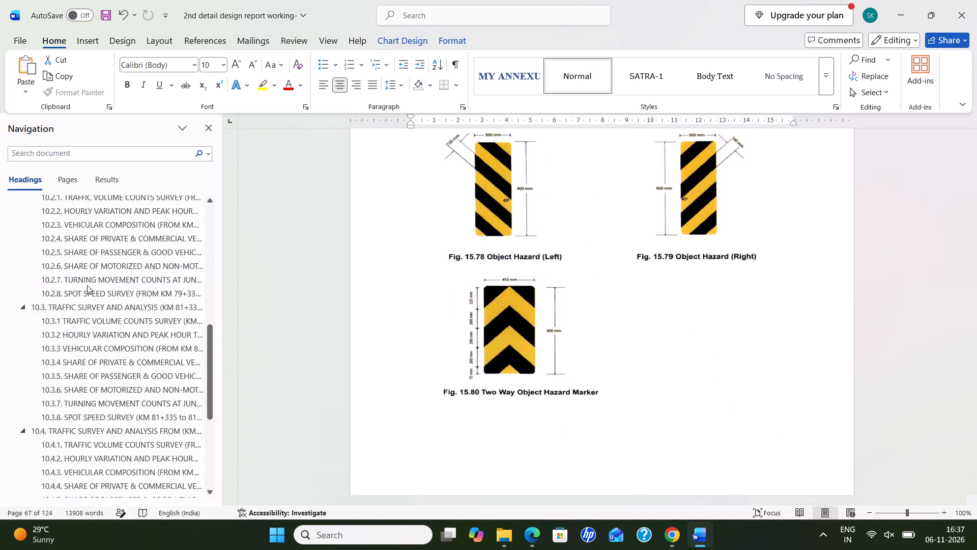
pyautogui.scroll(15, 87, 285)
pyautogui.click(61, 210)
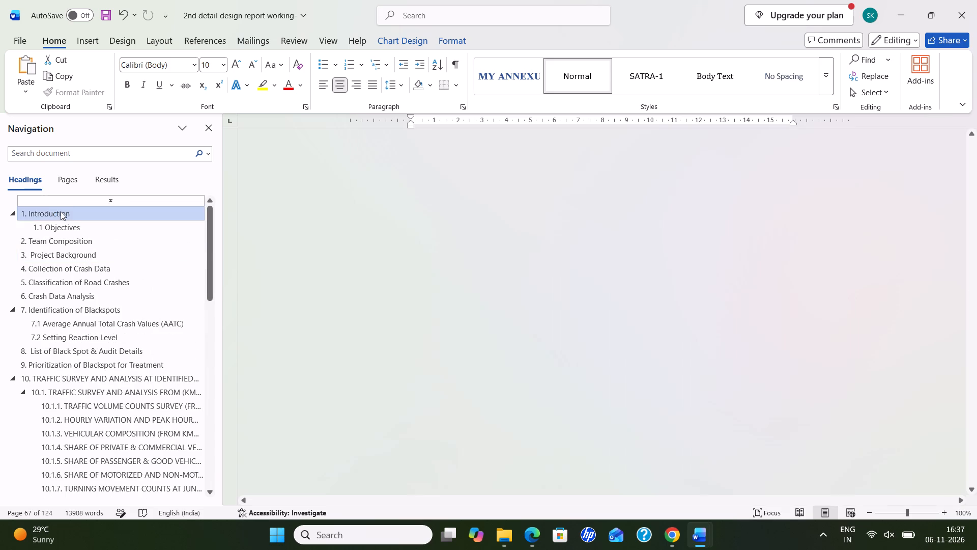
pyautogui.scroll(20, 379, 313)
pyautogui.scroll(1, 379, 313)
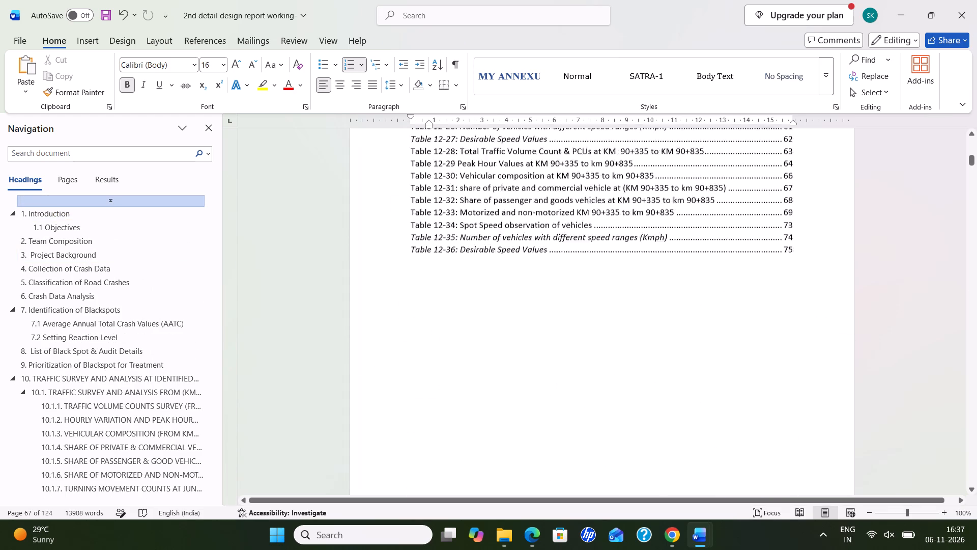
pyautogui.scroll(9, 846, 213)
pyautogui.scroll(18, 916, 208)
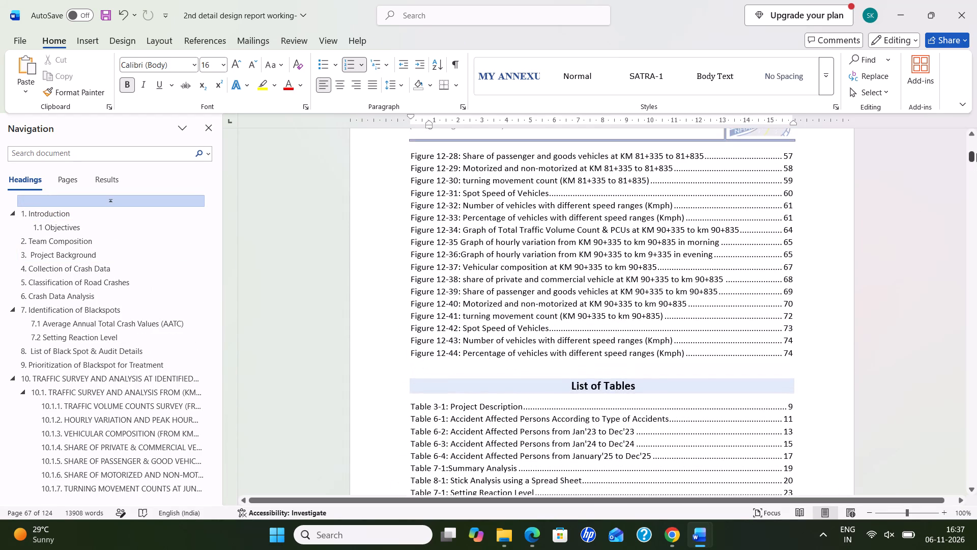
pyautogui.moveTo(975, 154); pyautogui.dragTo(972, 141)
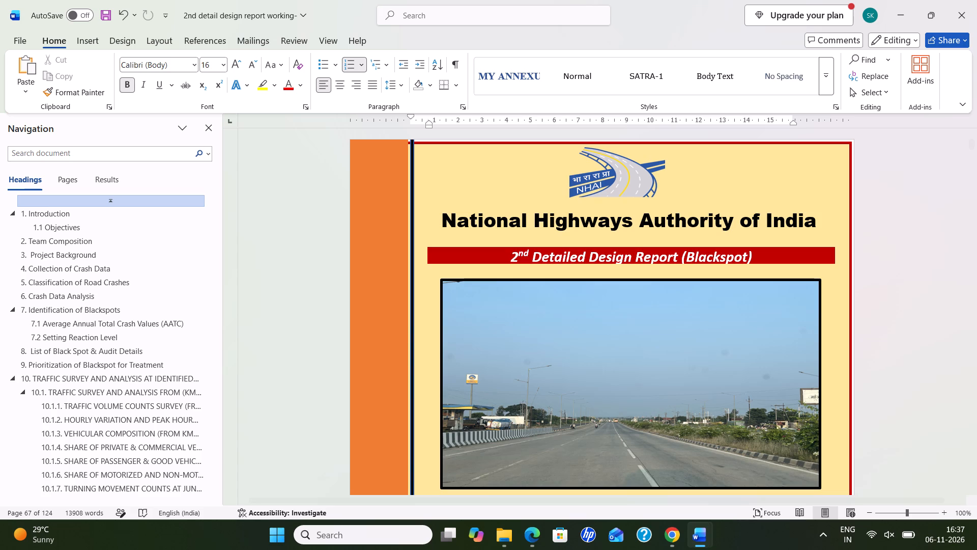
# Save the Ausa to Chakur working report and close both it and the Chakur to Loha report.
pyautogui.tripleClick(103, 13)
pyautogui.tripleClick(103, 13)
pyautogui.doubleClick(103, 13)
pyautogui.click(973, 7)
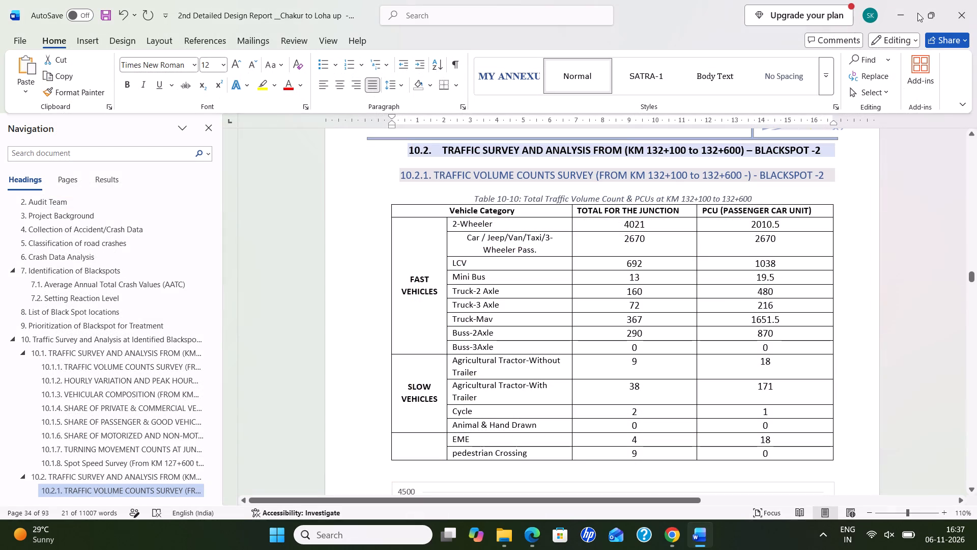
pyautogui.click(966, 8)
pyautogui.click(510, 294)
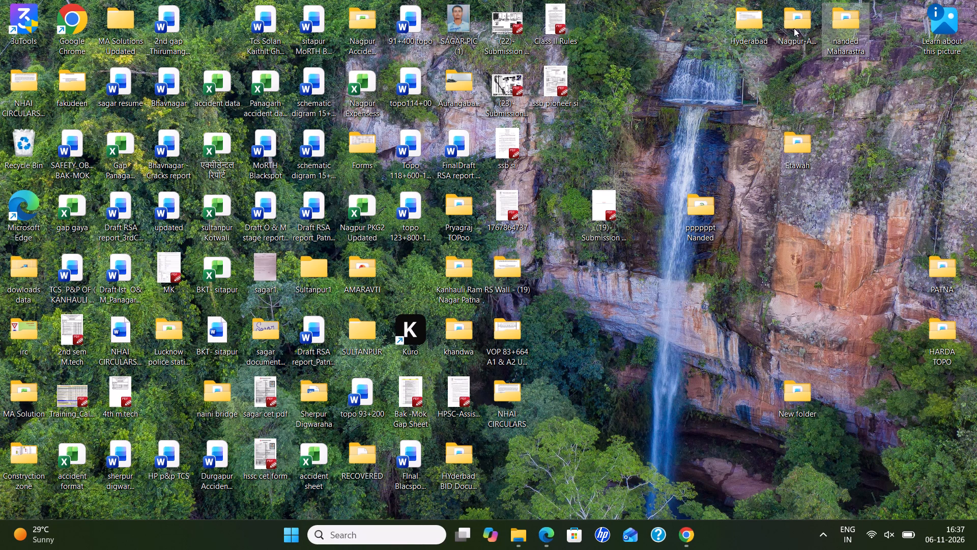
# In File Explorer, open the Final Ausa-Chakur folder inside 0.15 2nd Detailed Design Report, starting from the desktop's nanded Maharastra folder.
pyautogui.doubleClick(854, 26)
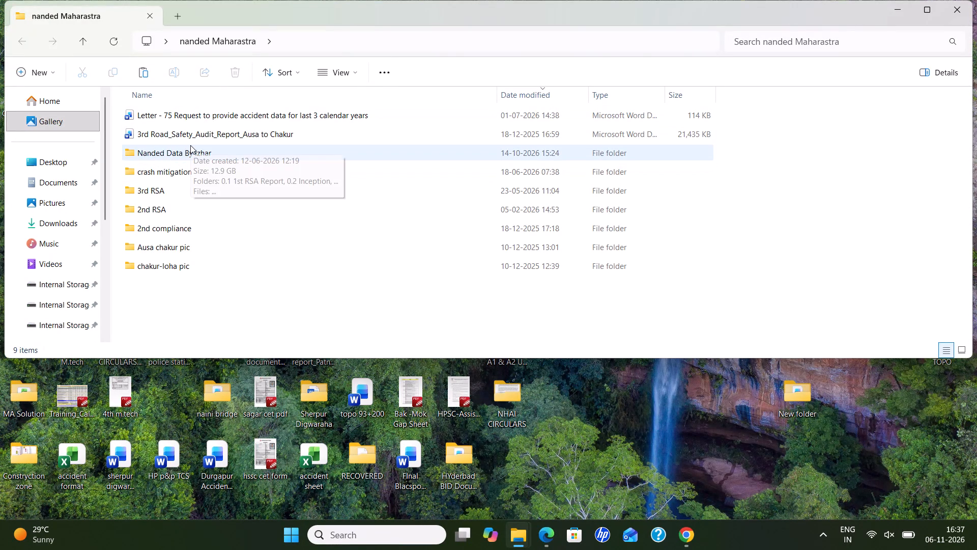
pyautogui.doubleClick(196, 159)
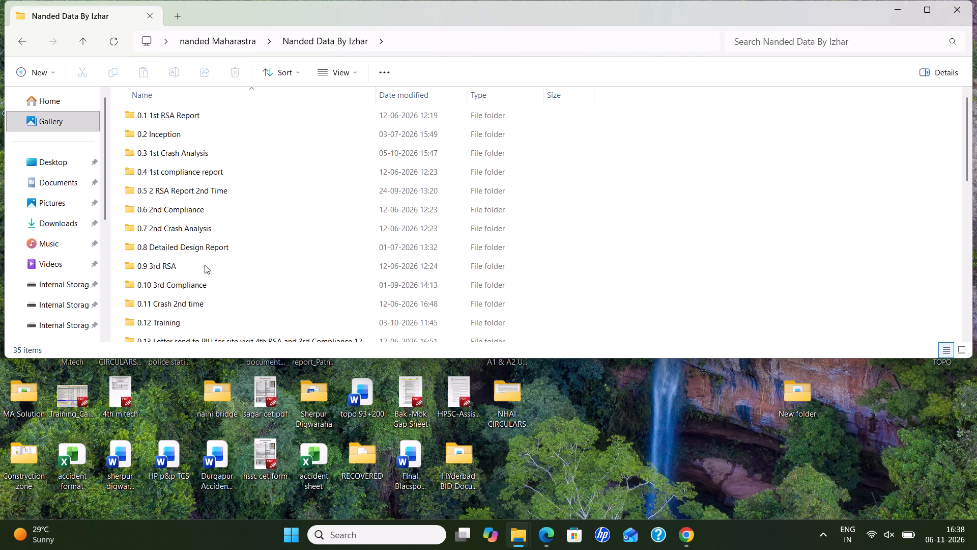
pyautogui.scroll(-2, 205, 265)
pyautogui.doubleClick(165, 279)
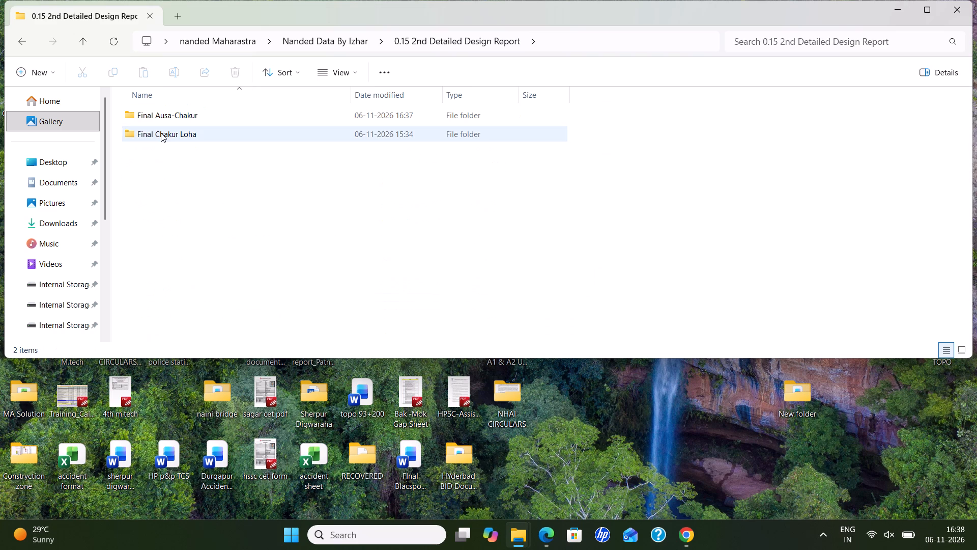
pyautogui.tripleClick(166, 115)
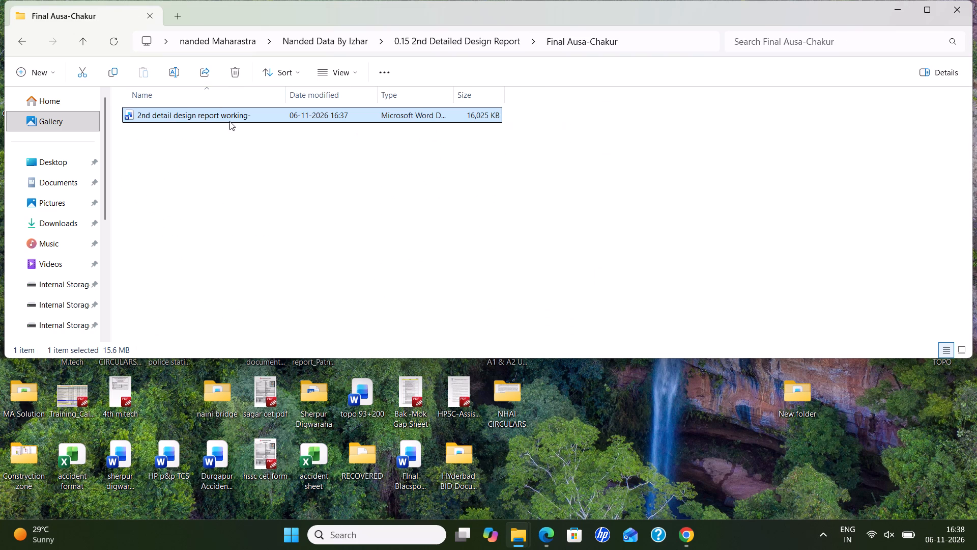
# Rename the report file in the Final Ausa-Chakur folder as "2nd detail design report".
pyautogui.rightClick(230, 120)
pyautogui.click(334, 80)
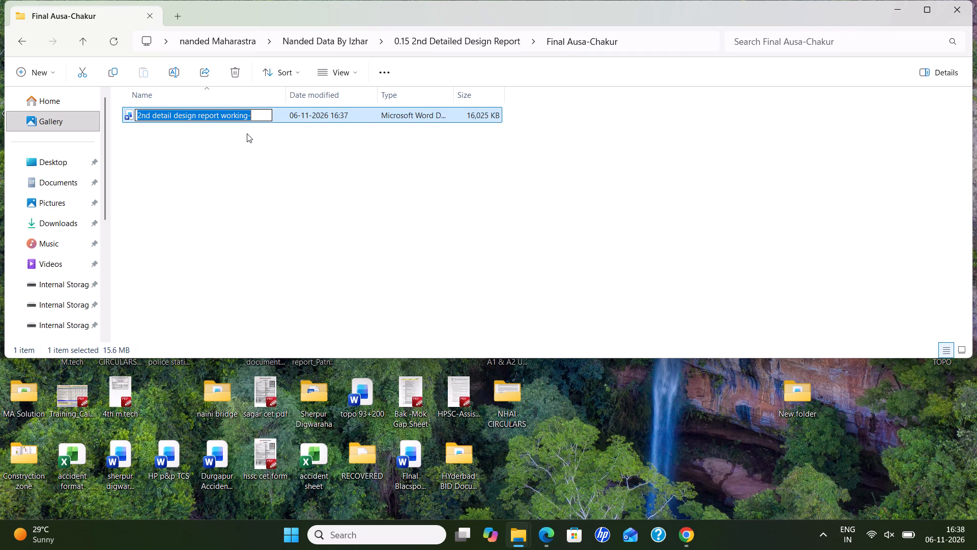
pyautogui.click(256, 118)
pyautogui.press('BackSpace')
pyautogui.press('BackSpace')
pyautogui.press('BackSpace')
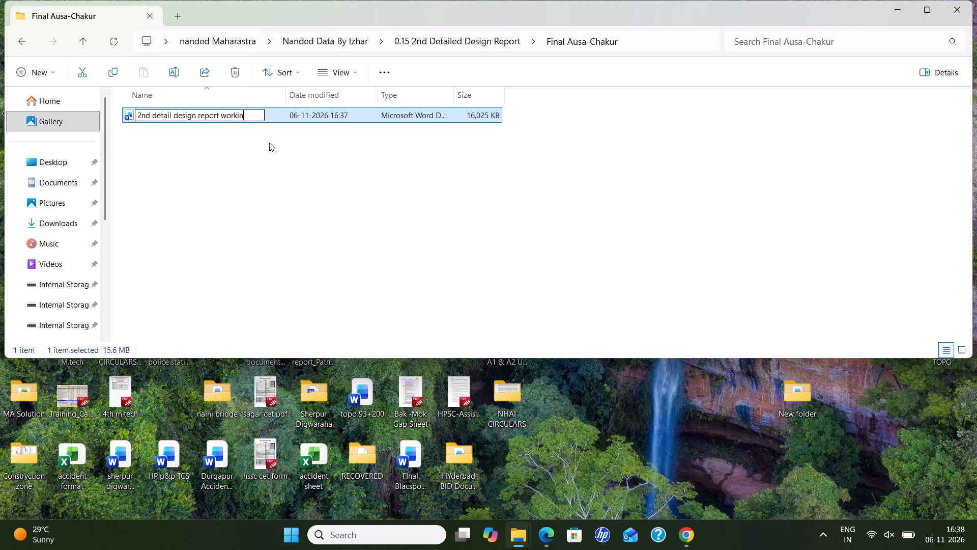
pyautogui.press('BackSpace')
pyautogui.press('BackSpace')
pyautogui.press('BackSpace')
pyautogui.press('BackSpace')
pyautogui.press('BackSpace')
pyautogui.press('Return')
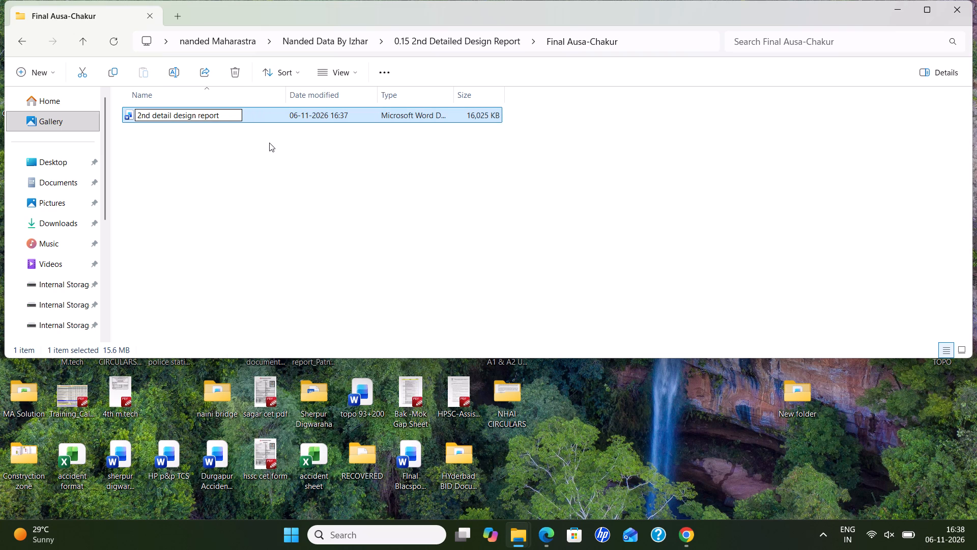
pyautogui.click(241, 108)
pyautogui.click(235, 108)
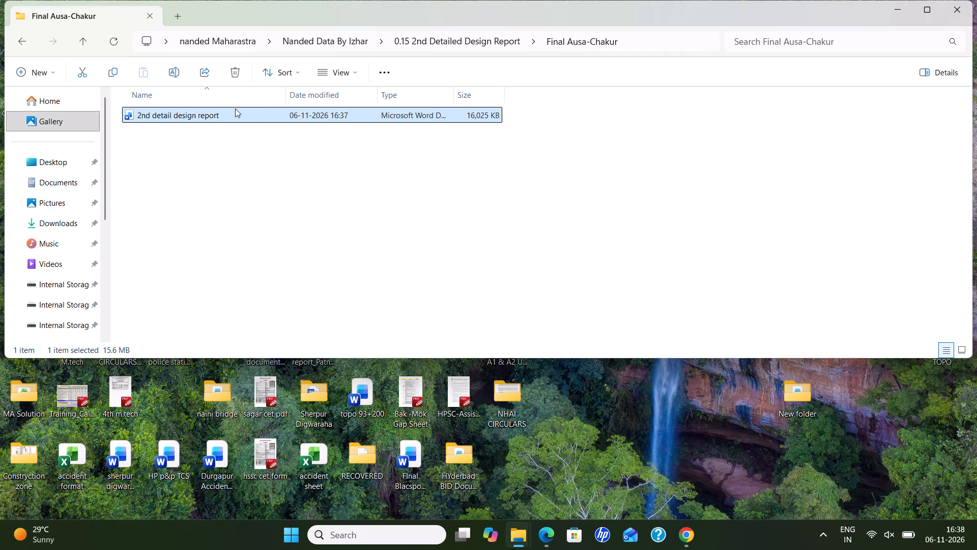
# Open the "2nd detail design report" file in Word at its cover page.
pyautogui.doubleClick(235, 113)
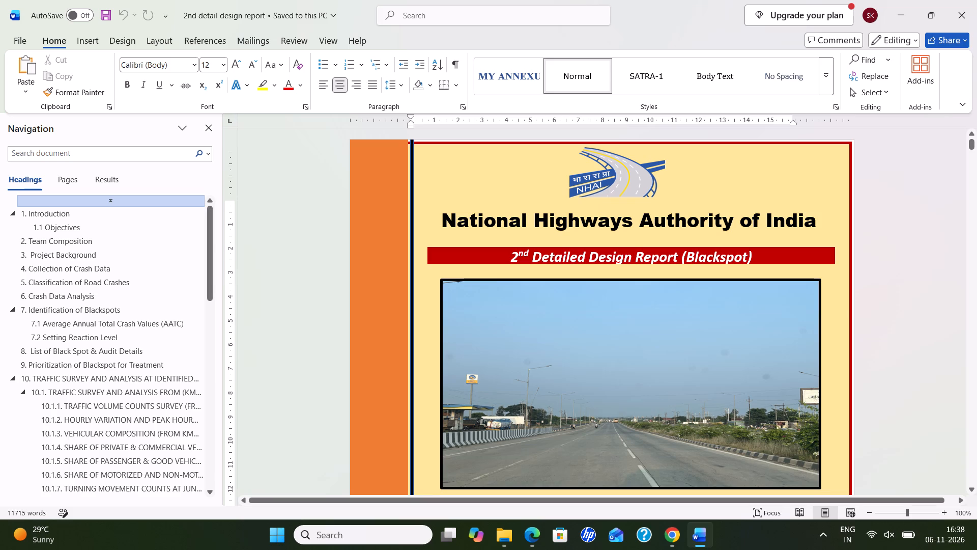
pyautogui.scroll(-6, 443, 312)
pyautogui.scroll(7, 730, 338)
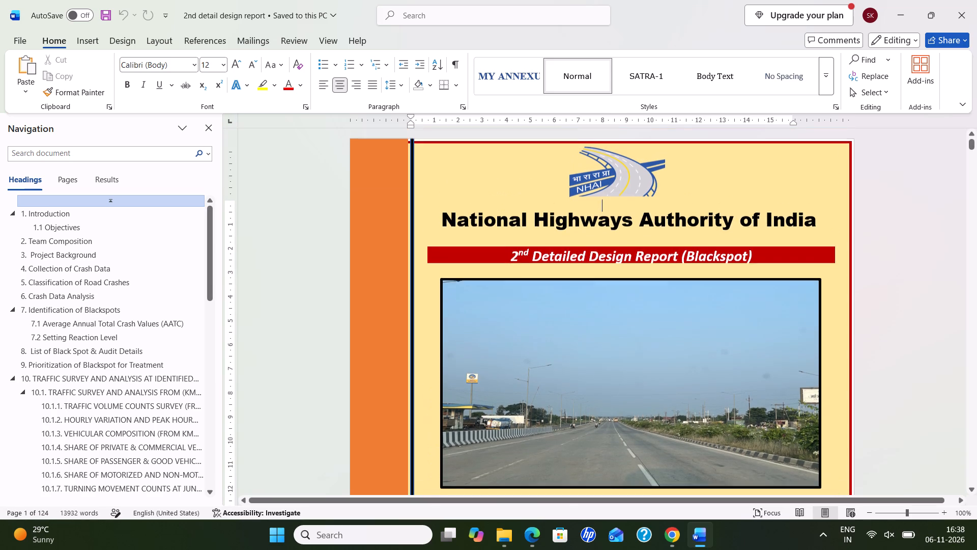
# Remove bold from the "2nd Detailed Design Report (Blackspot)" text in the Section 2 footer below the table of contents.
pyautogui.click(569, 253)
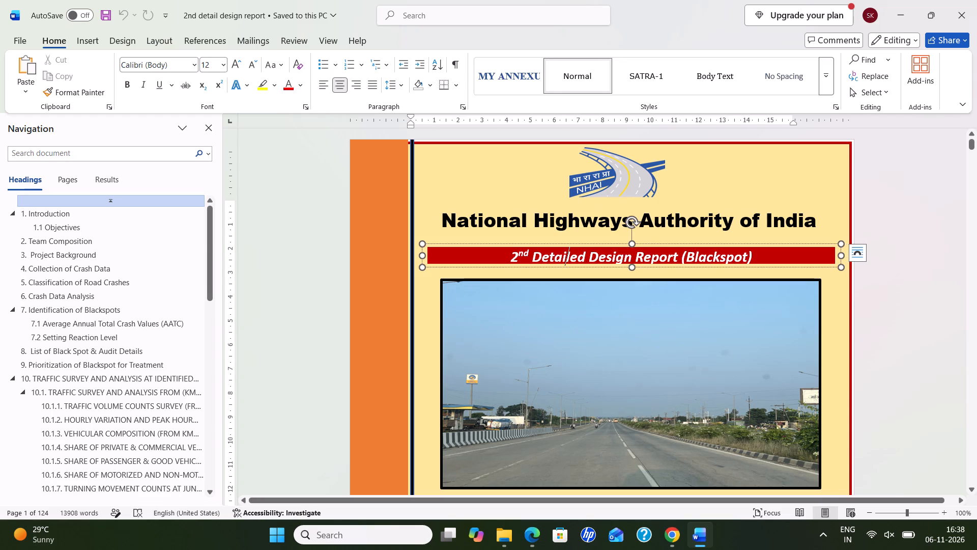
pyautogui.scroll(-19, 584, 293)
pyautogui.scroll(-15, 617, 317)
pyautogui.scroll(-17, 635, 300)
pyautogui.scroll(1, 639, 294)
pyautogui.scroll(-10, 639, 294)
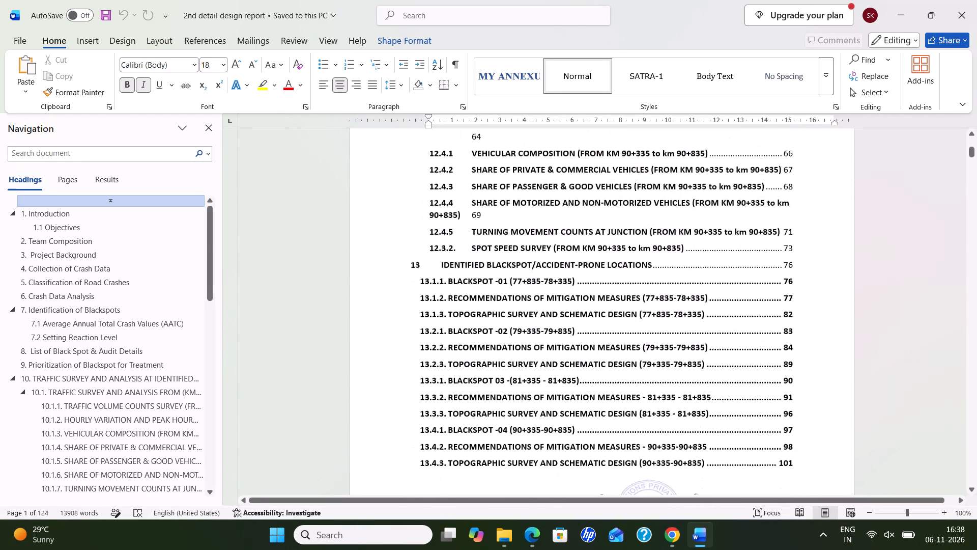
pyautogui.scroll(-3, 639, 294)
pyautogui.doubleClick(699, 356)
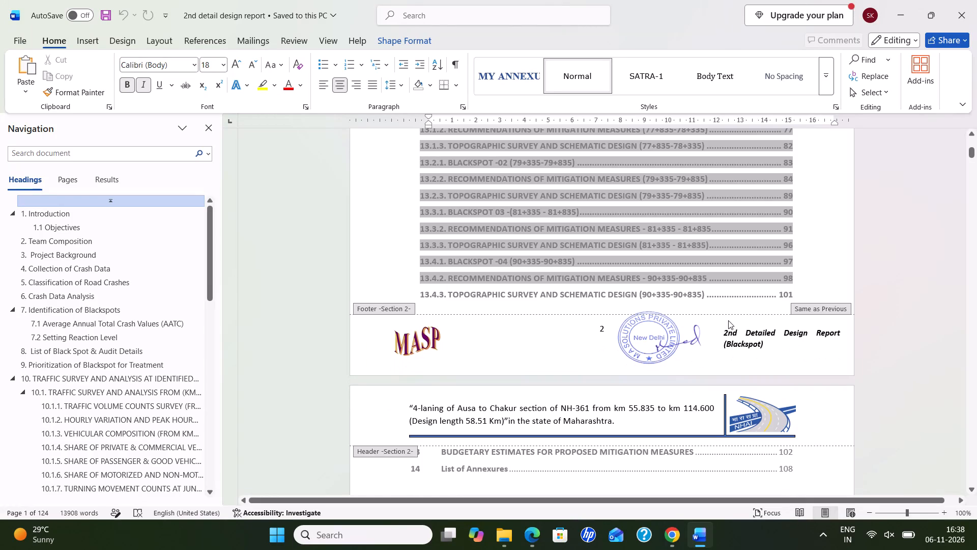
pyautogui.tripleClick(755, 345)
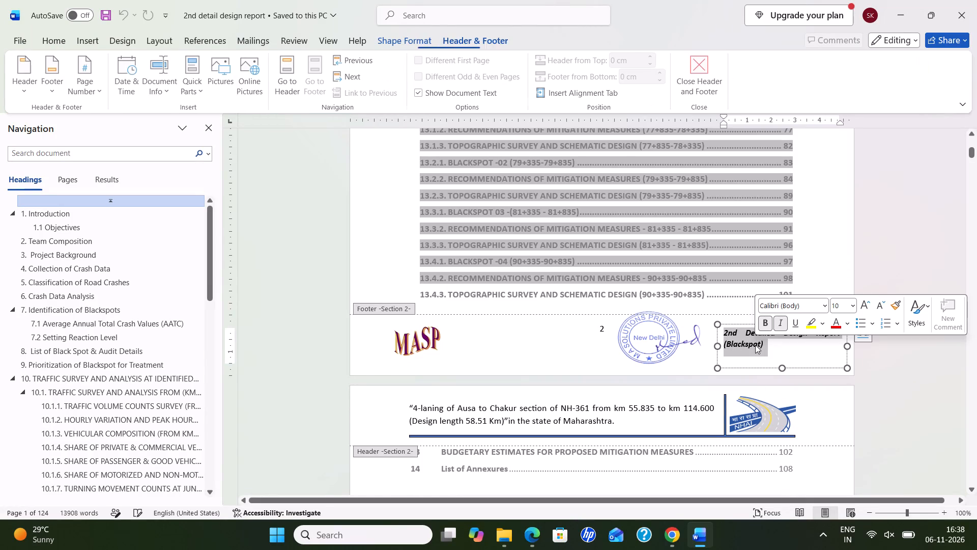
pyautogui.click(765, 322)
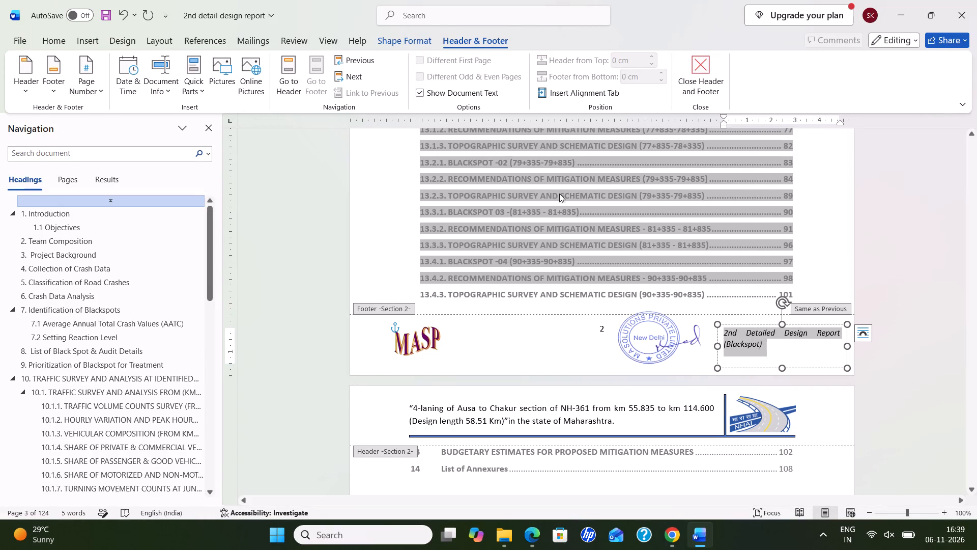
# Remove bold from the "2nd Detailed Design Report (Blackspot)" text in the Section 4 footer on the team composition page.
pyautogui.click(349, 75)
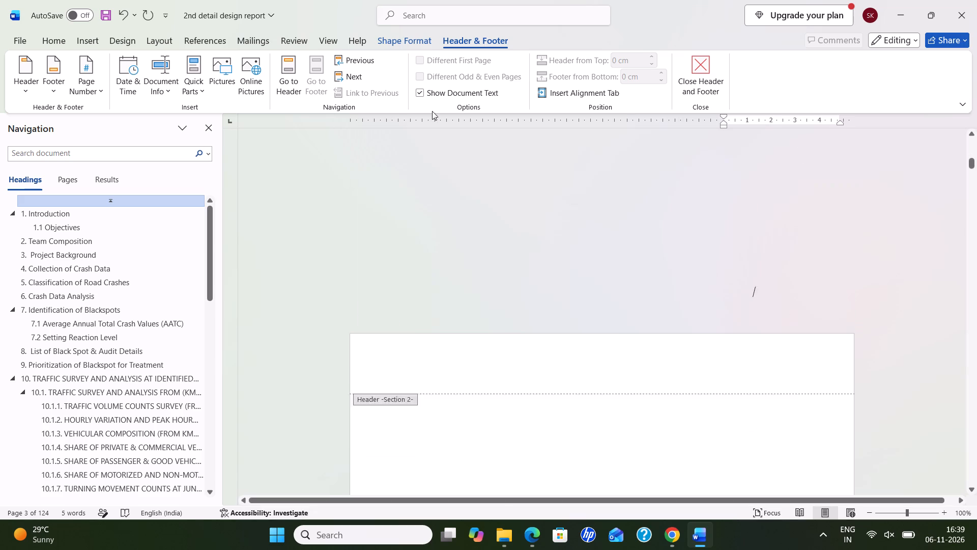
pyautogui.click(355, 75)
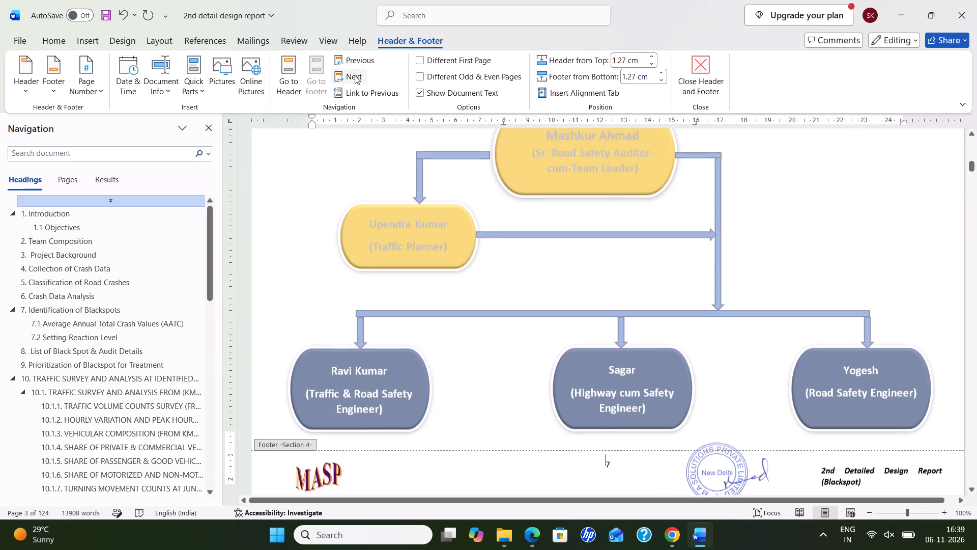
pyautogui.tripleClick(865, 444)
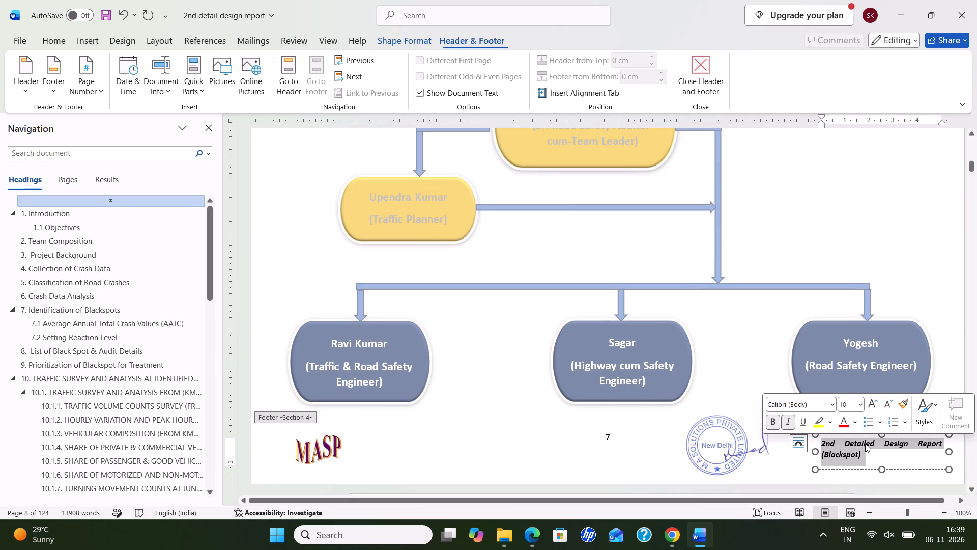
pyautogui.click(772, 421)
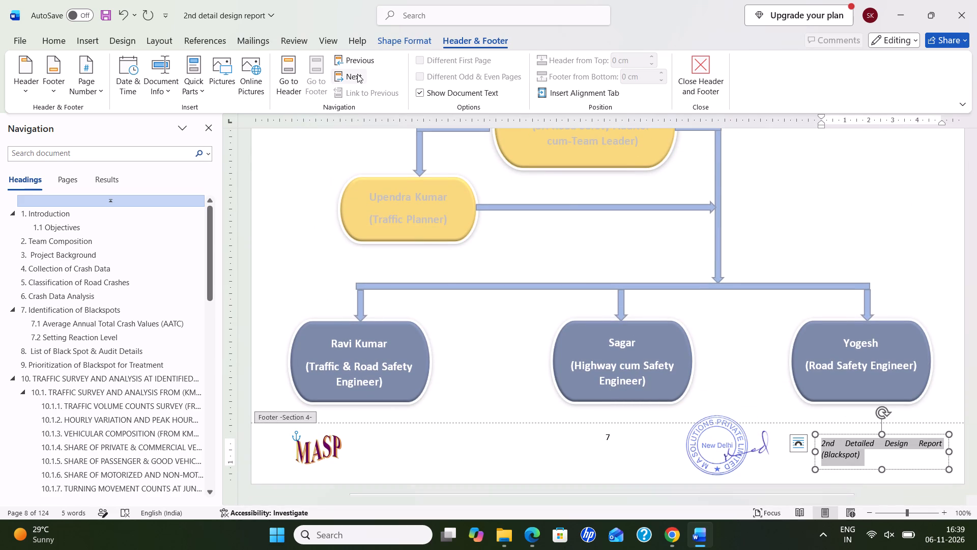
# Remove bold from the "2nd Detailed Design Report (Blackspot)" text in the Section 13 footer on page 65.
pyautogui.click(357, 74)
pyautogui.click(352, 84)
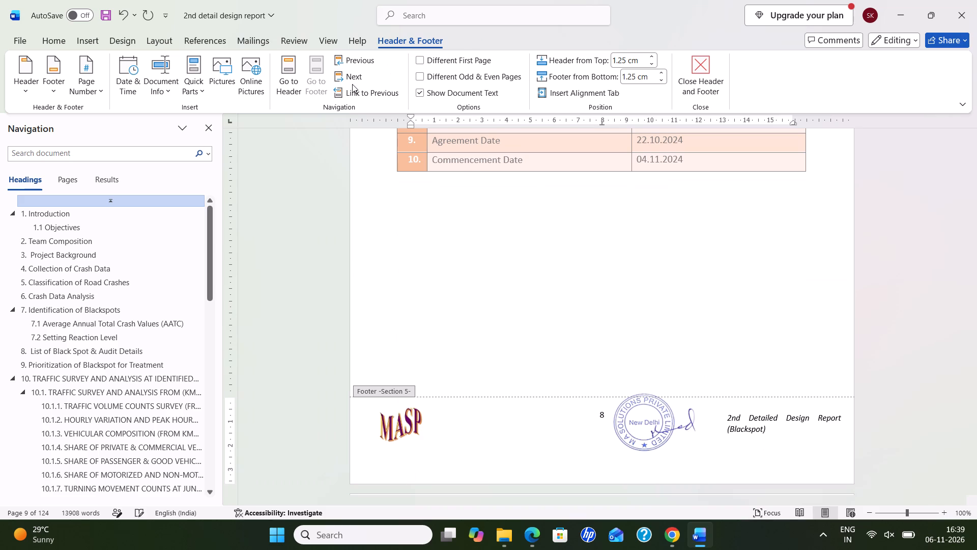
pyautogui.click(357, 77)
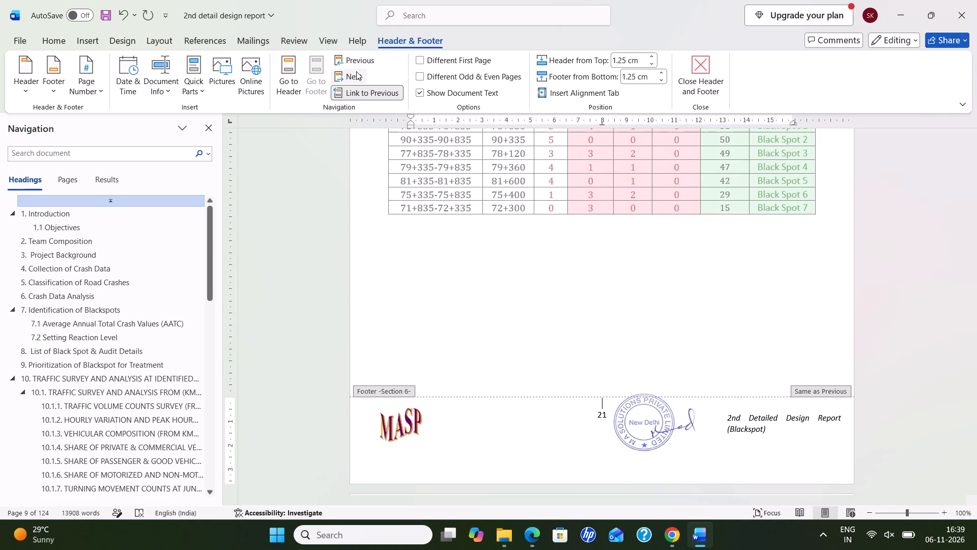
pyautogui.click(356, 71)
pyautogui.click(356, 71)
pyautogui.click(356, 71)
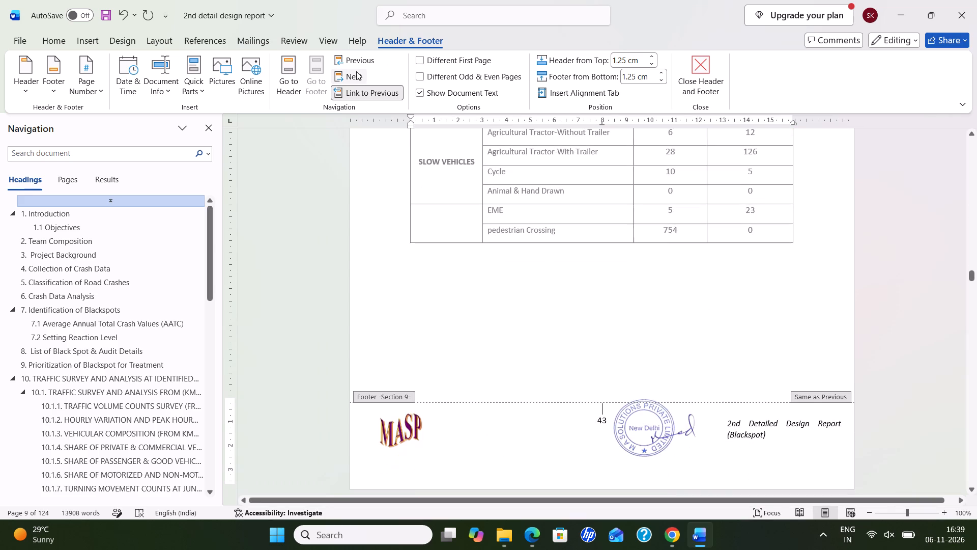
pyautogui.click(354, 74)
pyautogui.click(354, 74)
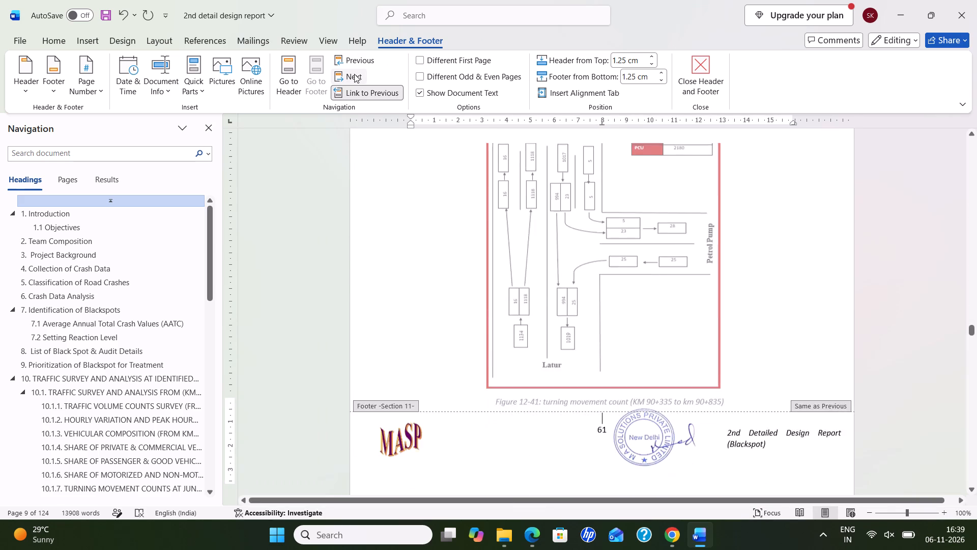
pyautogui.click(354, 74)
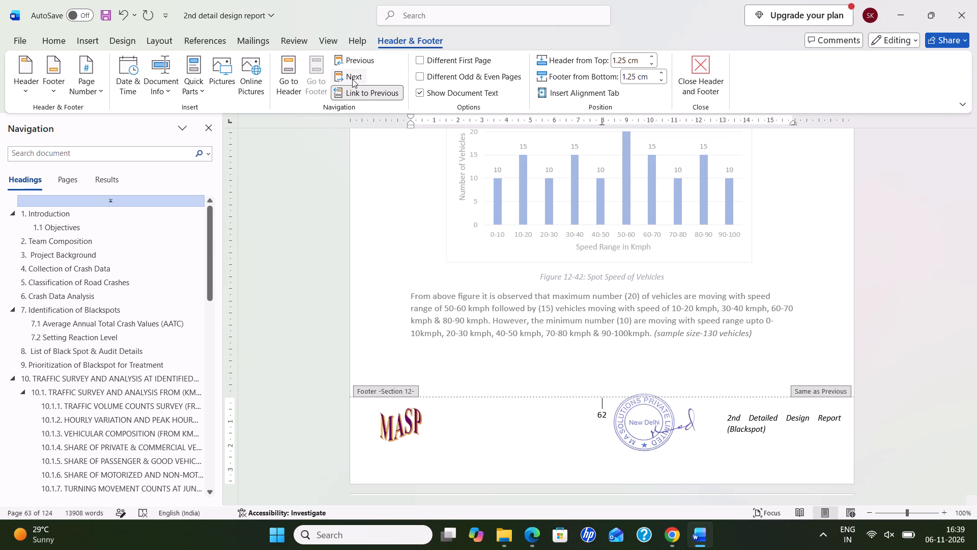
pyautogui.click(351, 77)
pyautogui.tripleClick(742, 444)
pyautogui.click(742, 444)
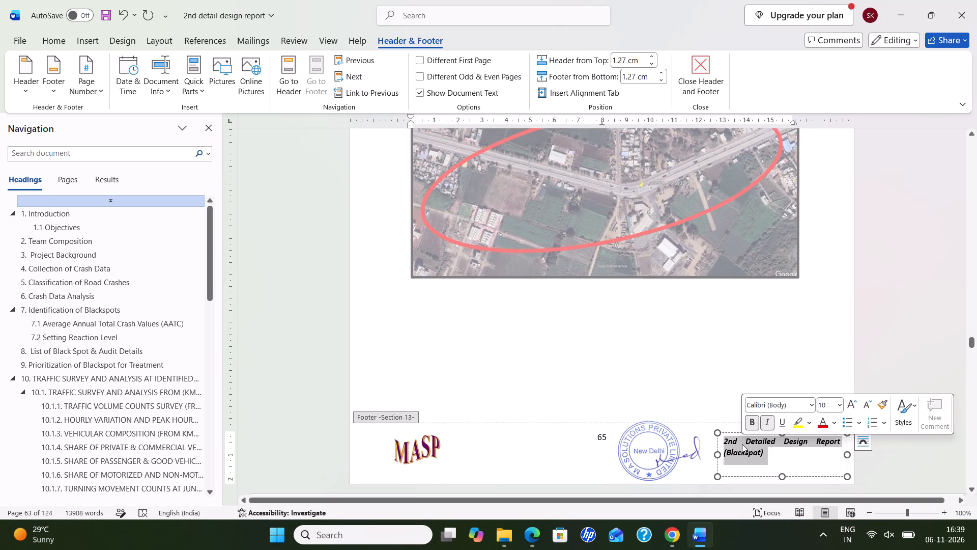
pyautogui.tripleClick(742, 444)
pyautogui.click(752, 427)
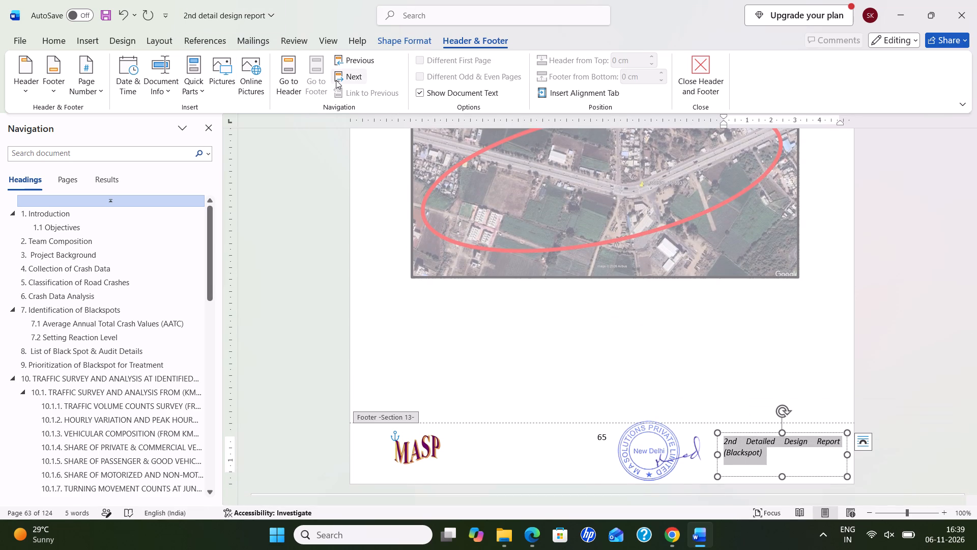
# Remove bold from the "2nd Detailed Design Report (Blackspot)" text in the Section 14 and Section 16 footers.
pyautogui.click(353, 80)
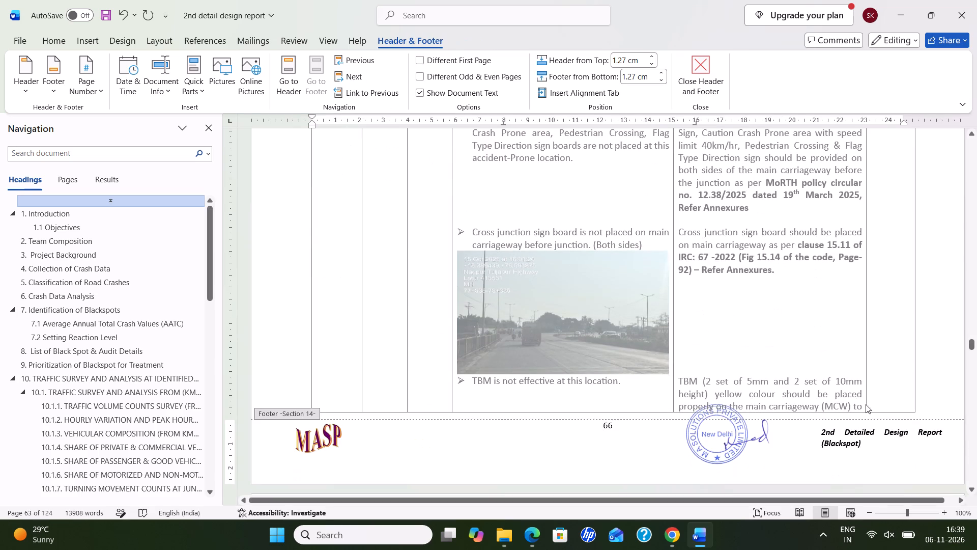
pyautogui.tripleClick(849, 449)
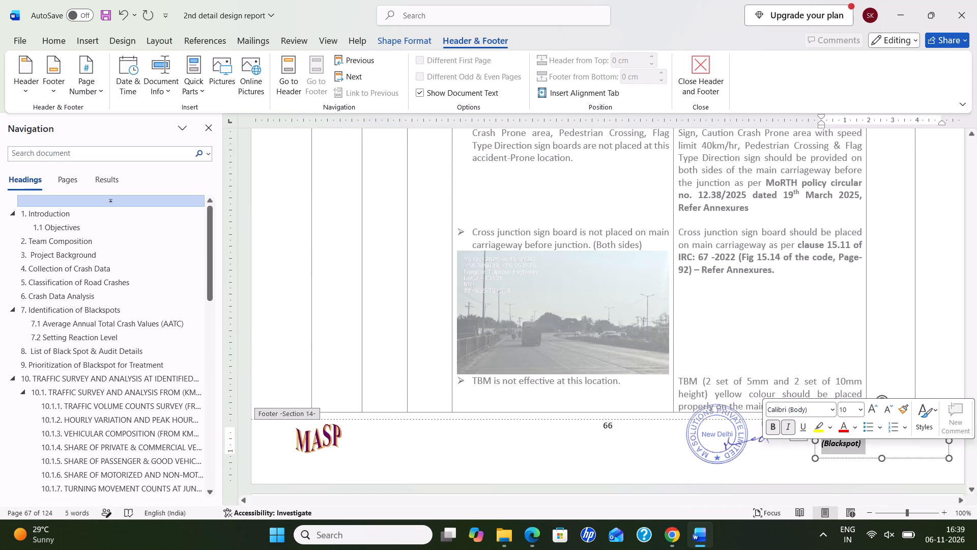
pyautogui.click(775, 424)
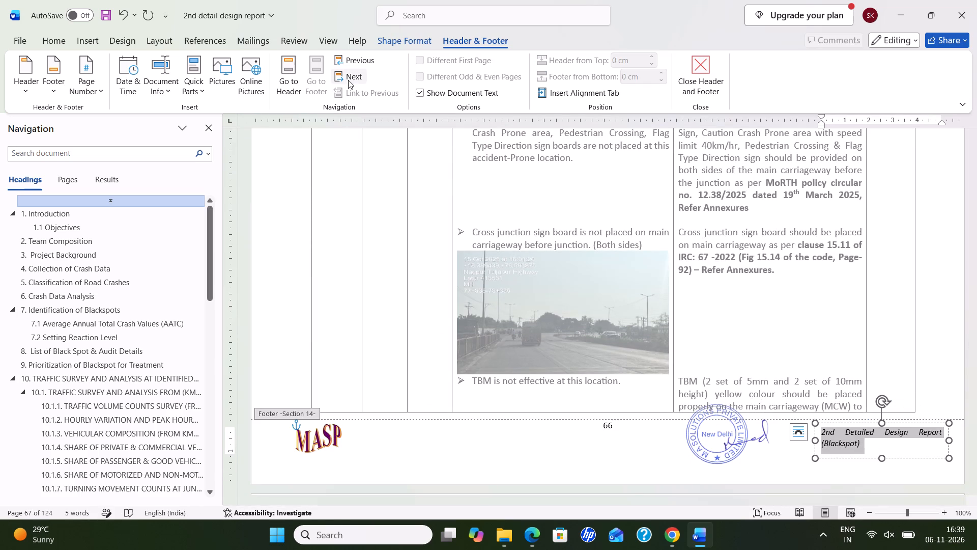
pyautogui.click(348, 80)
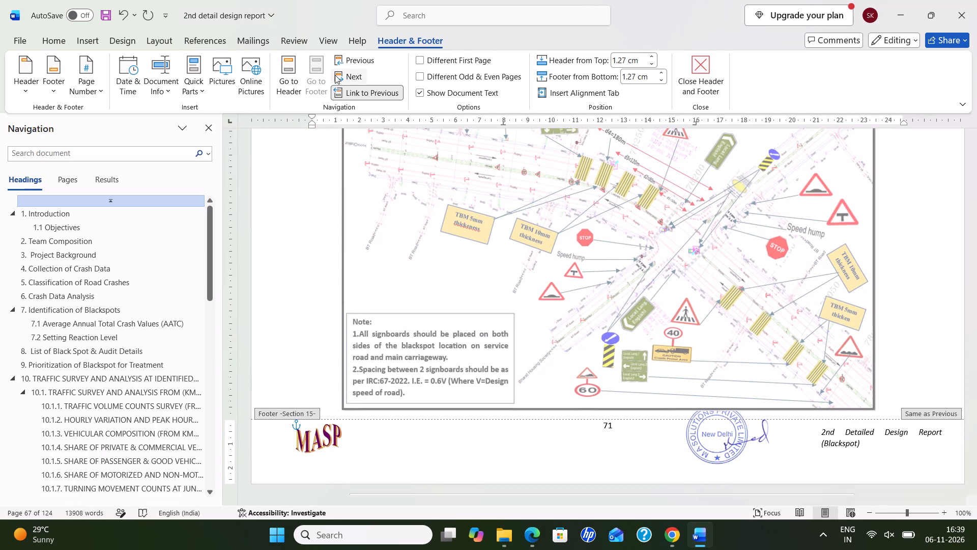
pyautogui.click(335, 74)
pyautogui.tripleClick(748, 452)
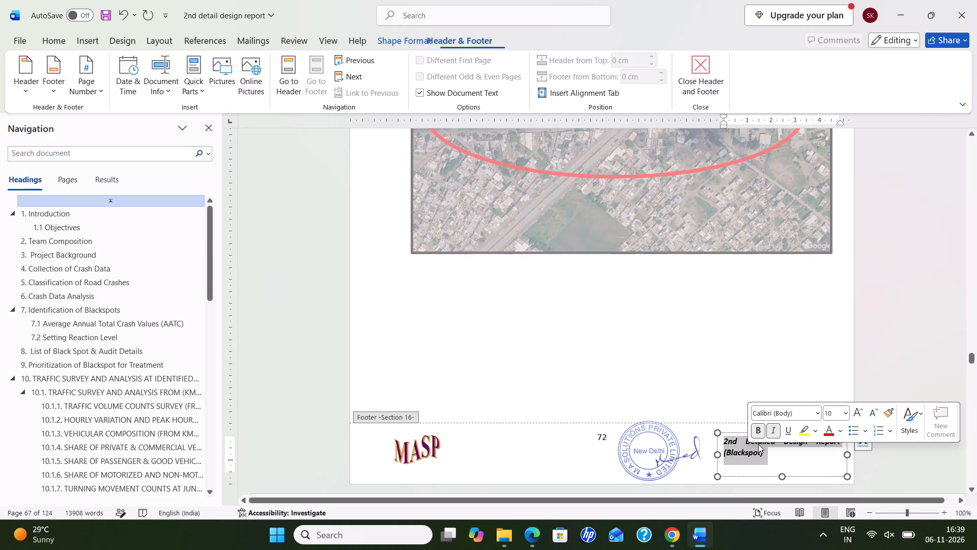
pyautogui.click(756, 423)
# Remove bold from the "2nd Detailed Design Report (Blackspot)" text in the Section 17 and Section 18 footers.
pyautogui.click(346, 72)
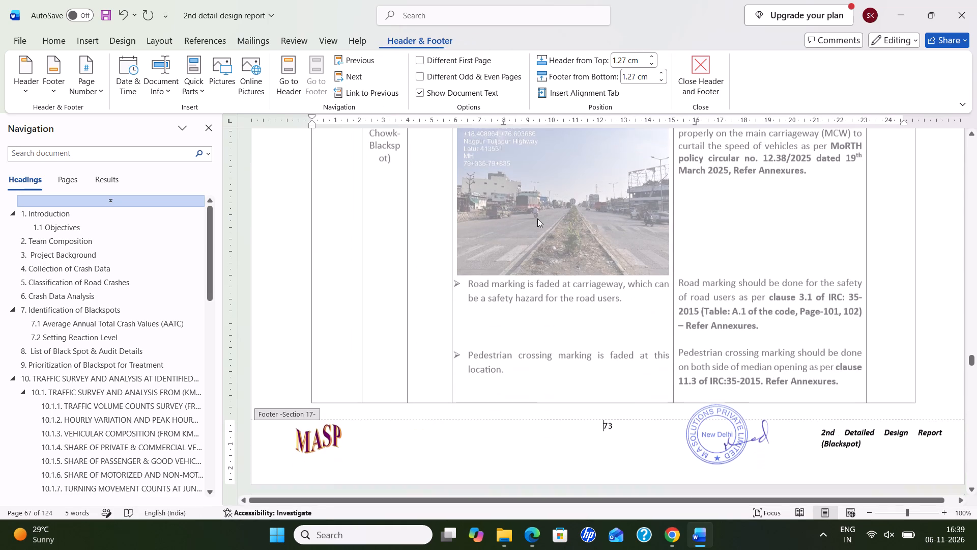
pyautogui.tripleClick(859, 442)
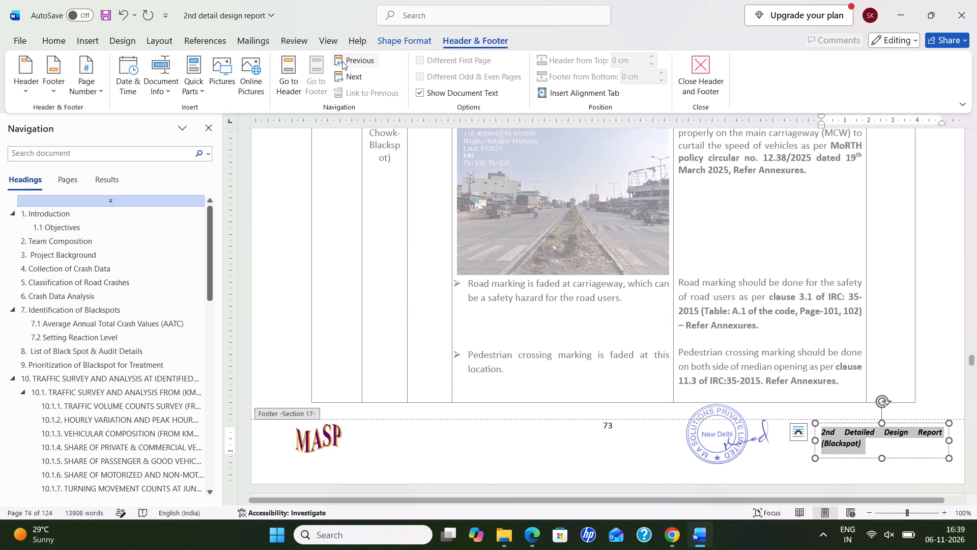
pyautogui.rightClick(845, 439)
pyautogui.click(639, 484)
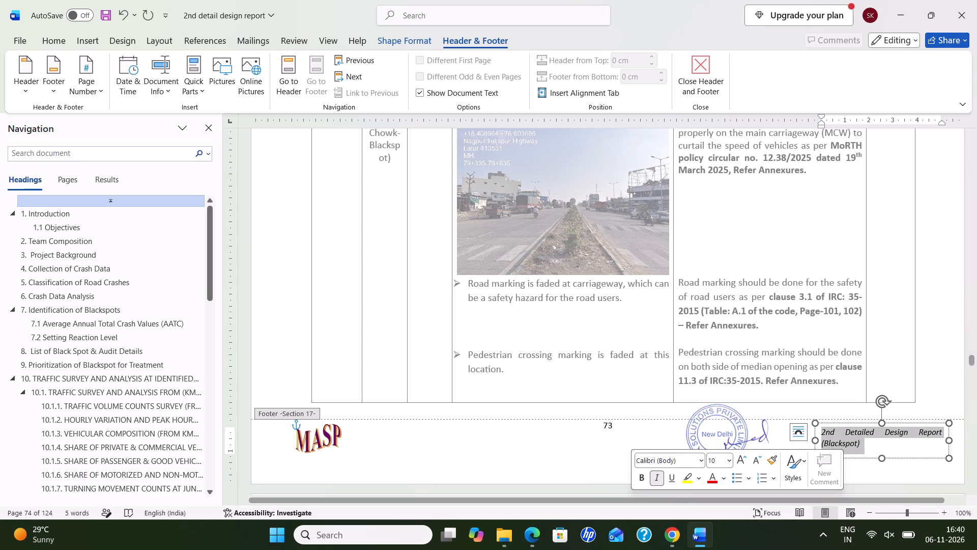
pyautogui.click(349, 71)
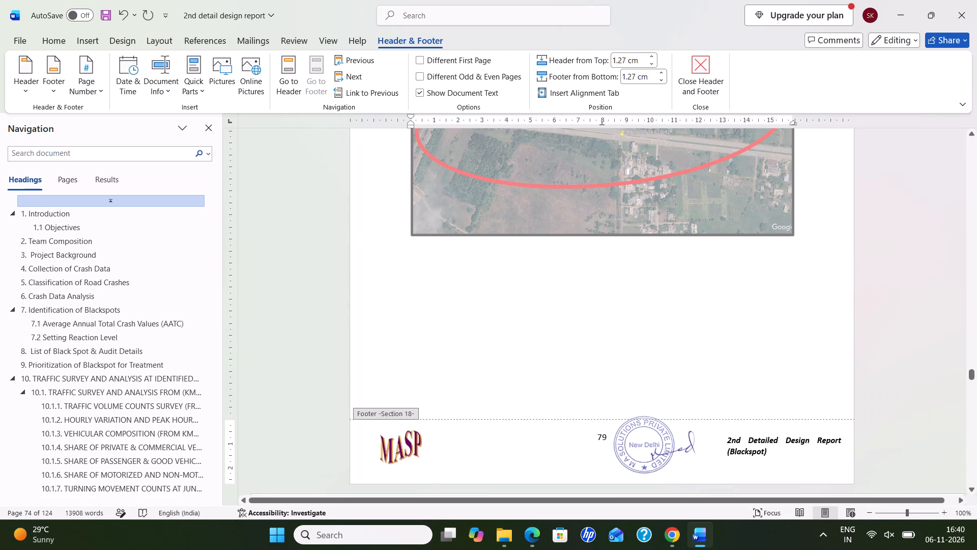
pyautogui.tripleClick(801, 447)
pyautogui.click(768, 429)
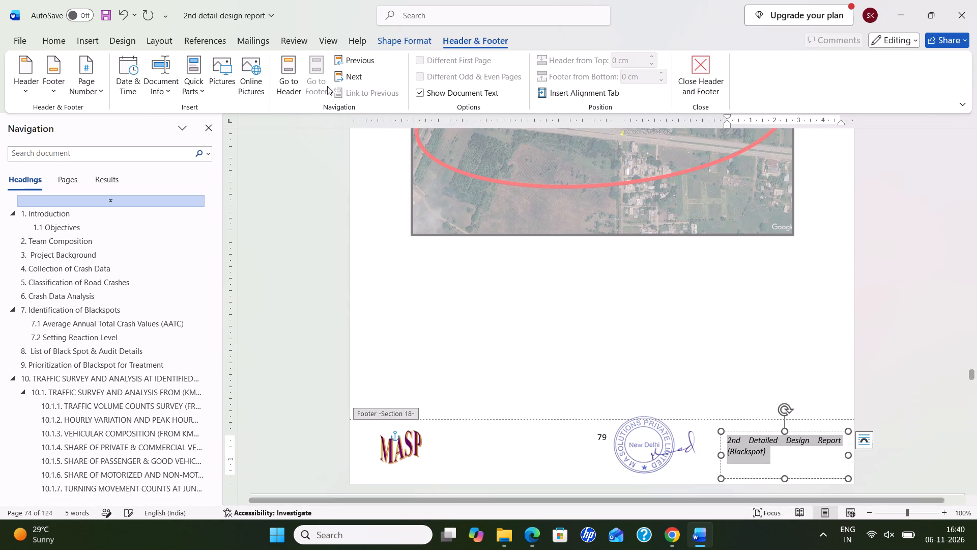
# Remove bold from the "2nd Detailed Design Report (Blackspot)" text in the Section 19, Section 20 and Section 21 footers.
pyautogui.click(350, 72)
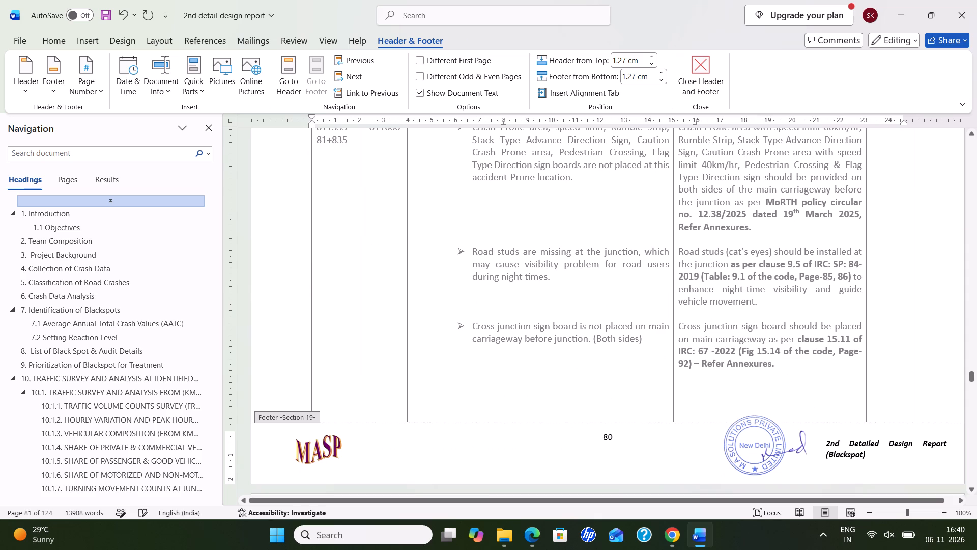
pyautogui.tripleClick(842, 446)
pyautogui.doubleClick(842, 446)
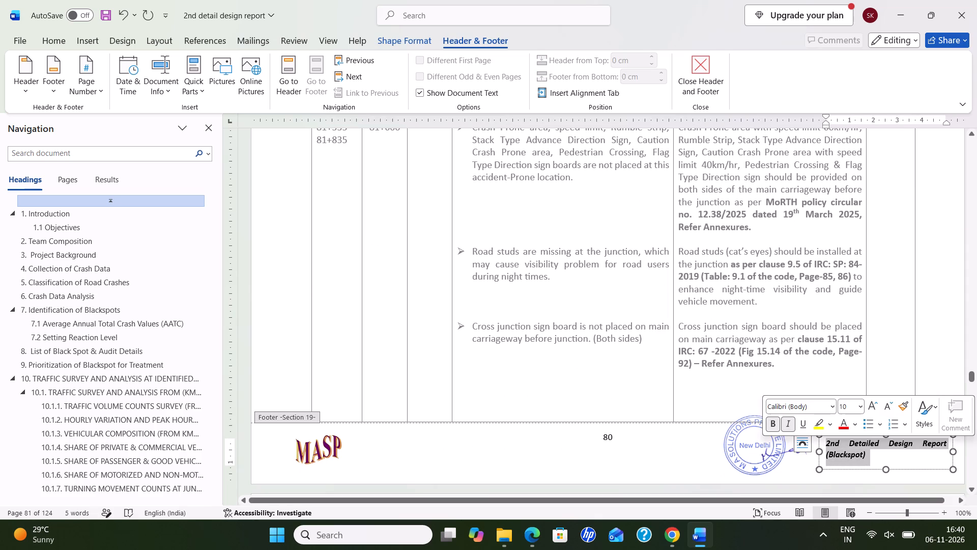
pyautogui.click(777, 426)
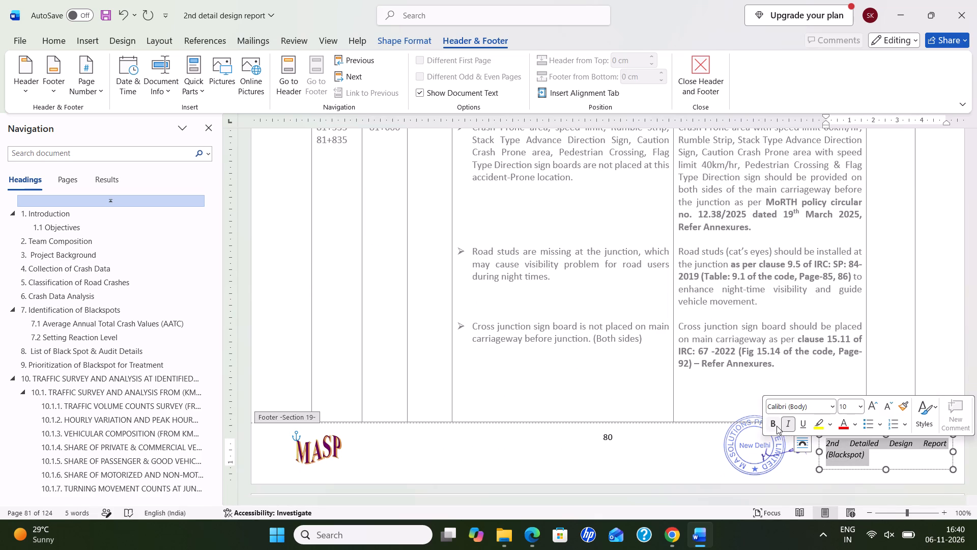
pyautogui.click(343, 76)
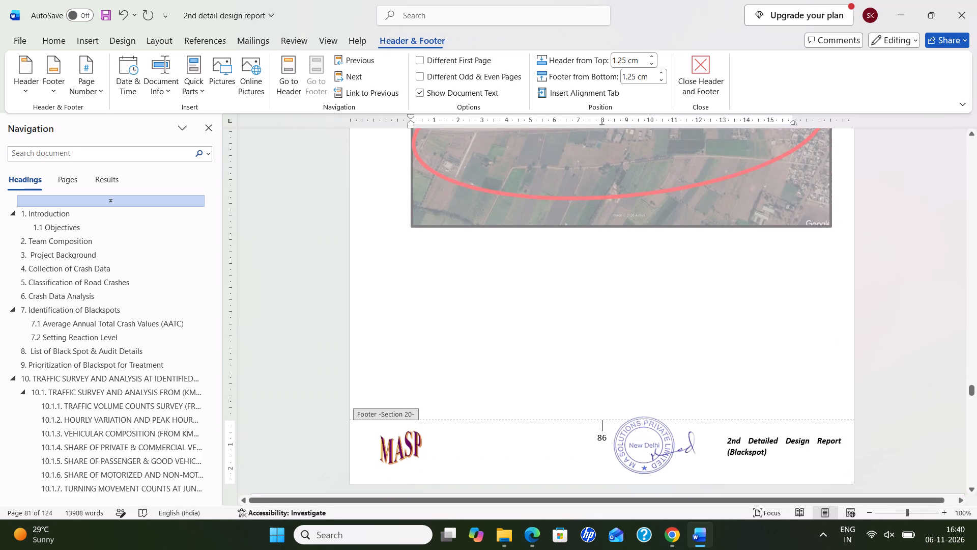
pyautogui.tripleClick(765, 459)
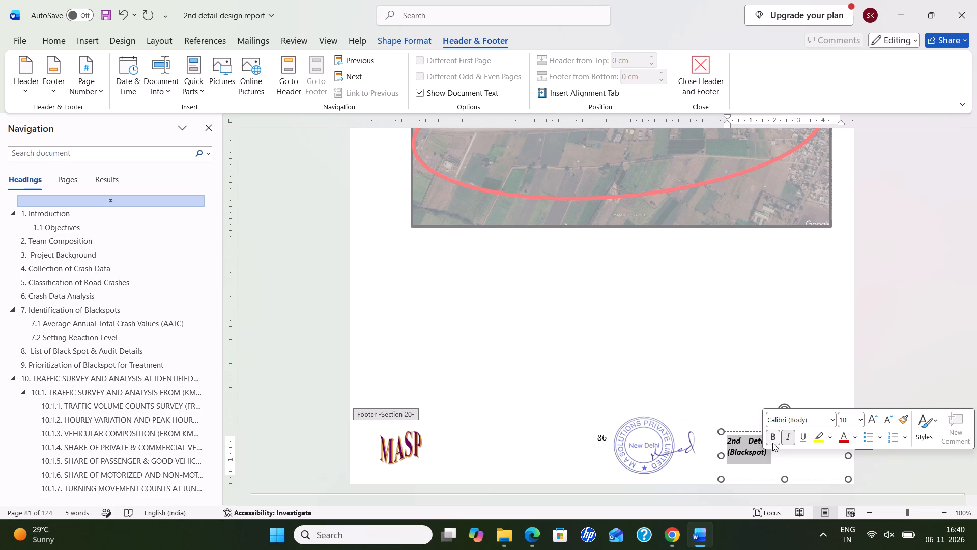
pyautogui.click(774, 436)
pyautogui.click(346, 80)
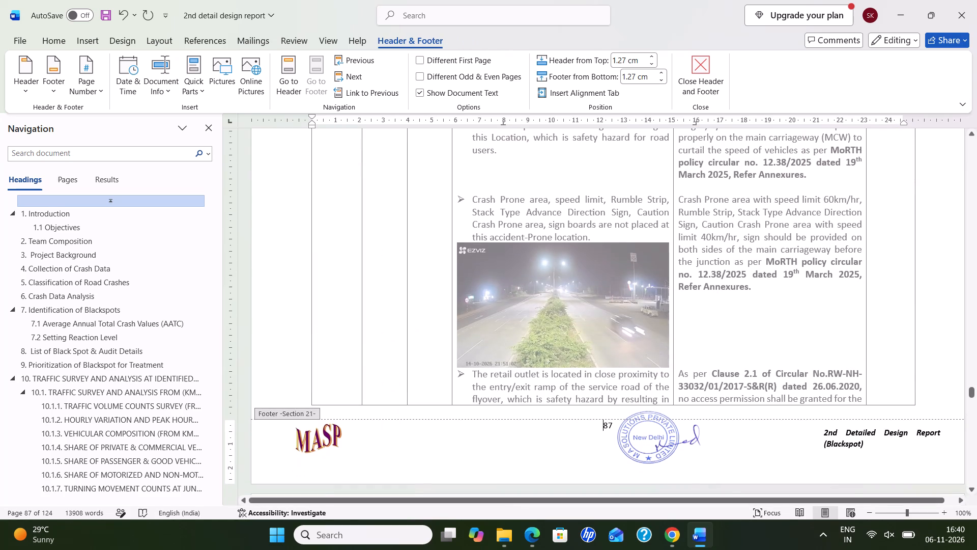
pyautogui.tripleClick(874, 437)
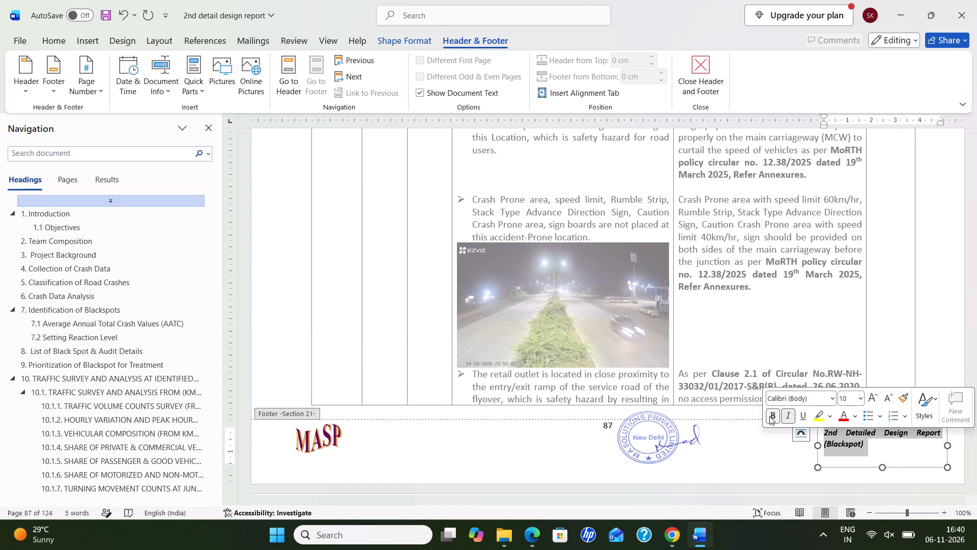
pyautogui.click(769, 416)
# Copy the "2nd Detailed Design Report (Blackspot)" text box from the Section 23 footer on page 113.
pyautogui.click(363, 73)
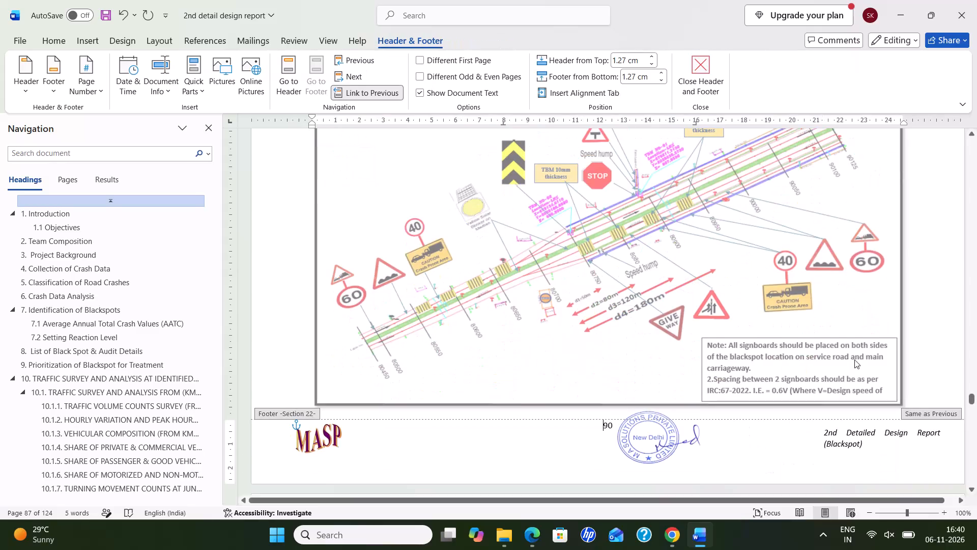
pyautogui.click(345, 76)
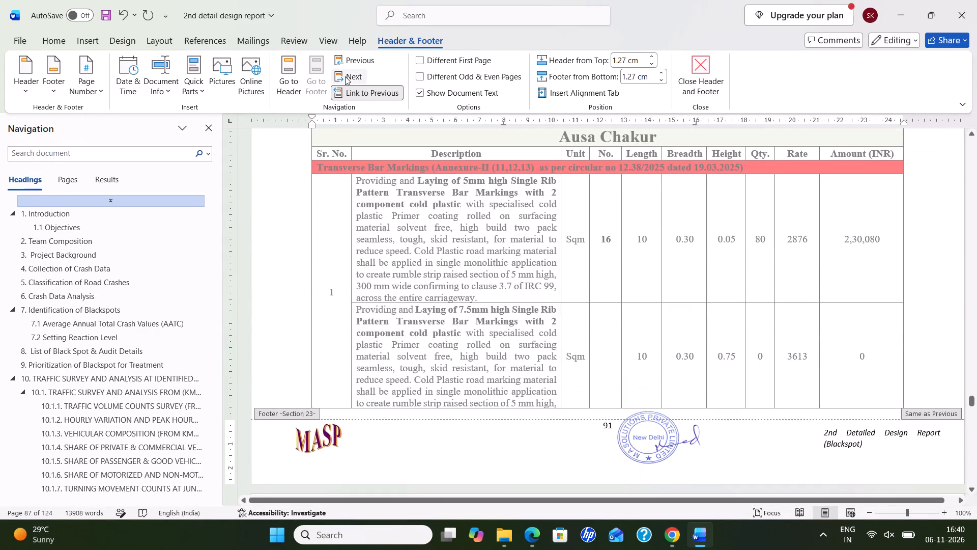
pyautogui.click(345, 76)
pyautogui.click(345, 76)
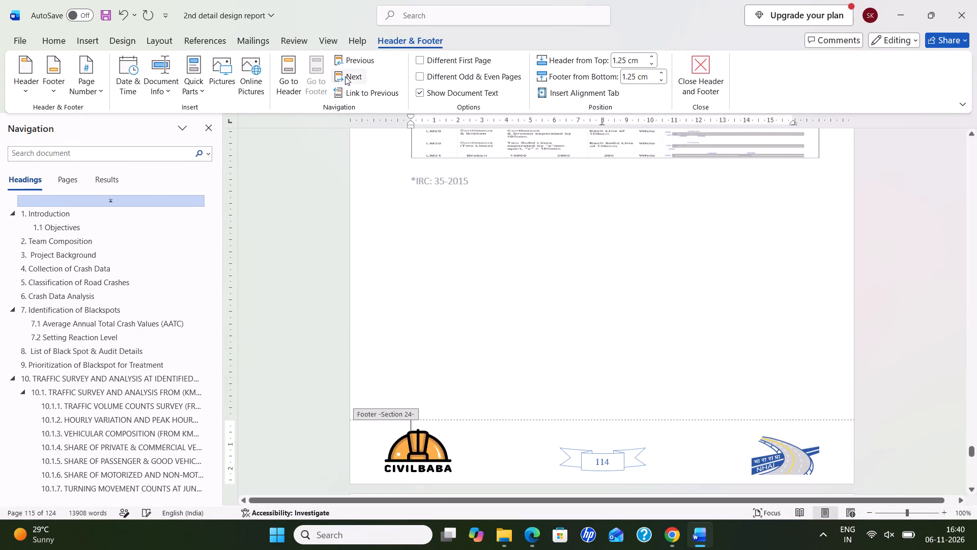
pyautogui.click(767, 465)
pyautogui.scroll(2, 798, 426)
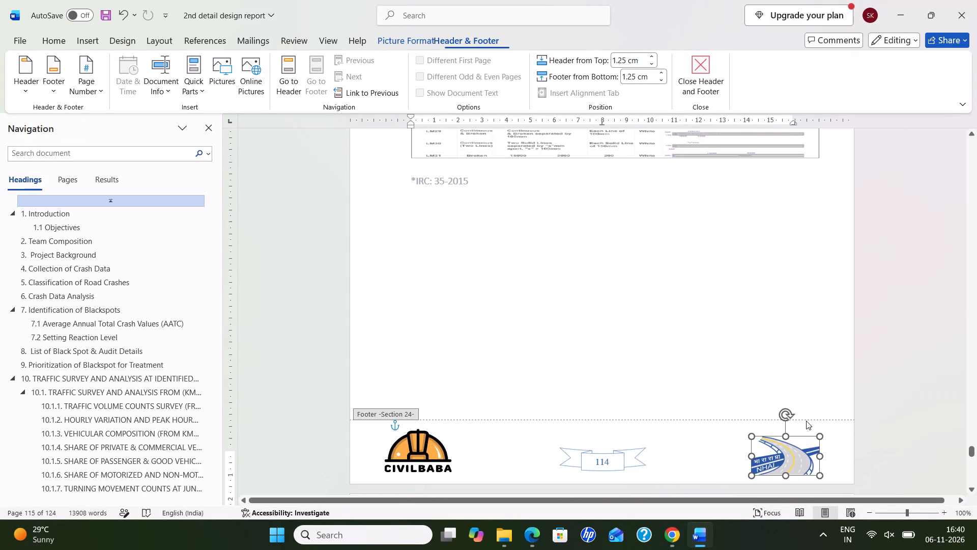
pyautogui.scroll(15, 806, 421)
pyautogui.scroll(-1, 809, 419)
pyautogui.scroll(2, 809, 419)
pyautogui.scroll(-2, 809, 419)
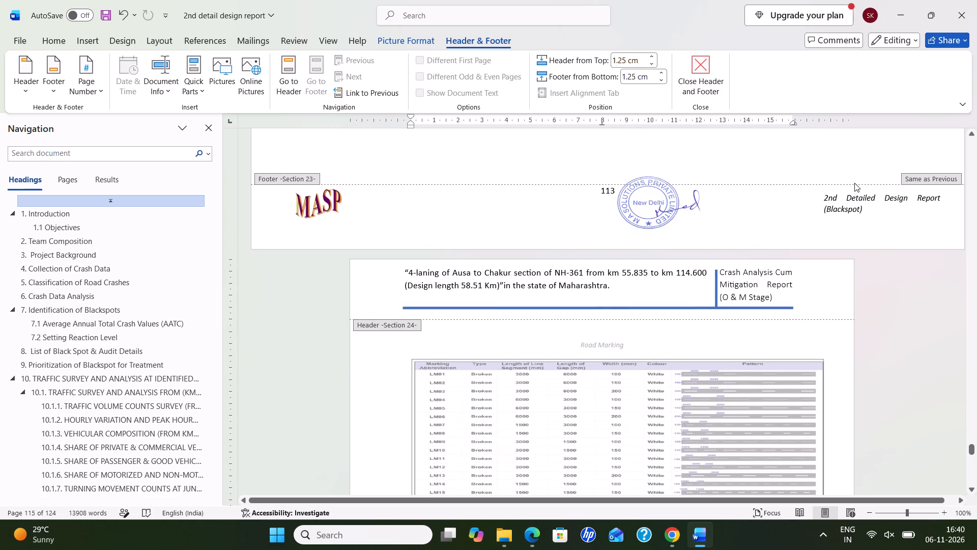
pyautogui.click(838, 202)
pyautogui.click(884, 235)
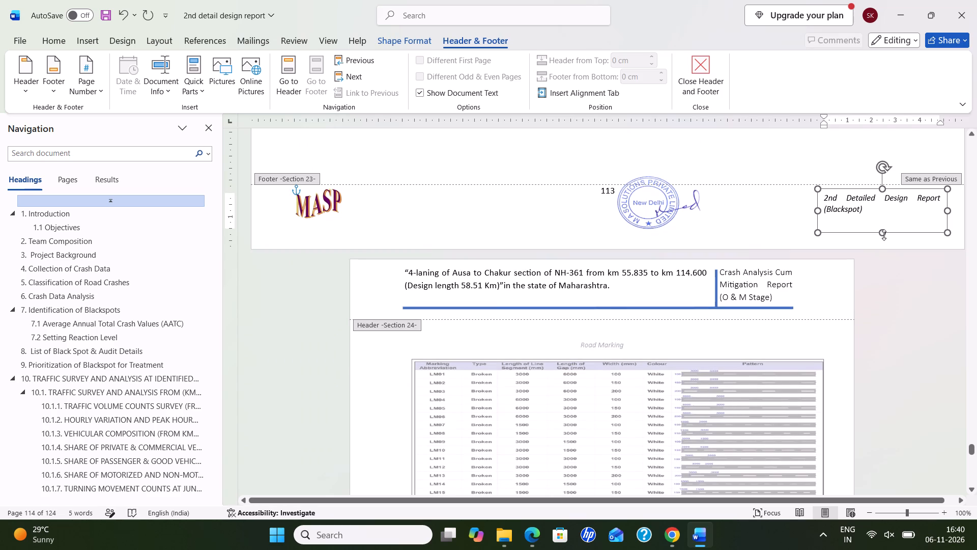
pyautogui.hotkey('ctrl', 'c')
pyautogui.hotkey('ctrl', 'c')
# Replace the NHAI logo in the Section 24 footer on page 114 with the copied "2nd Detailed Design Report (Blackspot)" text box.
pyautogui.scroll(6, 750, 352)
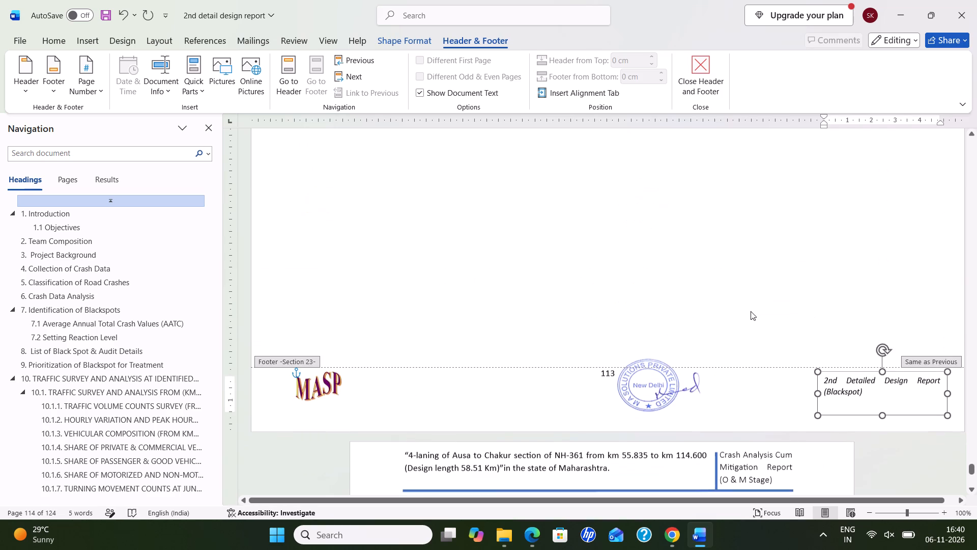
pyautogui.scroll(14, 731, 304)
pyautogui.scroll(-19, 731, 304)
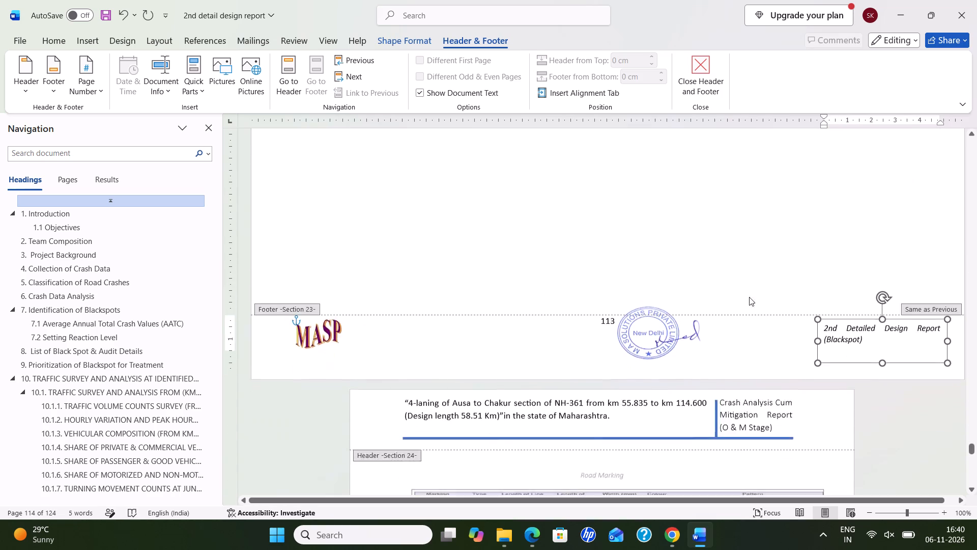
pyautogui.scroll(-7, 749, 297)
pyautogui.scroll(1, 748, 299)
pyautogui.scroll(-10, 748, 299)
pyautogui.scroll(1, 745, 316)
pyautogui.scroll(-1, 745, 316)
pyautogui.scroll(1, 745, 316)
pyautogui.scroll(-10, 754, 309)
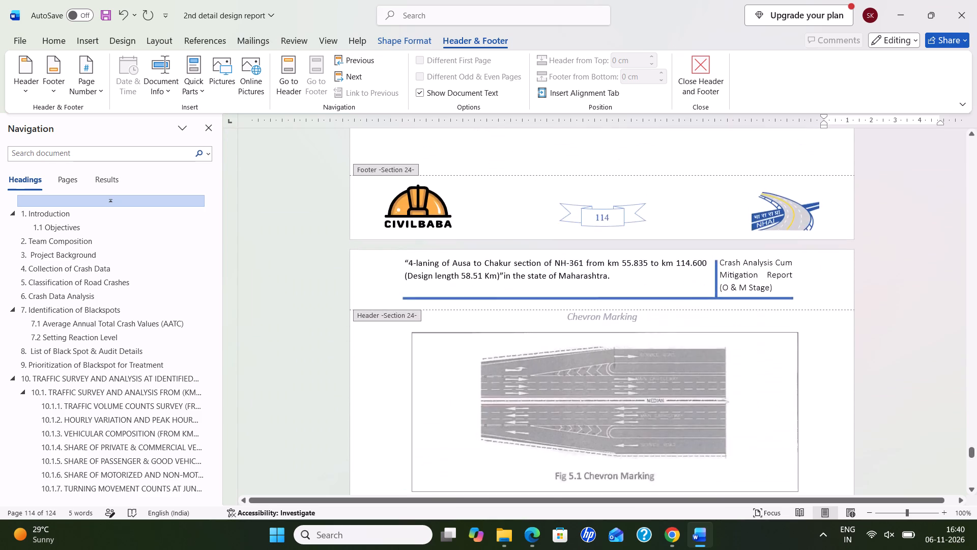
pyautogui.scroll(-8, 756, 309)
pyautogui.scroll(1, 756, 309)
pyautogui.scroll(-1, 756, 309)
pyautogui.scroll(14, 756, 309)
pyautogui.click(779, 449)
pyautogui.click(791, 407)
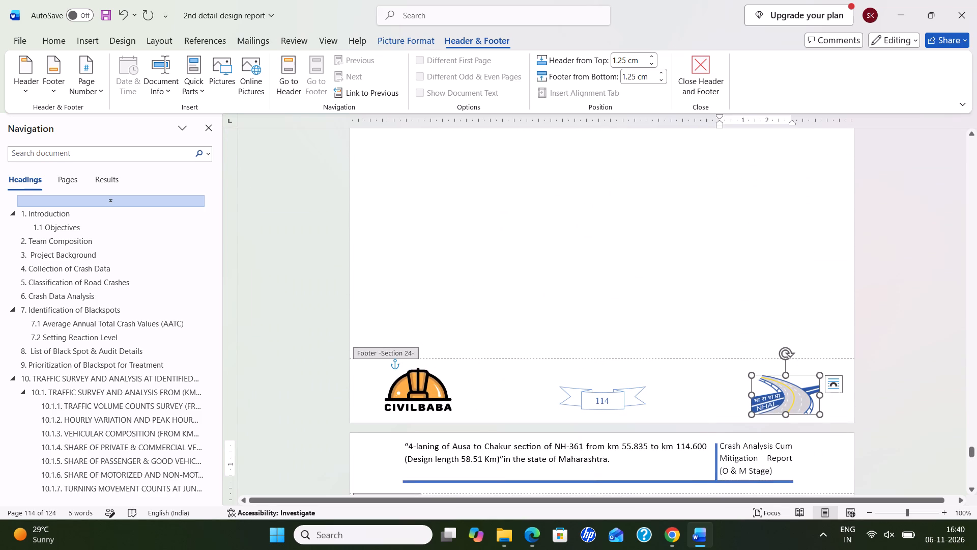
pyautogui.press('Delete')
pyautogui.hotkey('ctrl', 'v')
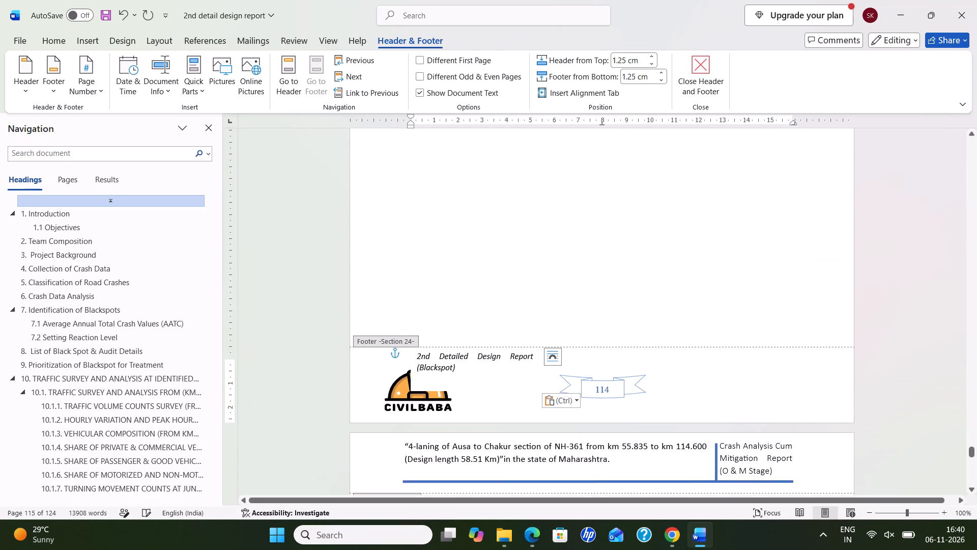
# Move the pasted "2nd Detailed Design Report (Blackspot)" text box to the right end of the Section 24 footer.
pyautogui.click(493, 396)
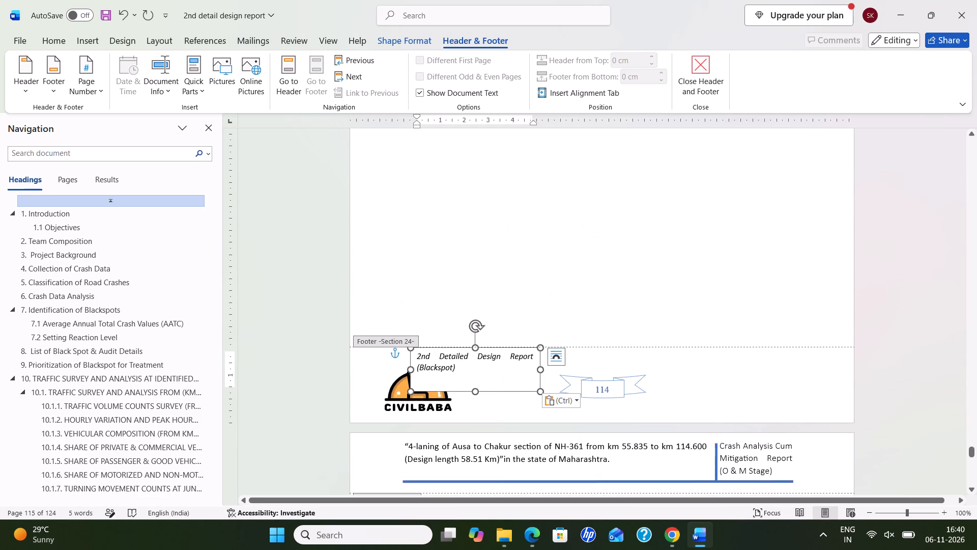
pyautogui.click(496, 384)
pyautogui.moveTo(495, 392); pyautogui.dragTo(803, 404)
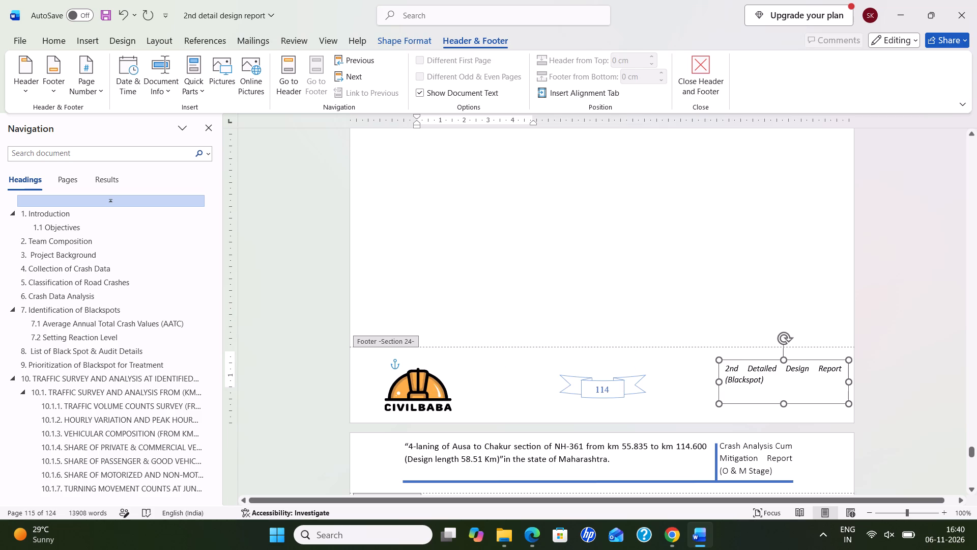
pyautogui.moveTo(803, 404); pyautogui.dragTo(794, 404)
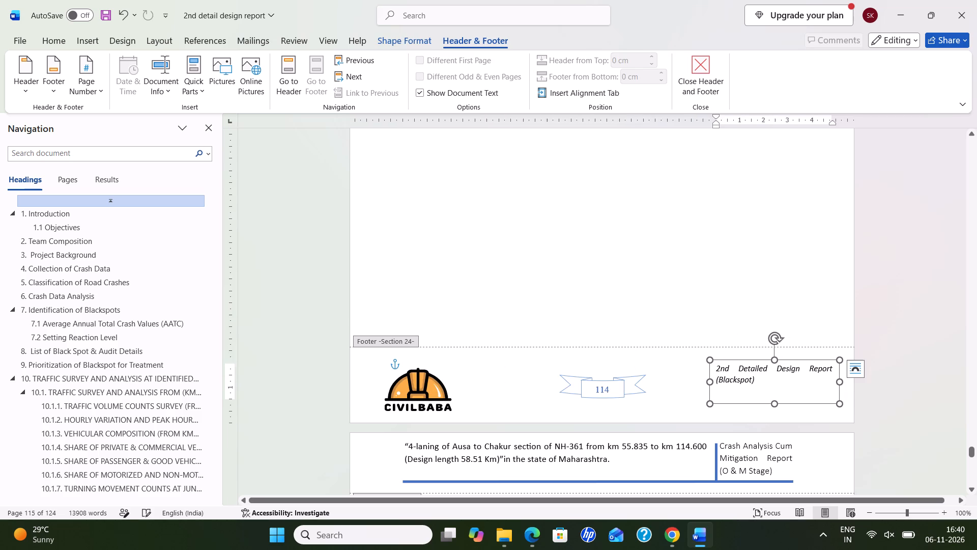
# Delete the "Crash Analysis Cum Mitigation Report (O & M Stage)" text box from the Section 24 header on page 114.
pyautogui.scroll(16, 796, 402)
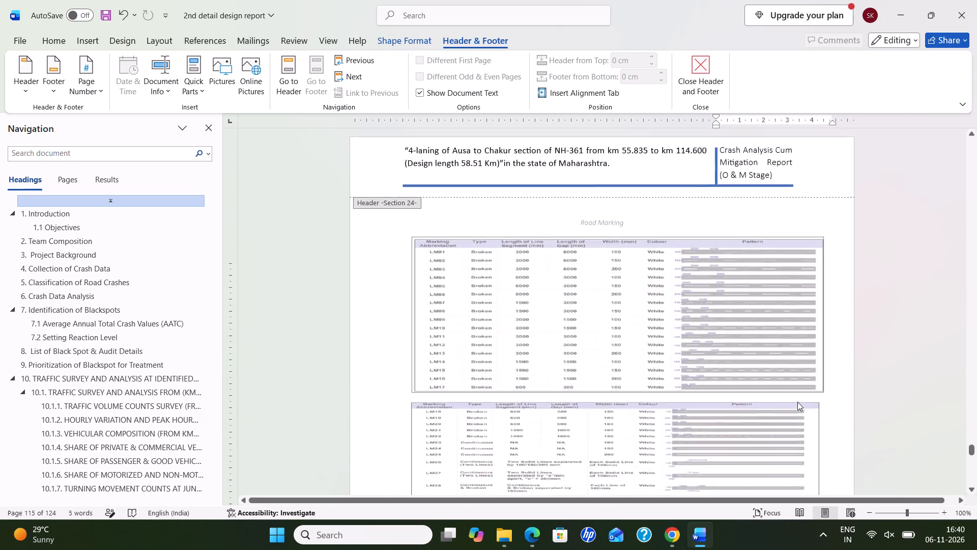
pyautogui.scroll(10, 797, 402)
pyautogui.scroll(-1, 797, 402)
pyautogui.scroll(1, 797, 402)
pyautogui.scroll(-1, 797, 402)
pyautogui.scroll(3, 797, 402)
pyautogui.scroll(-1, 797, 402)
pyautogui.scroll(11, 797, 402)
pyautogui.scroll(-3, 797, 402)
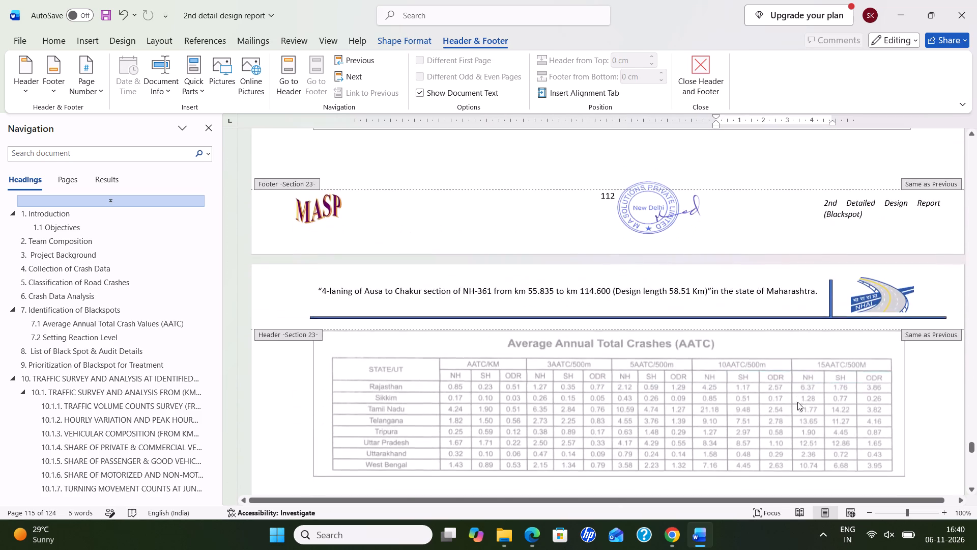
pyautogui.scroll(-14, 820, 386)
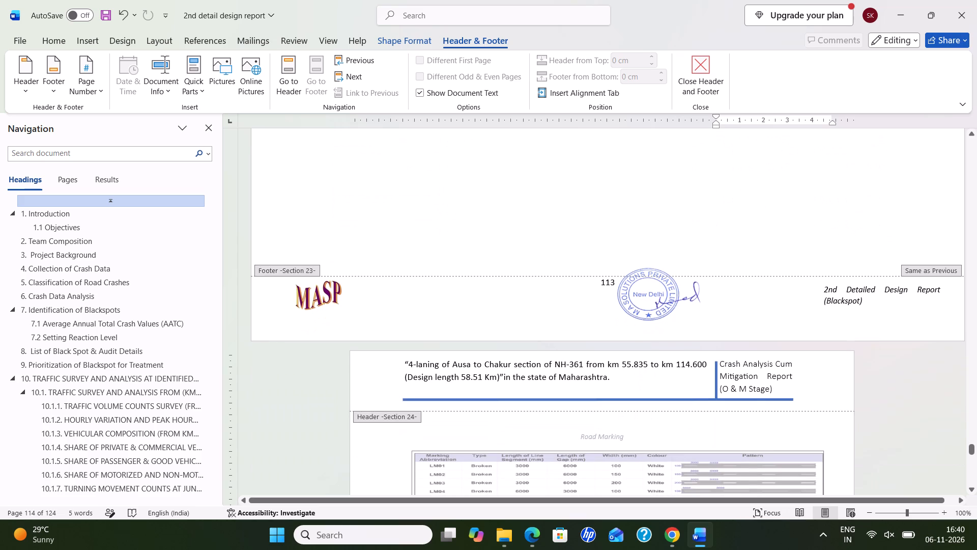
pyautogui.click(714, 375)
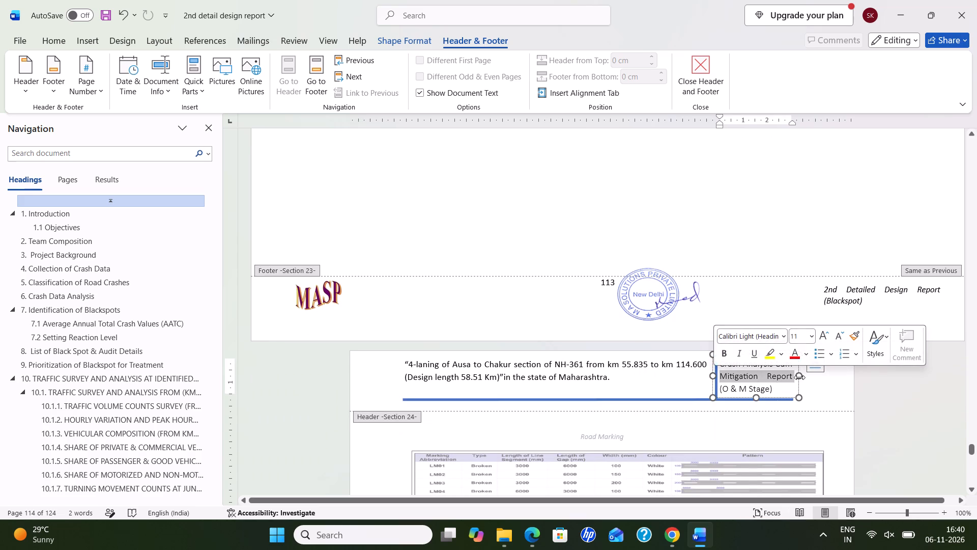
pyautogui.click(799, 377)
pyautogui.press('Delete')
# Copy the NHAI logo from the Section 23 header on page 113.
pyautogui.scroll(15, 809, 373)
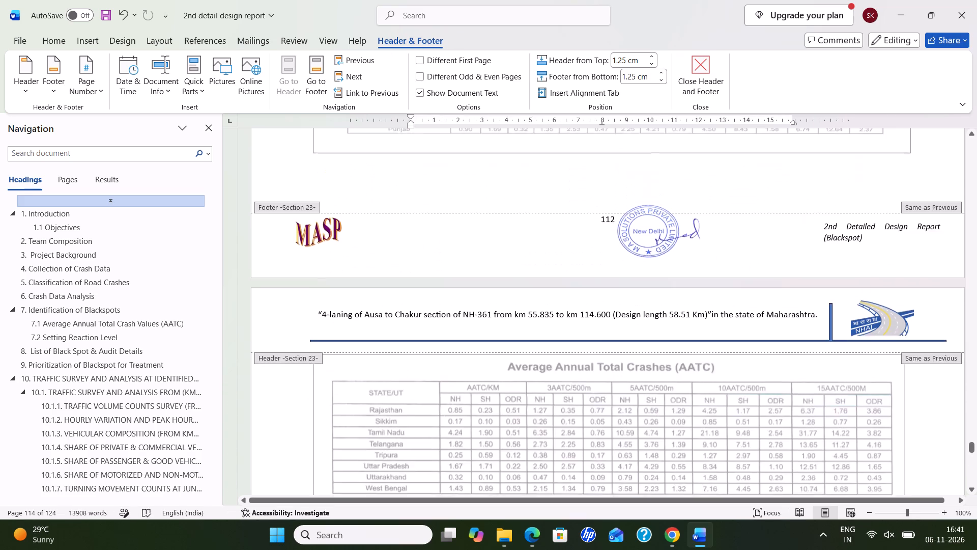
pyautogui.click(872, 324)
pyautogui.hotkey('ctrl', 'c')
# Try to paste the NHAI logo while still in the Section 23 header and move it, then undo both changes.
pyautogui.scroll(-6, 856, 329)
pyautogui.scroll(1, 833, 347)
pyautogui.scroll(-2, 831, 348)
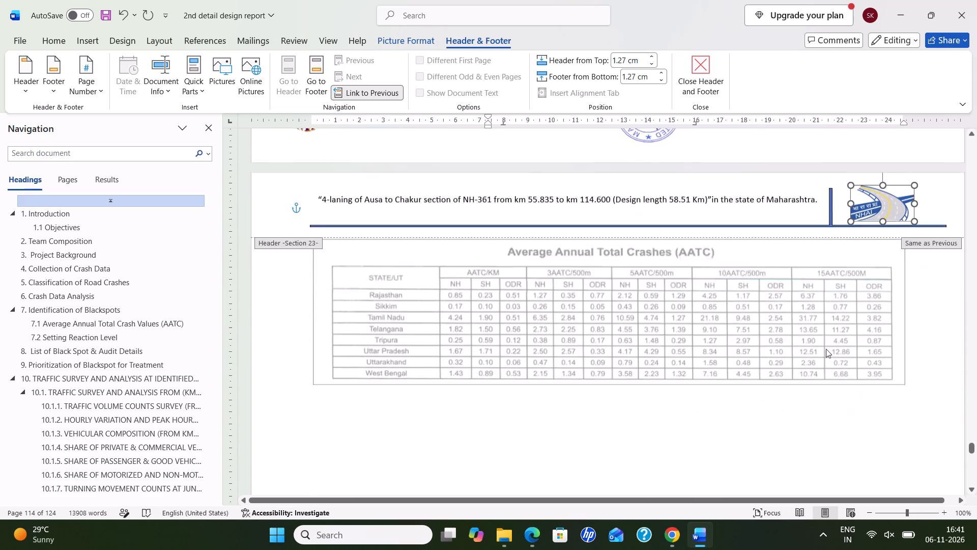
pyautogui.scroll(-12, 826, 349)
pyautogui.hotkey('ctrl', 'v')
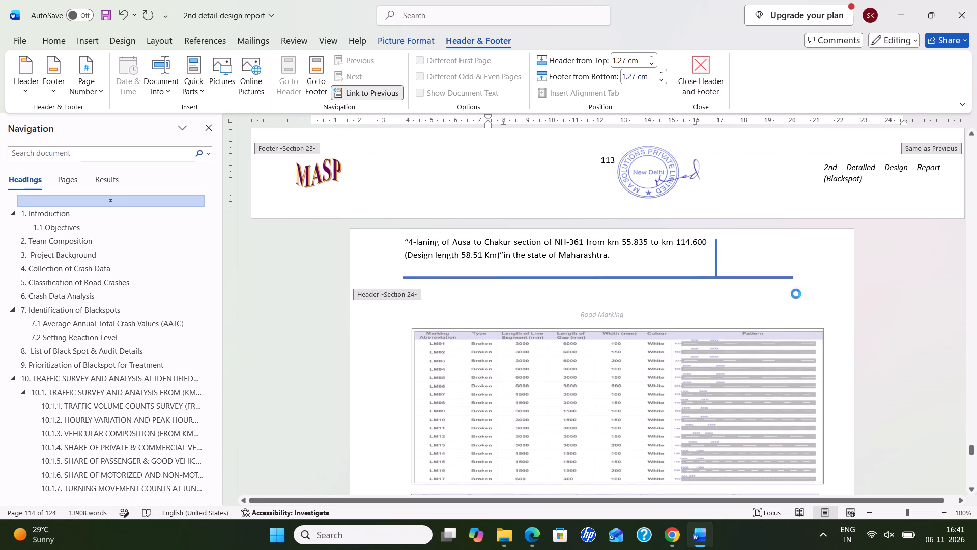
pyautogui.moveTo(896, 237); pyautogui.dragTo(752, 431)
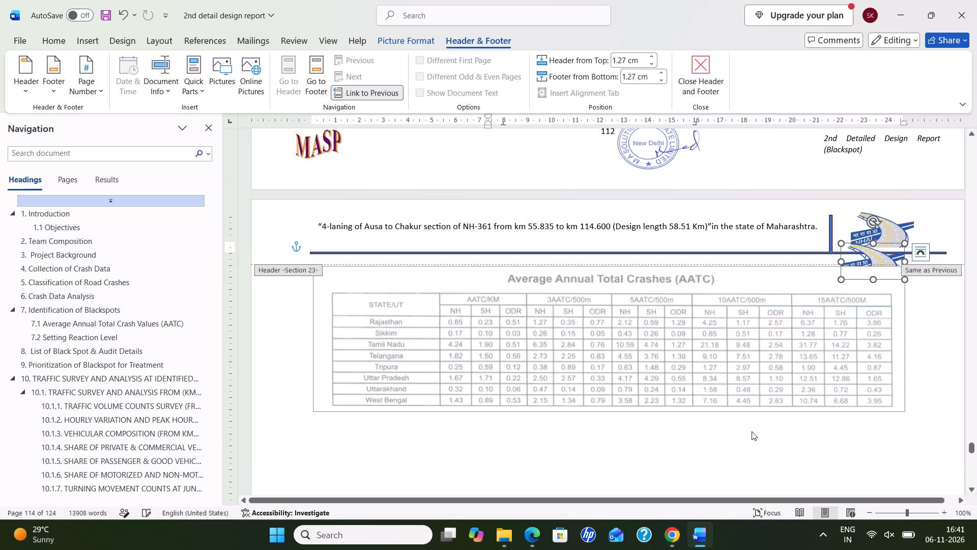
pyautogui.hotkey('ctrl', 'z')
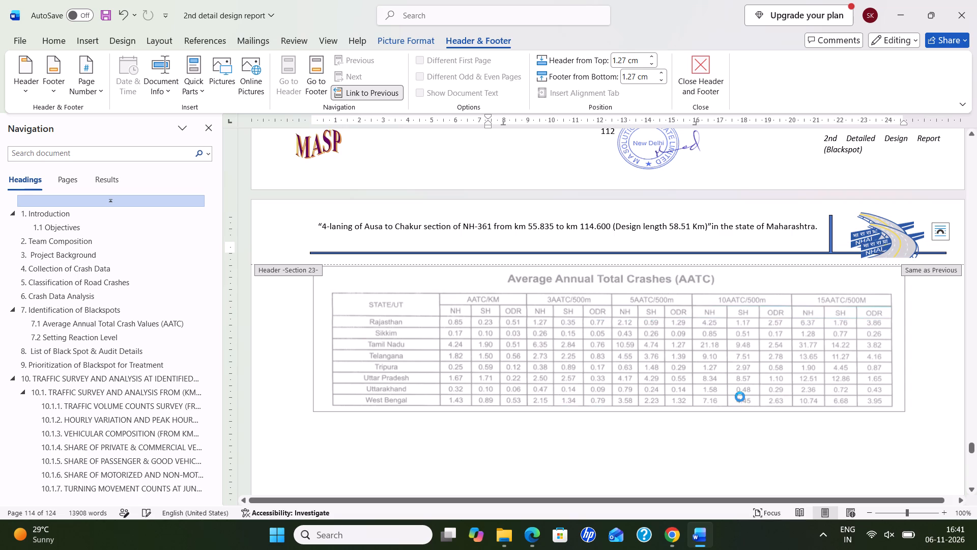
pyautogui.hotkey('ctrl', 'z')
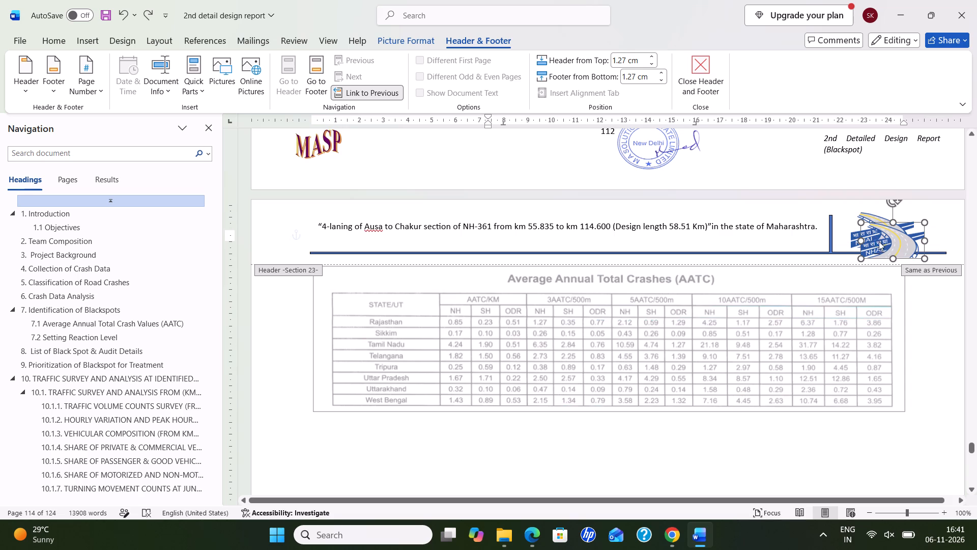
# Paste the copied NHAI logo into the Section 24 header and position it to the right of the vertical blue line.
pyautogui.scroll(-9, 792, 311)
pyautogui.scroll(1, 769, 318)
pyautogui.scroll(-12, 769, 318)
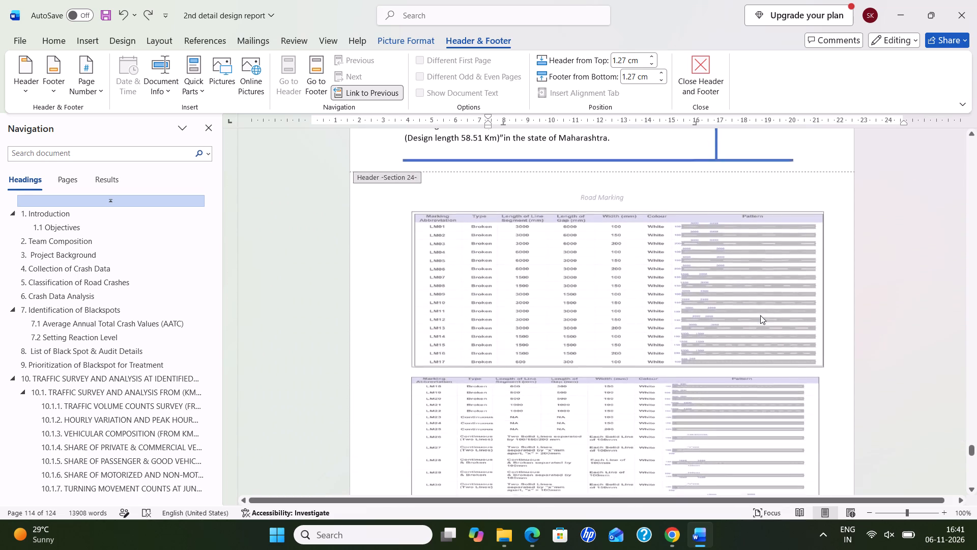
pyautogui.scroll(2, 779, 209)
pyautogui.click(767, 206)
pyautogui.hotkey('ctrl', 'v')
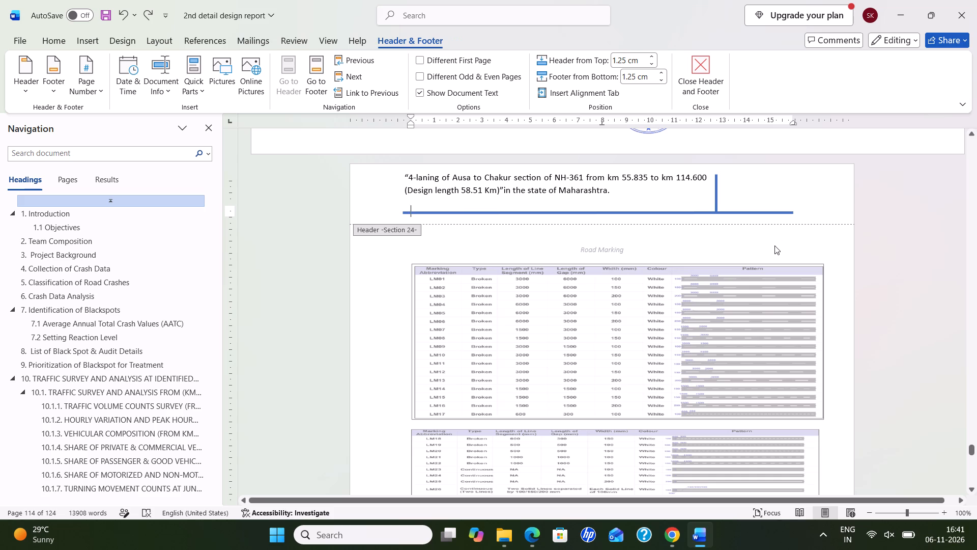
pyautogui.moveTo(445, 216); pyautogui.dragTo(767, 167)
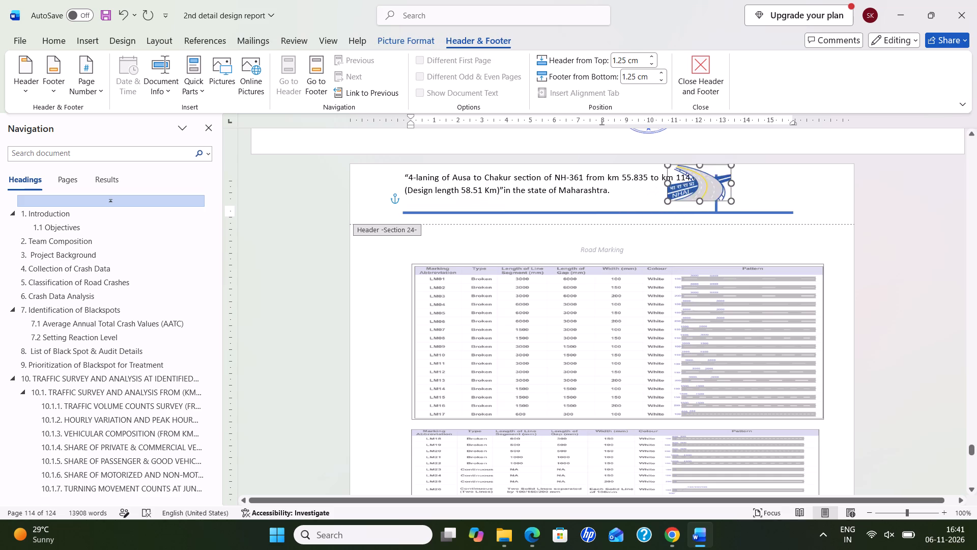
pyautogui.moveTo(767, 167); pyautogui.dragTo(751, 188)
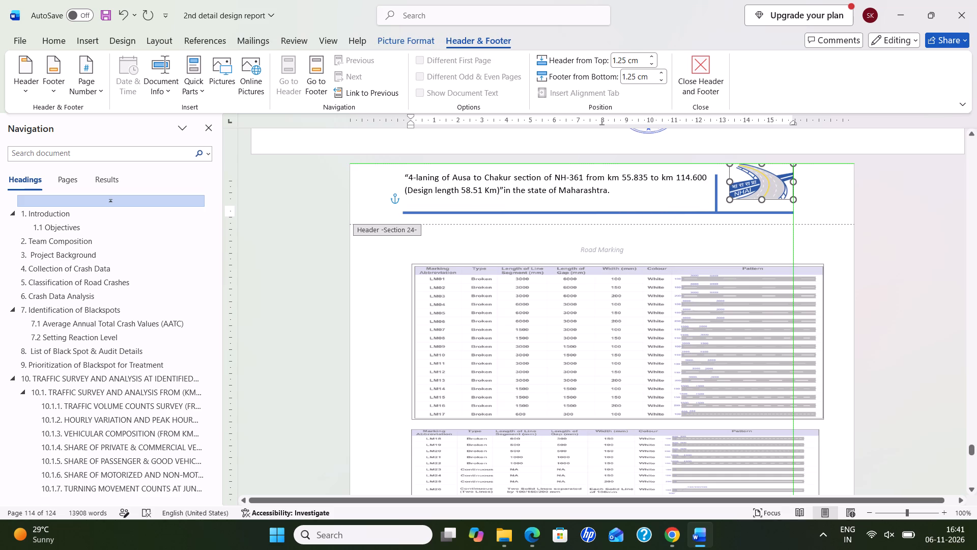
pyautogui.moveTo(751, 188); pyautogui.dragTo(755, 187)
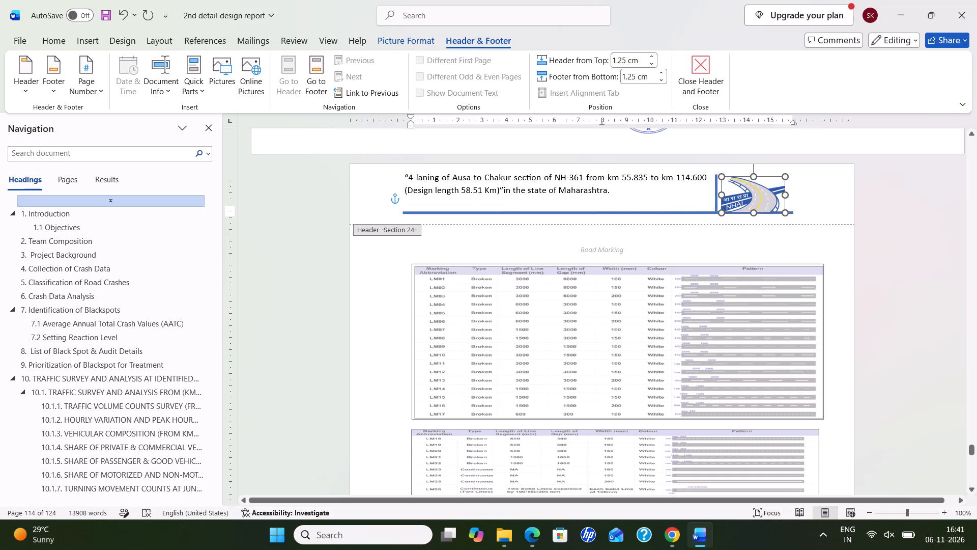
pyautogui.moveTo(755, 187); pyautogui.dragTo(759, 183)
# Check the headers and footers on the remaining Section 24 pages after page 114.
pyautogui.scroll(-13, 764, 233)
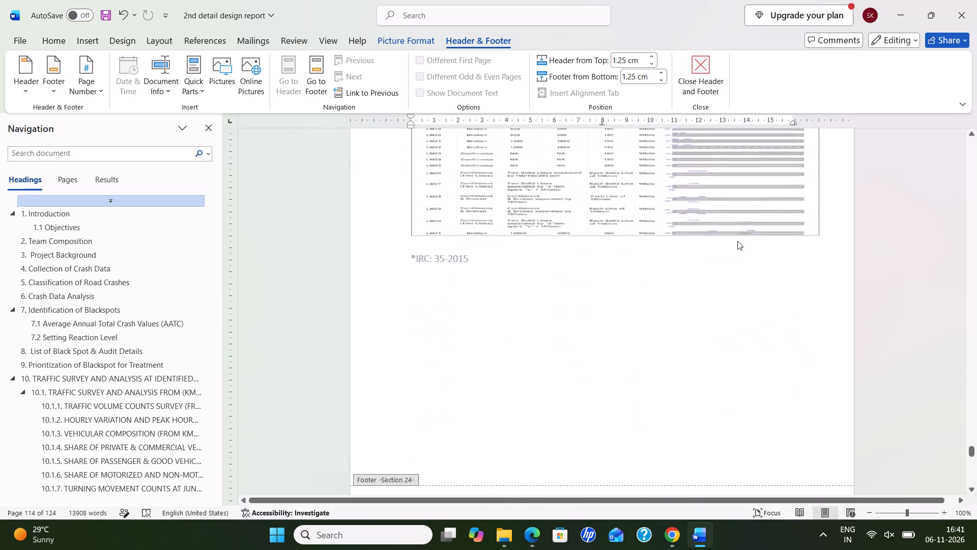
pyautogui.scroll(-6, 737, 241)
pyautogui.click(738, 253)
pyautogui.scroll(-7, 738, 253)
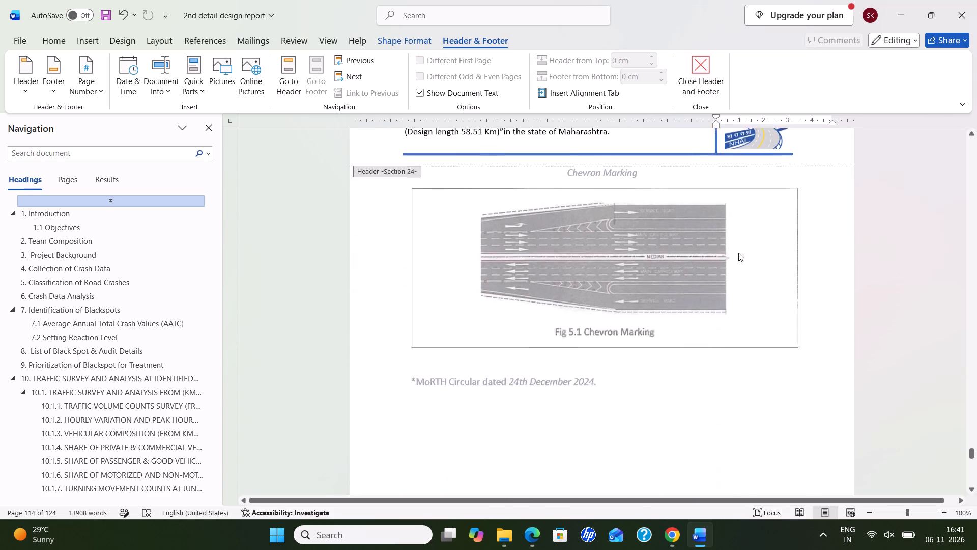
pyautogui.scroll(-19, 738, 253)
pyautogui.scroll(1, 739, 256)
pyautogui.scroll(-6, 739, 256)
pyautogui.scroll(1, 739, 256)
pyautogui.scroll(-2, 739, 256)
pyautogui.scroll(1, 739, 256)
pyautogui.scroll(-10, 739, 257)
pyautogui.scroll(1, 741, 252)
pyautogui.scroll(-2, 741, 252)
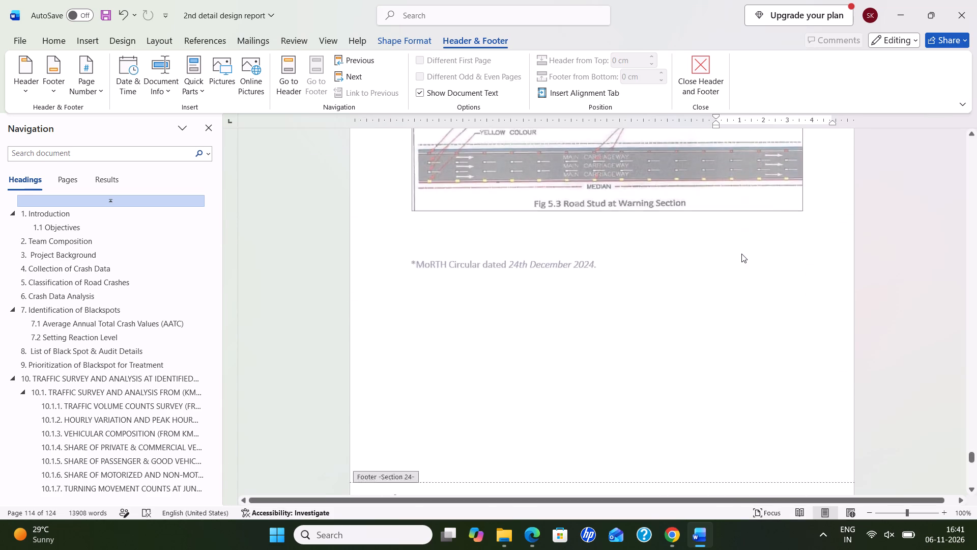
pyautogui.scroll(-20, 741, 254)
pyautogui.scroll(-15, 741, 254)
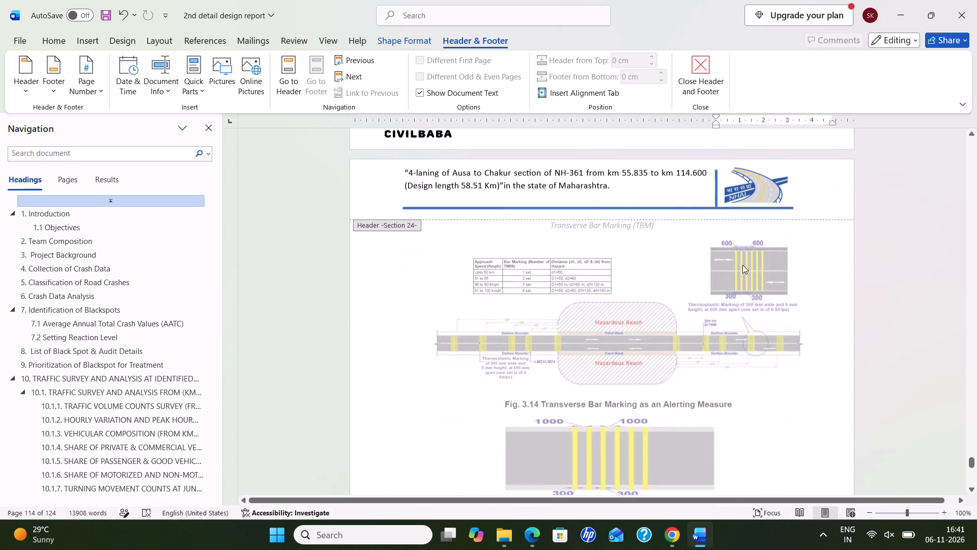
pyautogui.scroll(-2, 742, 265)
pyautogui.scroll(-20, 976, 451)
pyautogui.scroll(-3, 976, 451)
pyautogui.scroll(1, 814, 448)
pyautogui.scroll(-2, 789, 424)
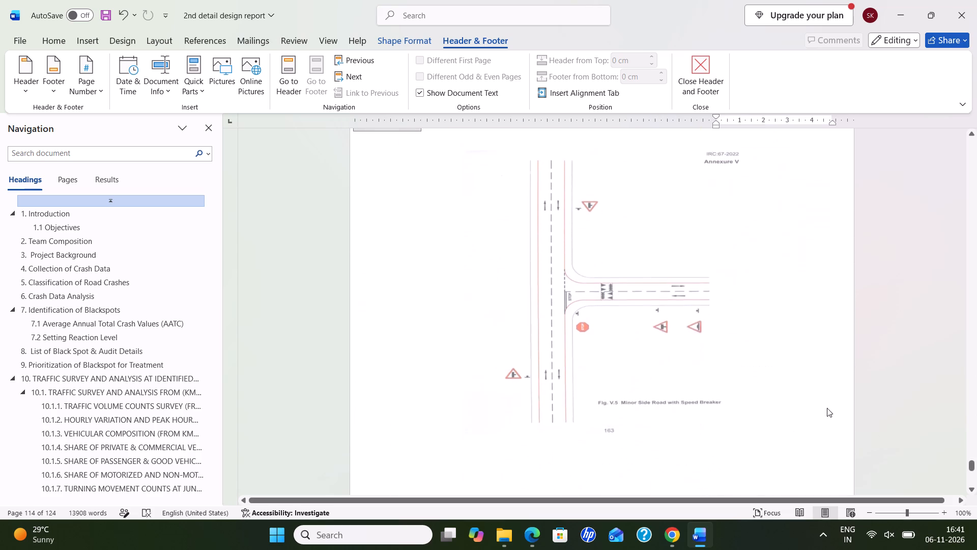
pyautogui.scroll(-2, 827, 408)
pyautogui.scroll(1, 842, 443)
pyautogui.scroll(-1, 843, 444)
# Save the 2nd detail design report.
pyautogui.tripleClick(103, 7)
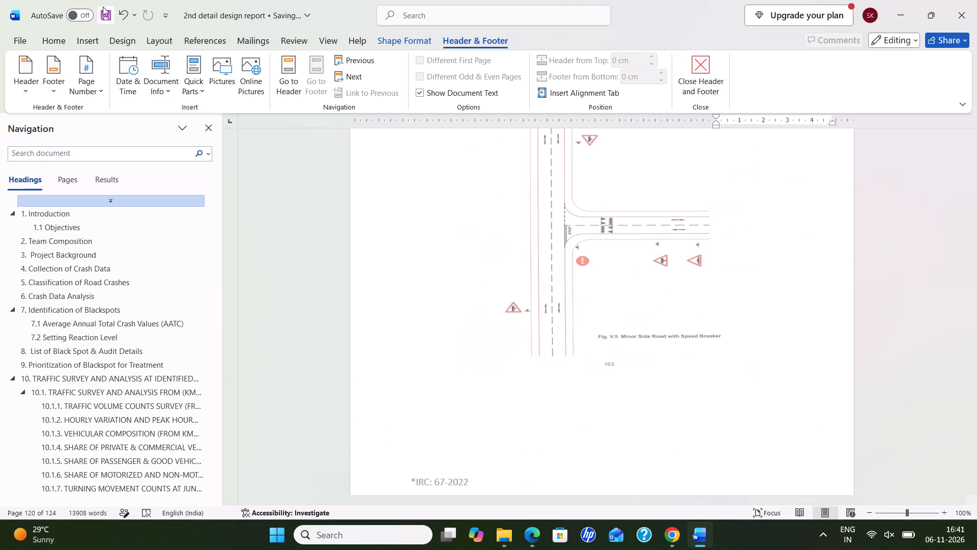
pyautogui.doubleClick(103, 7)
# Minimise the report and switch to Control Panel, opening its Hardware and Sound category.
pyautogui.click(913, 3)
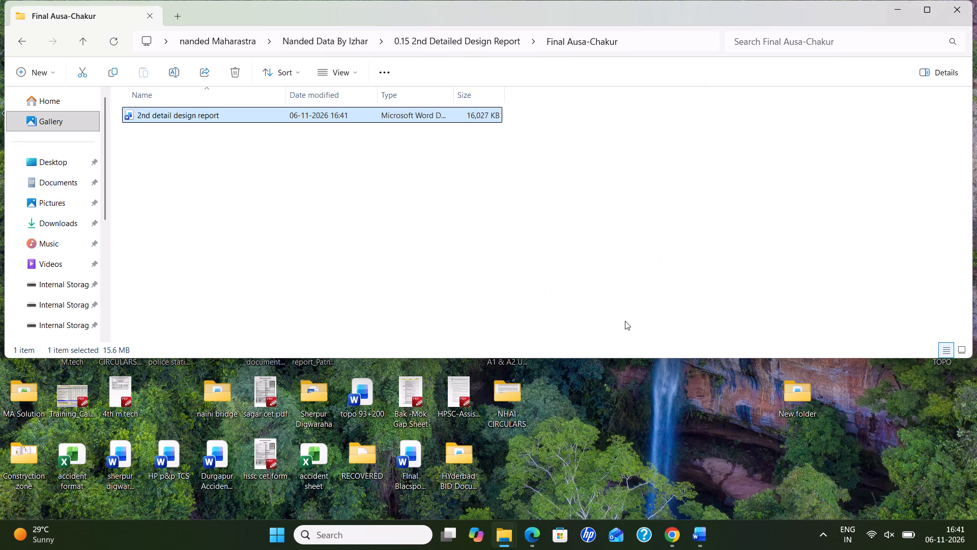
pyautogui.write('cont')
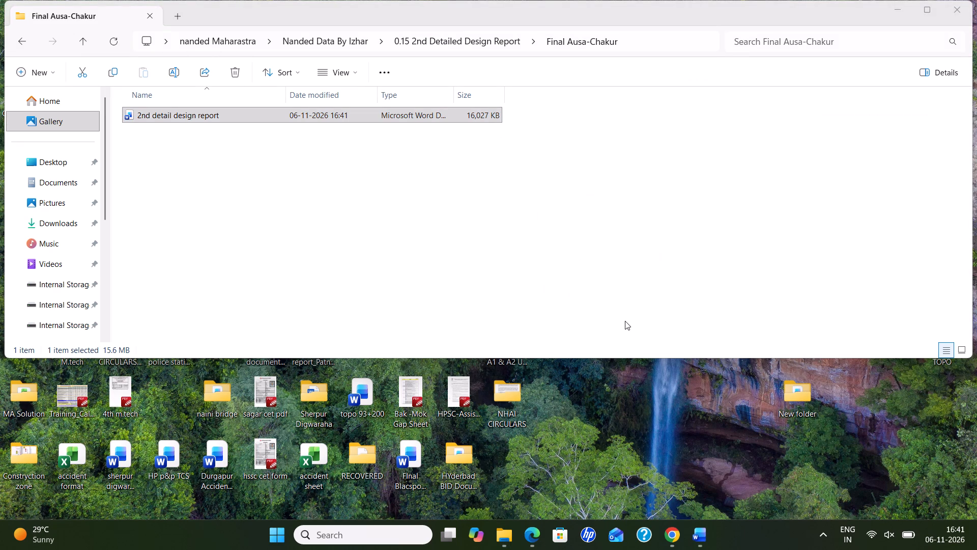
pyautogui.write('cont')
pyautogui.press('Return')
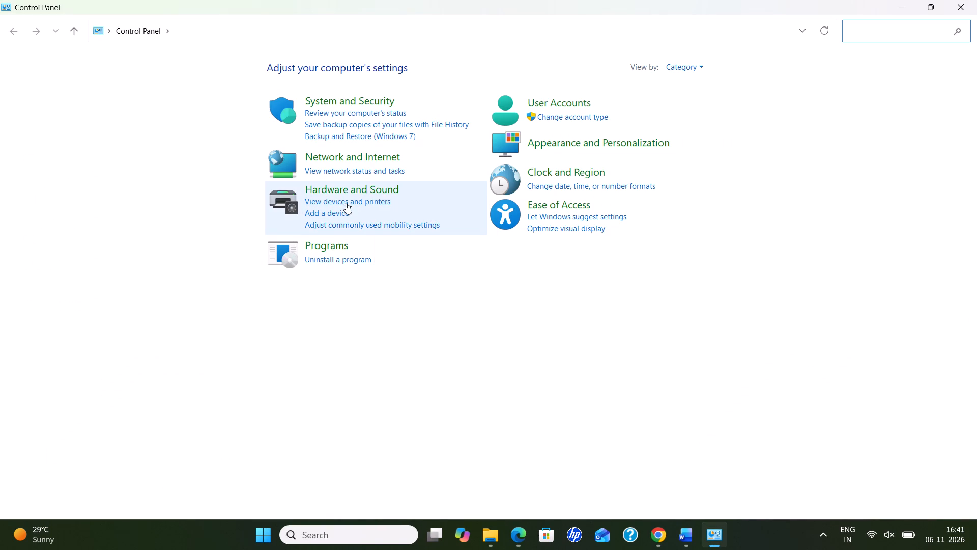
pyautogui.click(358, 187)
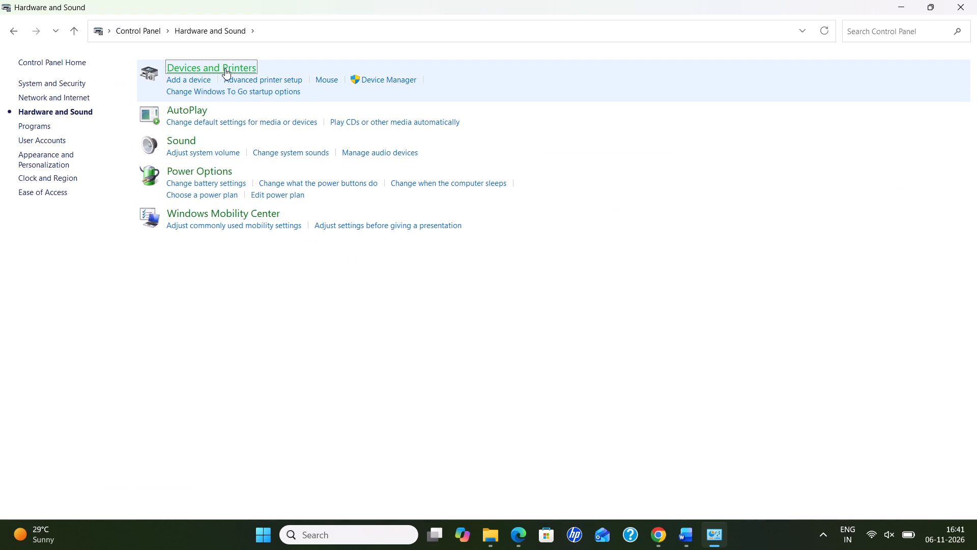
# Set the mouse wheel's vertical scrolling to 8 lines per notch in Mouse Properties and apply it.
pyautogui.click(220, 71)
pyautogui.click(976, 0)
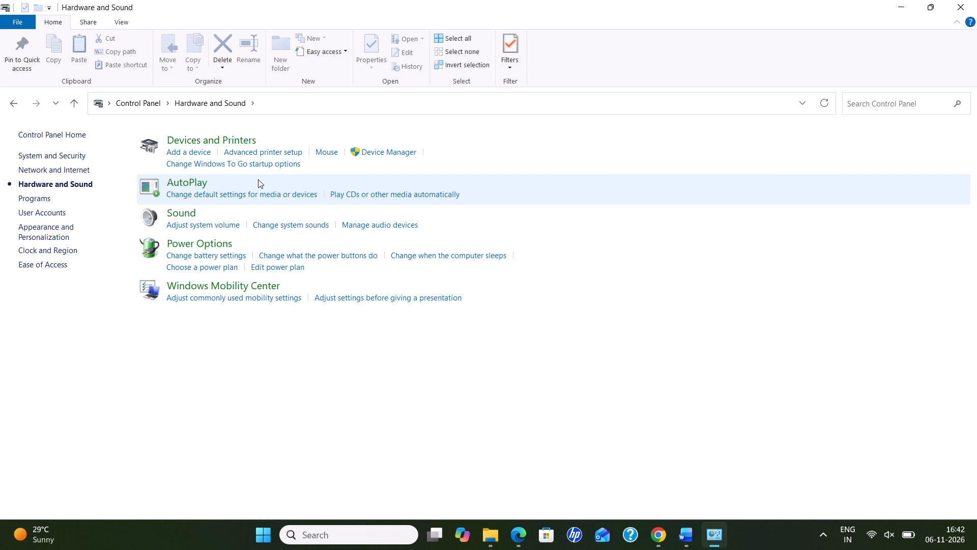
pyautogui.click(336, 153)
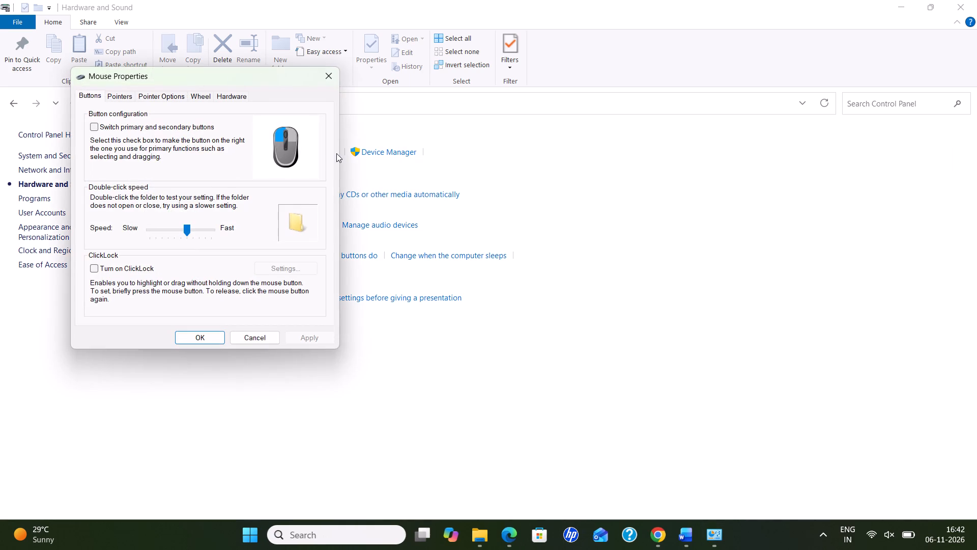
pyautogui.click(209, 100)
pyautogui.click(233, 92)
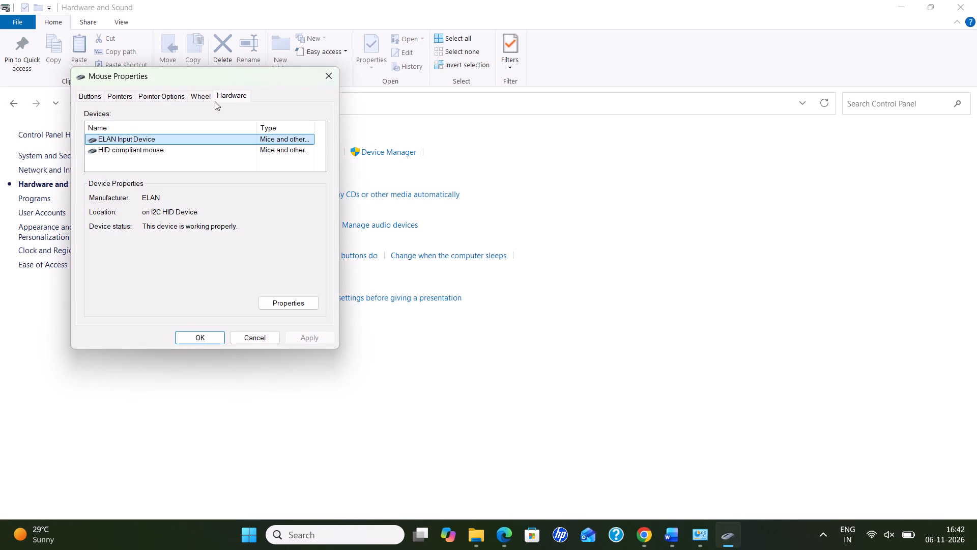
pyautogui.click(199, 101)
pyautogui.click(208, 95)
pyautogui.tripleClick(193, 157)
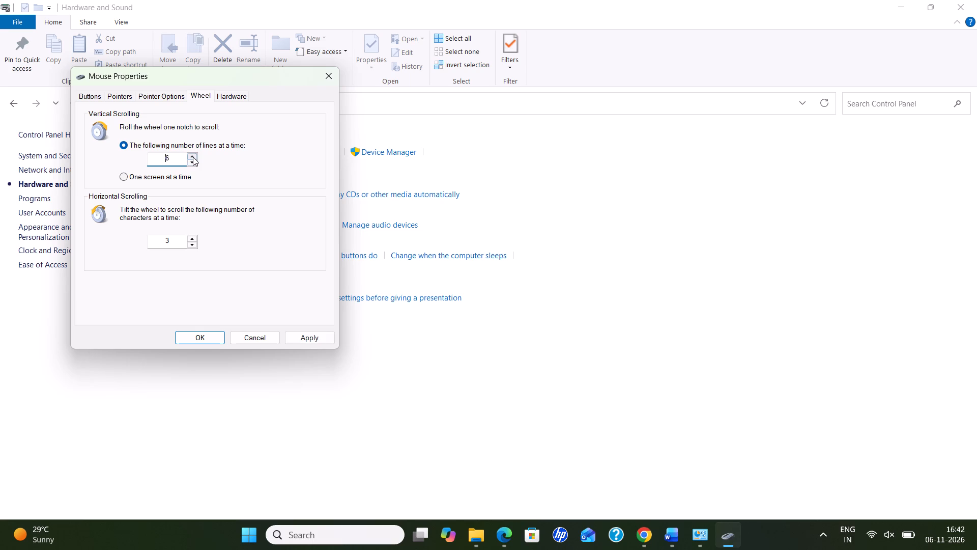
pyautogui.click(193, 157)
pyautogui.click(193, 157)
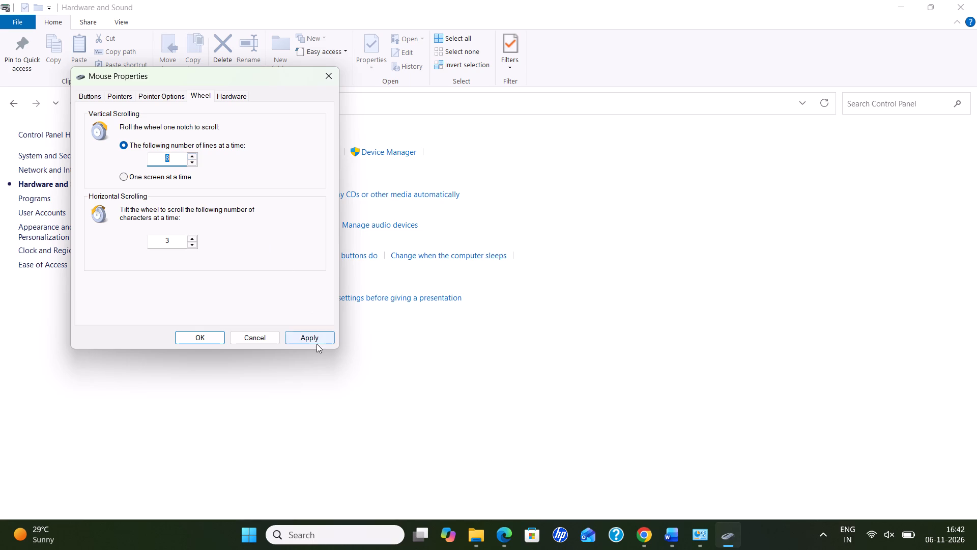
pyautogui.click(310, 344)
pyautogui.click(222, 341)
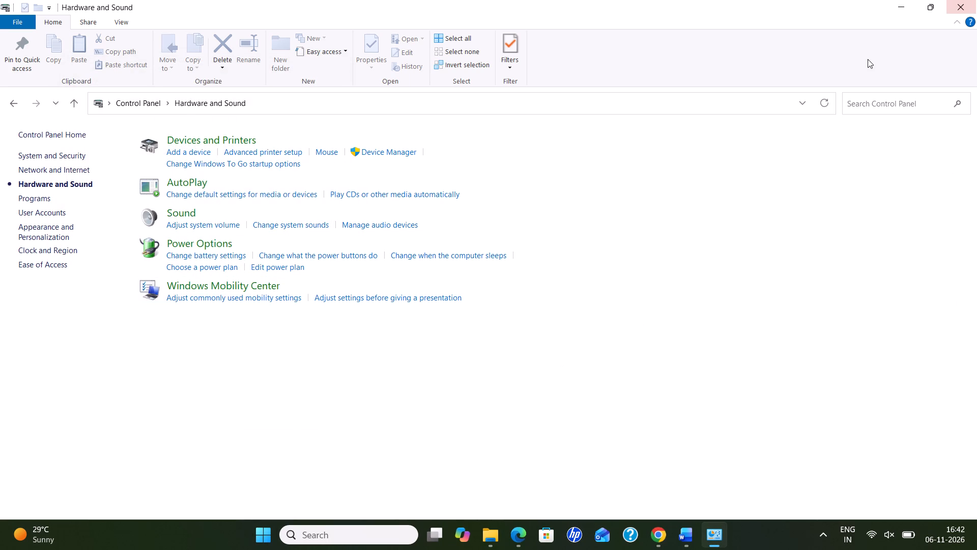
# Close Control Panel and switch back to the 2nd detail design report in Word.
pyautogui.click(976, 0)
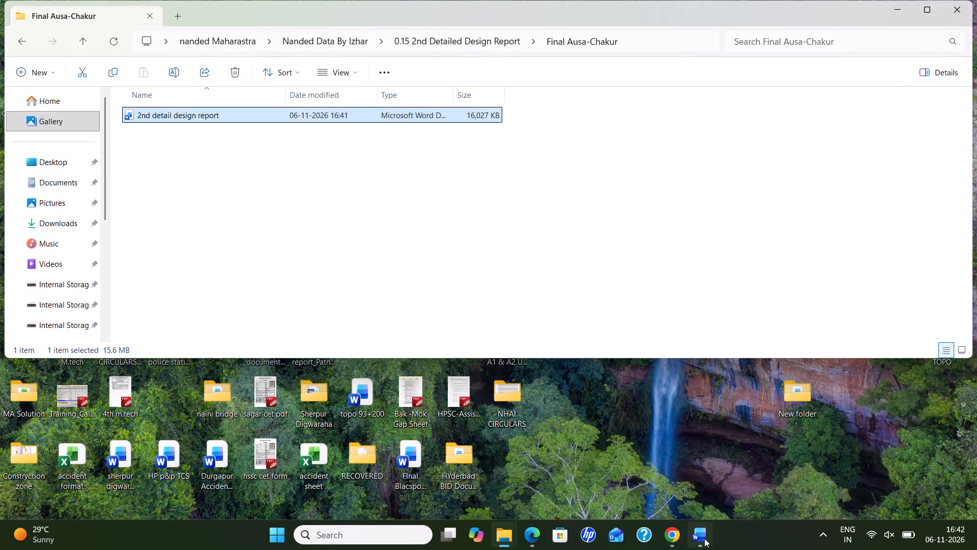
pyautogui.click(704, 538)
# Check the Section 24 headers and footers backwards through the annexure pages, from page 118 to page 115.
pyautogui.scroll(-2, 631, 339)
pyautogui.scroll(1, 635, 332)
pyautogui.scroll(-1, 635, 332)
pyautogui.scroll(6, 635, 332)
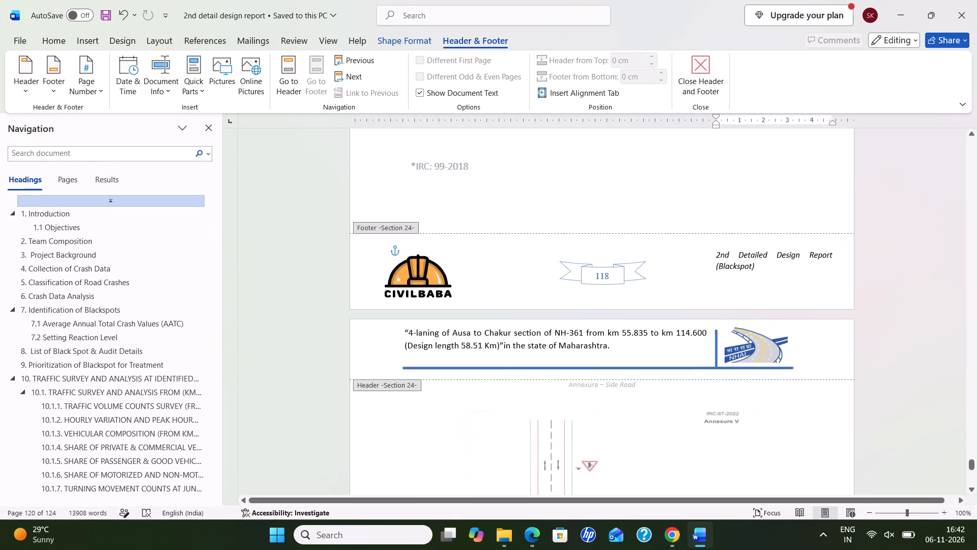
pyautogui.scroll(4, 635, 332)
pyautogui.scroll(-1, 635, 332)
pyautogui.scroll(10, 635, 332)
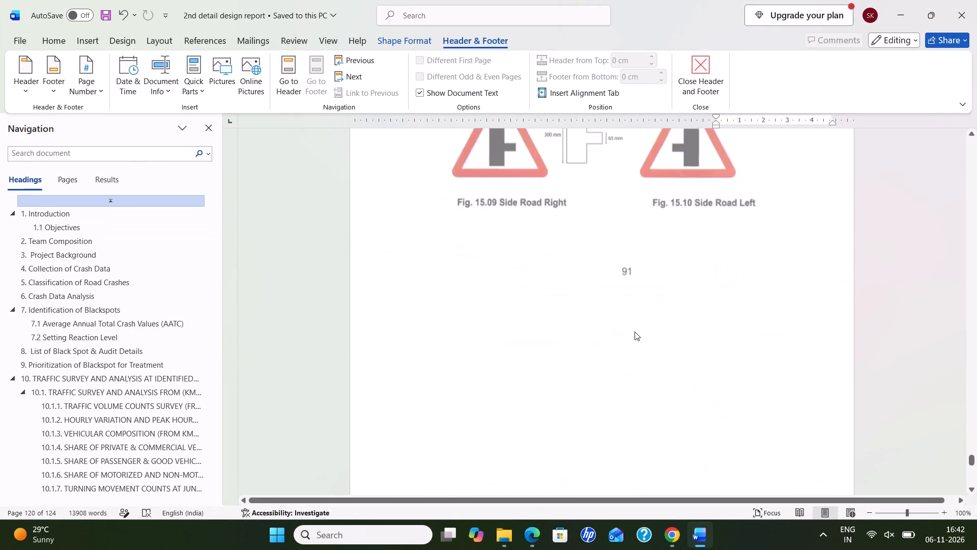
pyautogui.scroll(4, 635, 332)
pyautogui.scroll(-1, 635, 332)
pyautogui.scroll(10, 635, 332)
pyautogui.scroll(-1, 635, 332)
pyautogui.scroll(3, 635, 332)
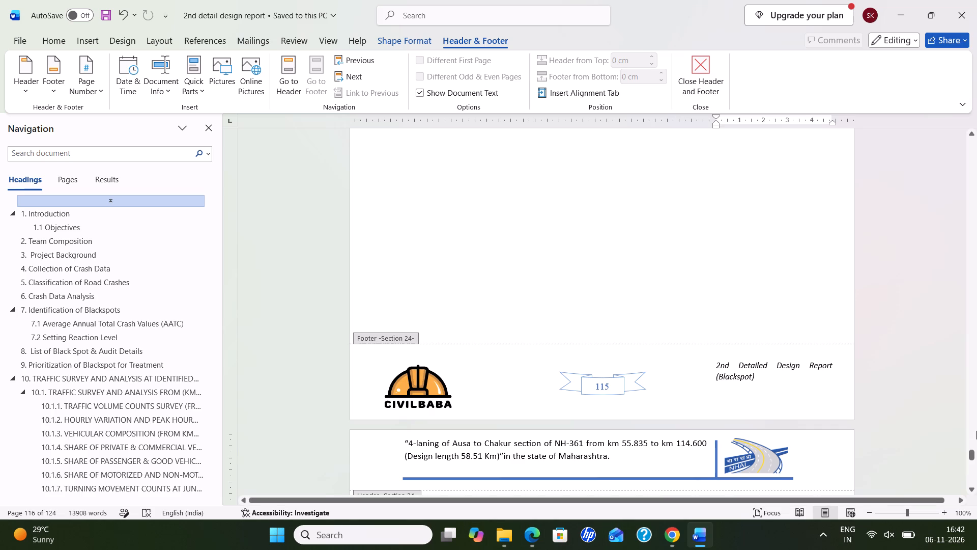
# Return to the report's cover page and leave header and footer editing.
pyautogui.moveTo(974, 451); pyautogui.dragTo(976, 0)
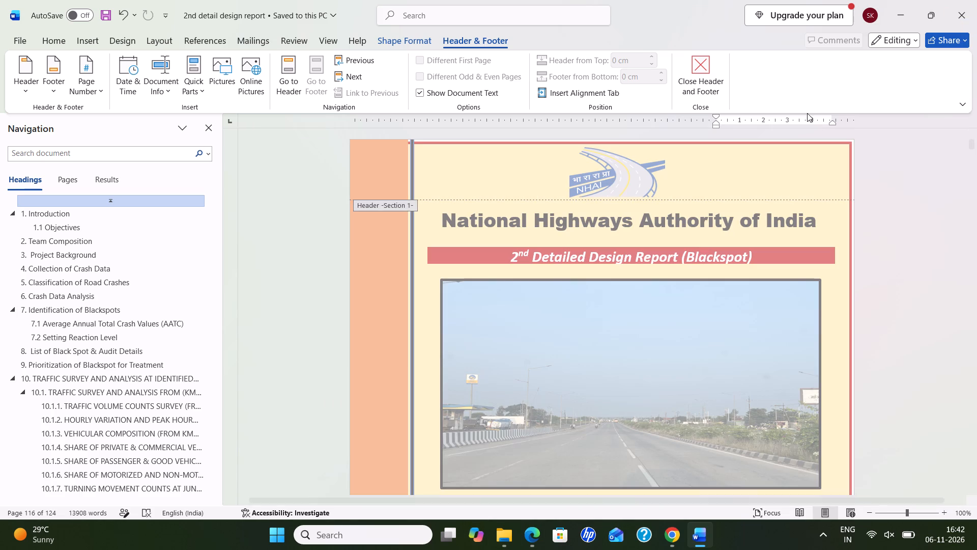
pyautogui.doubleClick(636, 374)
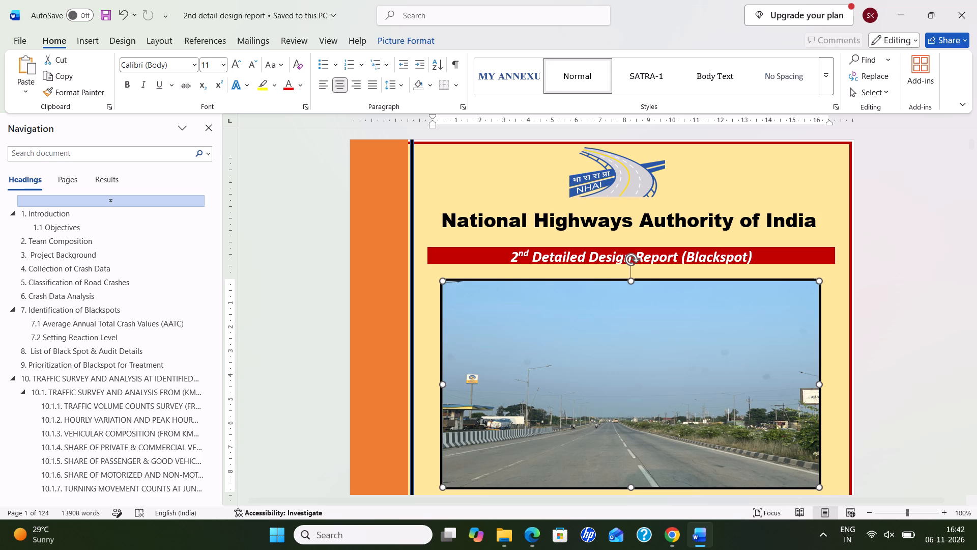
# Review the cover, table of contents, Objectives, Team Composition chart and the Project Description table in Project Background.
pyautogui.scroll(-7, 704, 343)
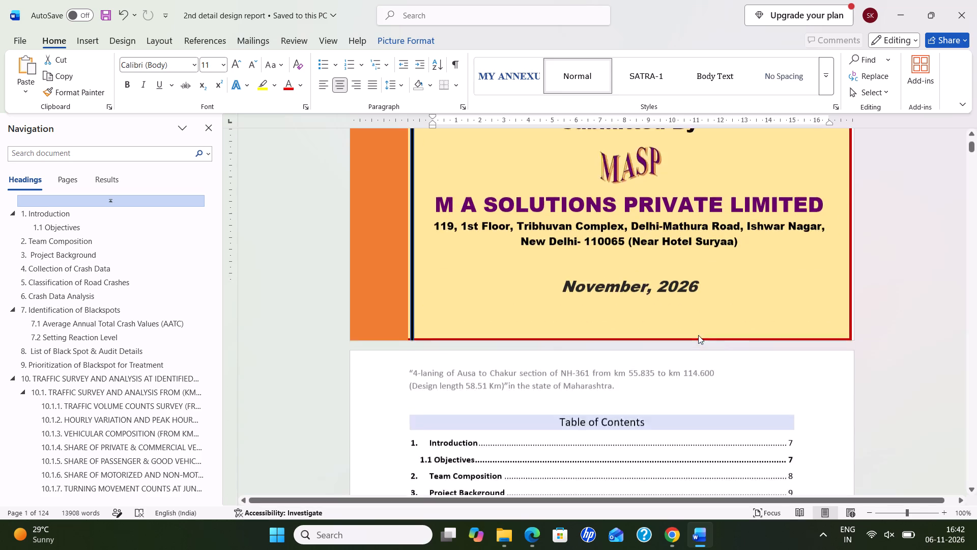
pyautogui.scroll(-6, 632, 309)
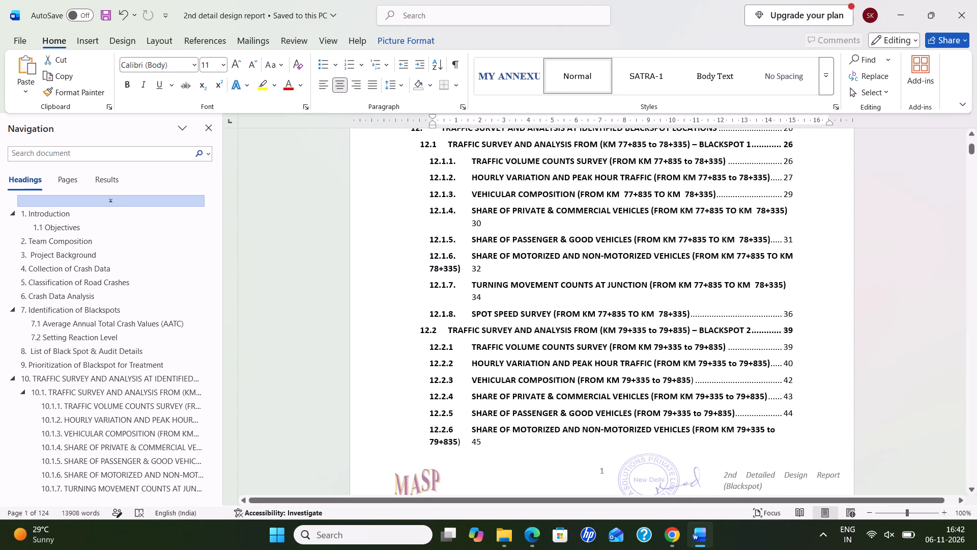
pyautogui.scroll(4, 572, 326)
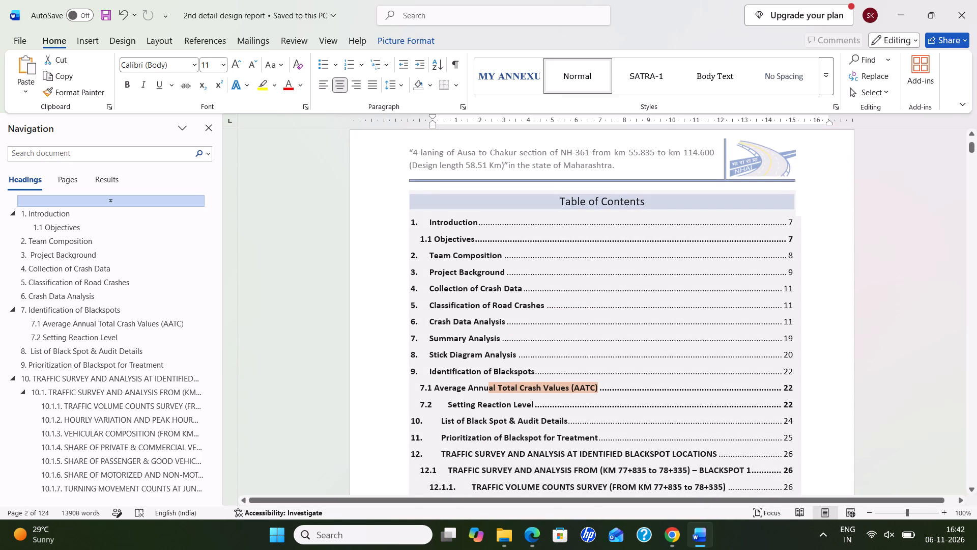
pyautogui.keyDown('ctrl'); pyautogui.click(457, 242); pyautogui.keyUp('ctrl')
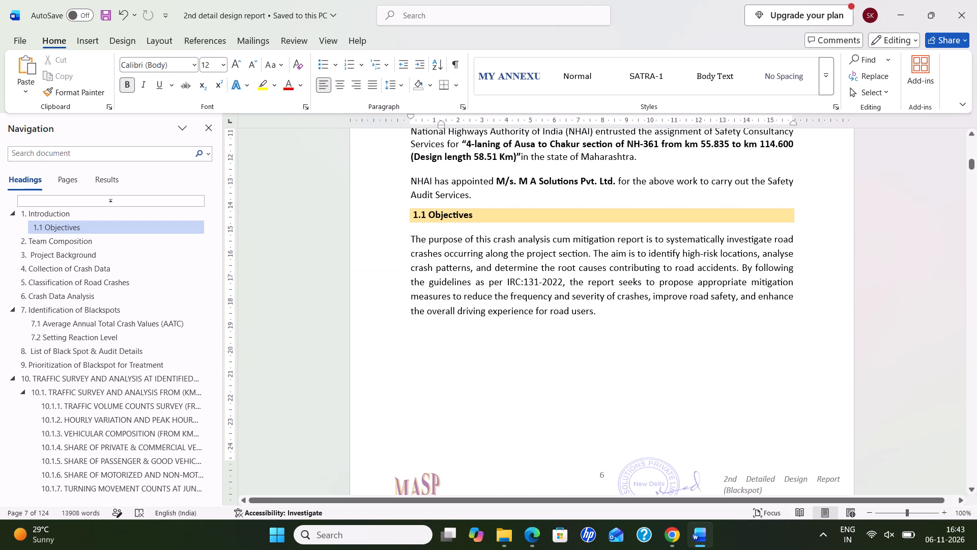
pyautogui.click(422, 216)
pyautogui.scroll(-10, 496, 288)
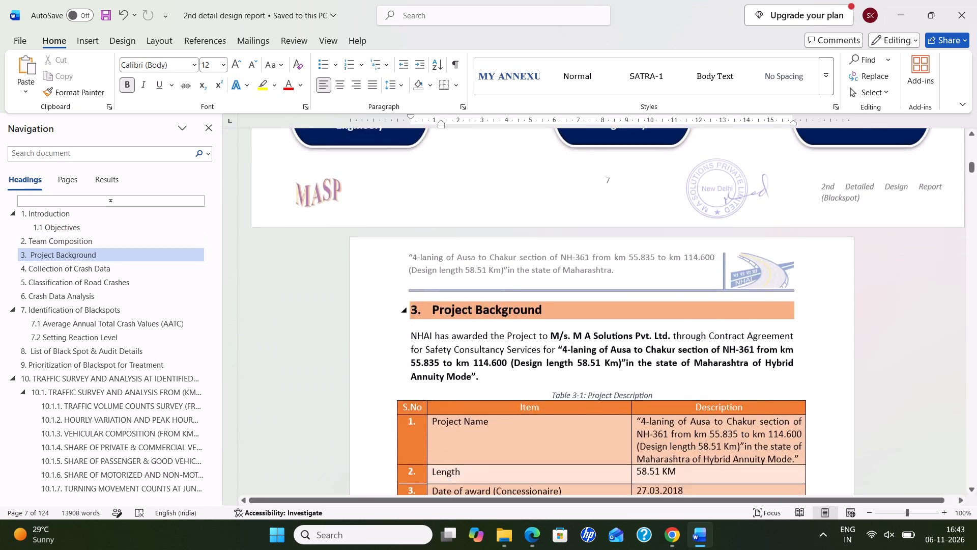
pyautogui.scroll(2, 504, 295)
pyautogui.click(651, 233)
pyautogui.click(846, 243)
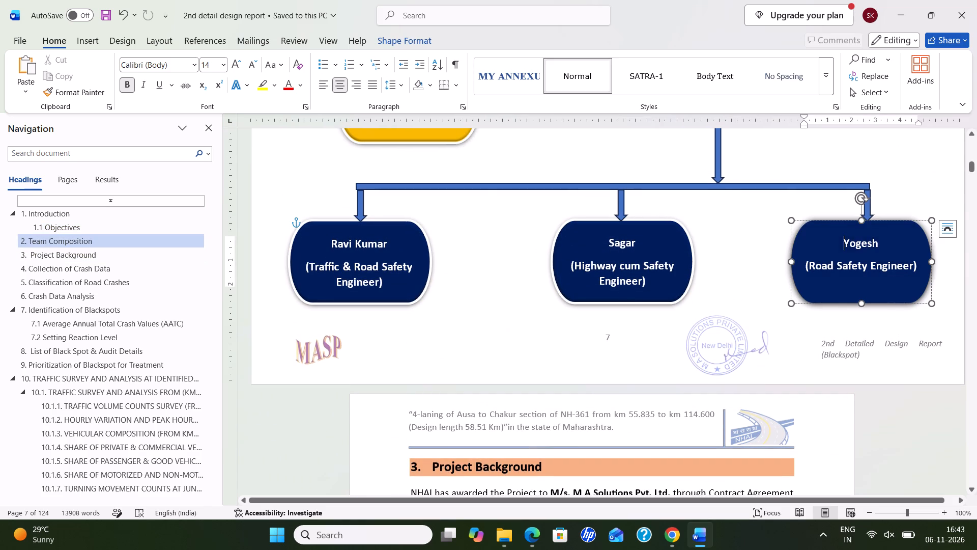
pyautogui.doubleClick(863, 242)
pyautogui.scroll(-2, 677, 335)
pyautogui.scroll(1, 677, 335)
pyautogui.scroll(-2, 676, 336)
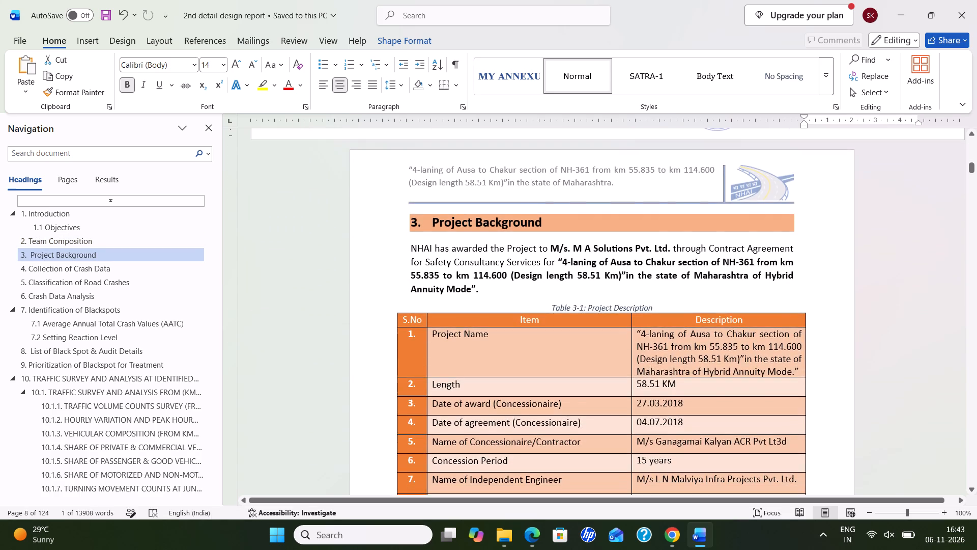
pyautogui.scroll(-2, 596, 354)
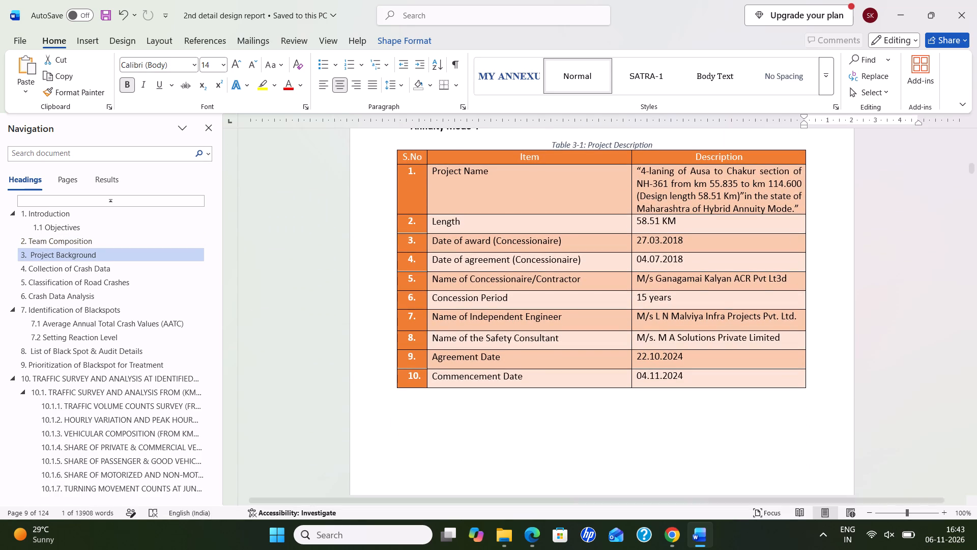
pyautogui.scroll(-5, 770, 278)
pyautogui.scroll(5, 770, 278)
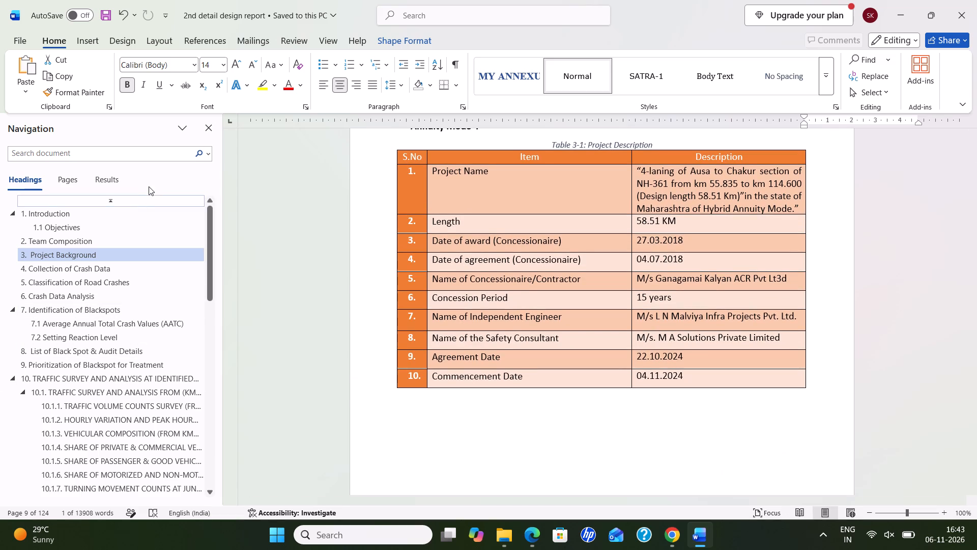
# Return to the front pages and update the table of contents with the current headings and page numbers.
pyautogui.click(146, 200)
pyautogui.scroll(-13, 742, 278)
pyautogui.scroll(2, 645, 298)
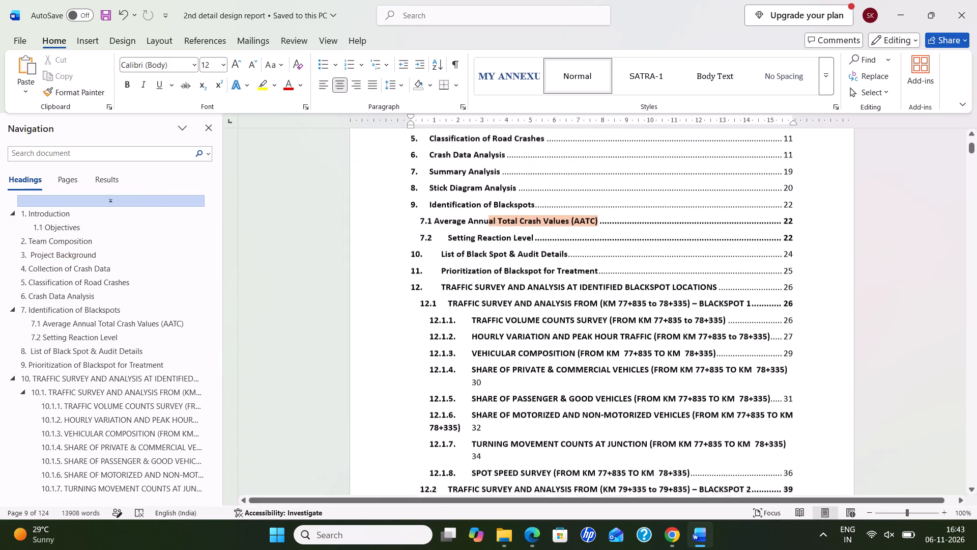
pyautogui.click(636, 292)
pyautogui.rightClick(636, 292)
pyautogui.click(689, 422)
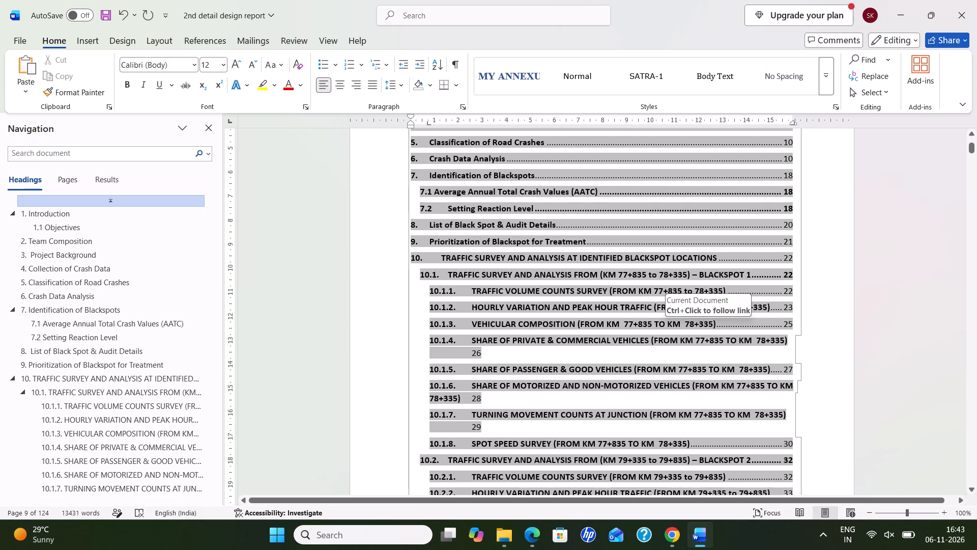
# Select across the List of Figures and List of Tables and update both lists' entries and page numbers.
pyautogui.scroll(-18, 590, 345)
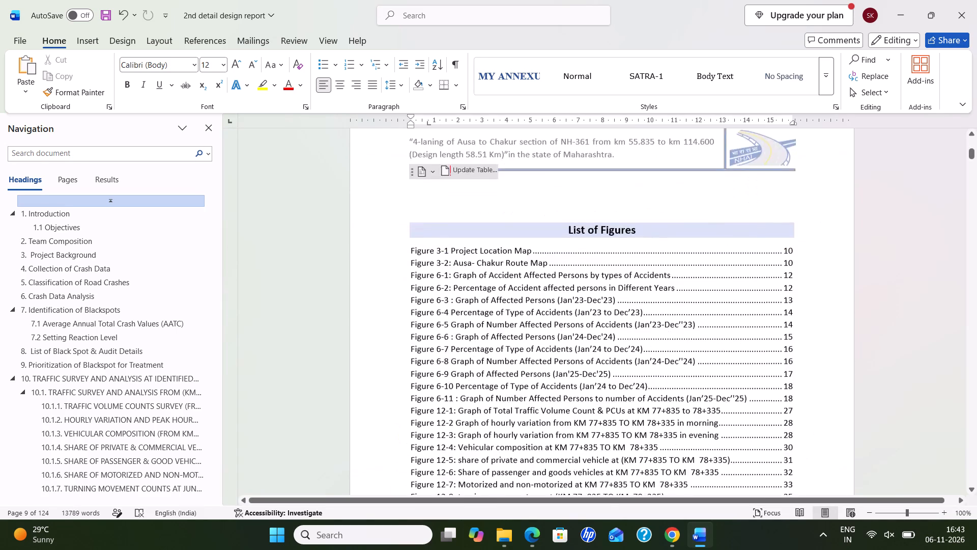
pyautogui.scroll(-9, 590, 345)
pyautogui.moveTo(569, 168); pyautogui.dragTo(545, 269)
pyautogui.rightClick(544, 270)
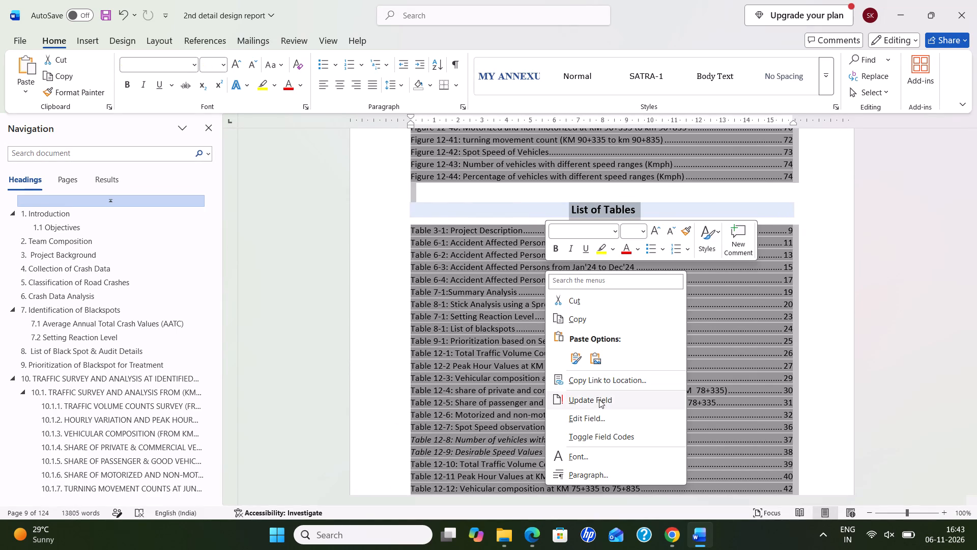
pyautogui.click(599, 399)
pyautogui.click(464, 269)
pyautogui.click(478, 283)
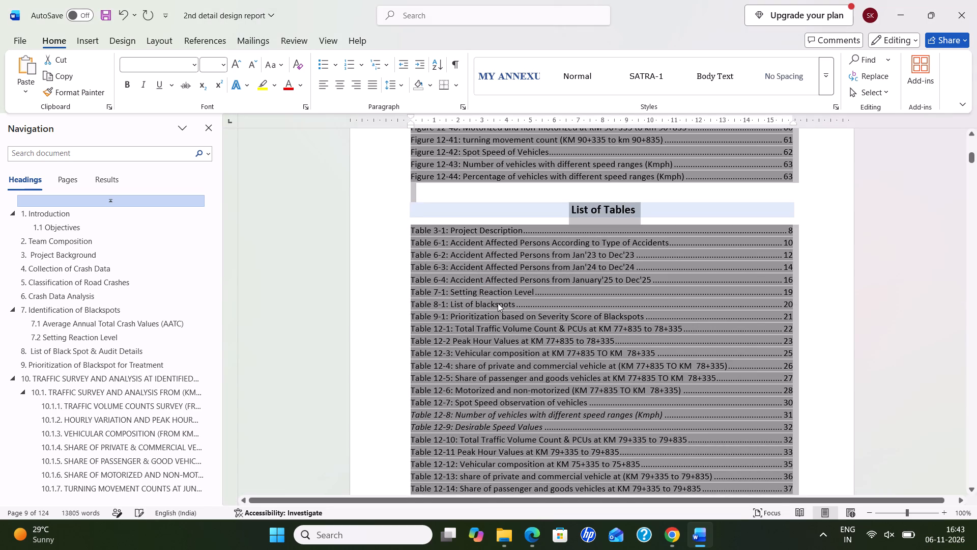
# Review the body pages from Introduction through Classification of Road Crashes, including the project description table and location maps.
pyautogui.scroll(-13, 554, 332)
pyautogui.scroll(-10, 554, 332)
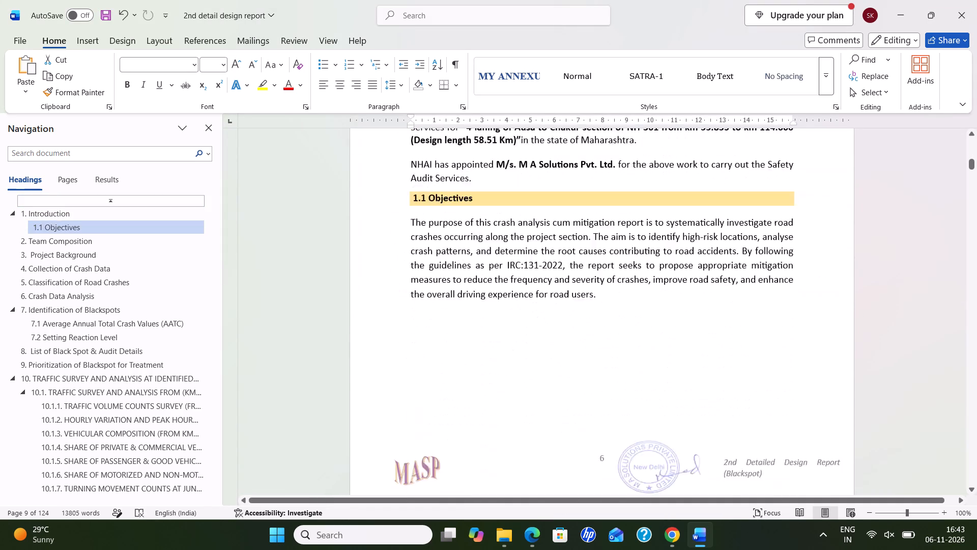
pyautogui.scroll(-17, 554, 332)
pyautogui.scroll(-6, 555, 333)
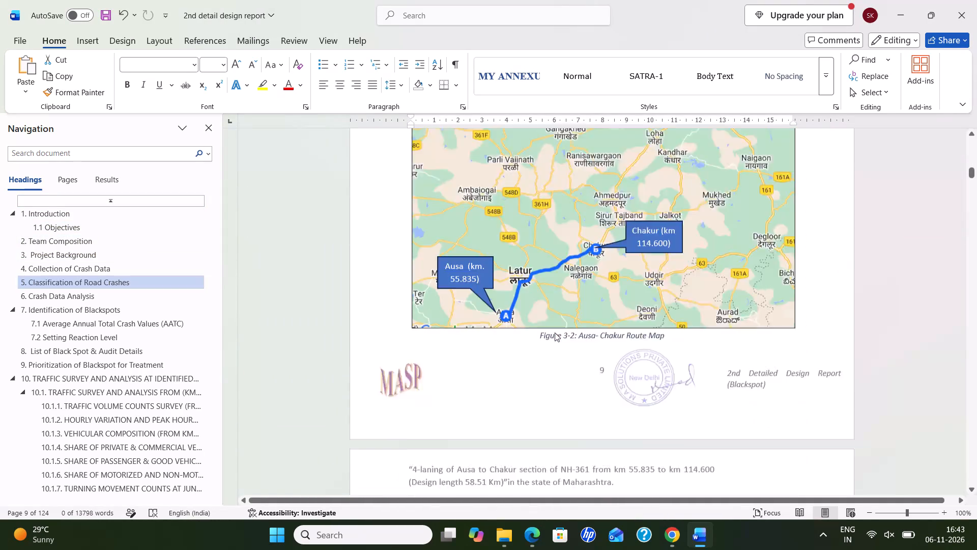
pyautogui.scroll(-3, 555, 333)
pyautogui.scroll(13, 555, 333)
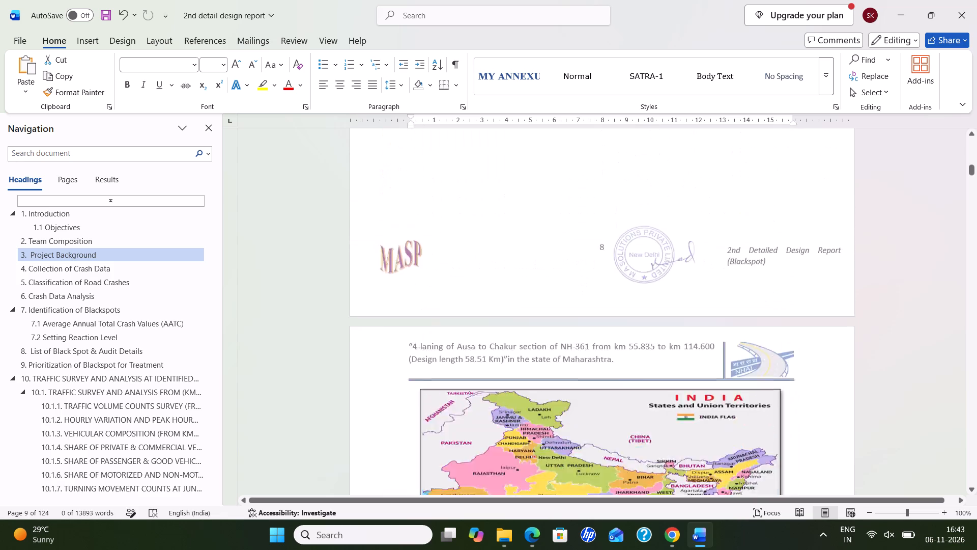
pyautogui.scroll(6, 555, 333)
pyautogui.scroll(-2, 555, 333)
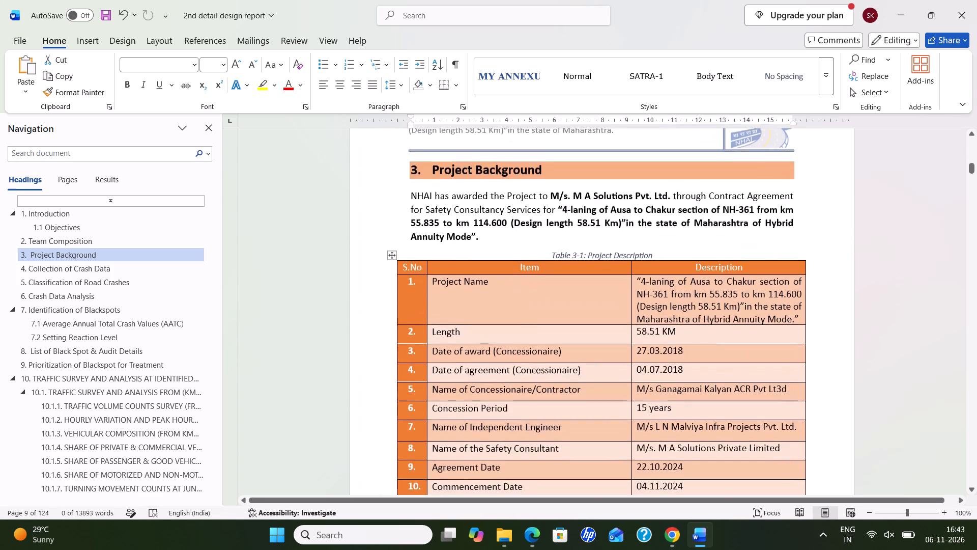
pyautogui.scroll(-13, 558, 332)
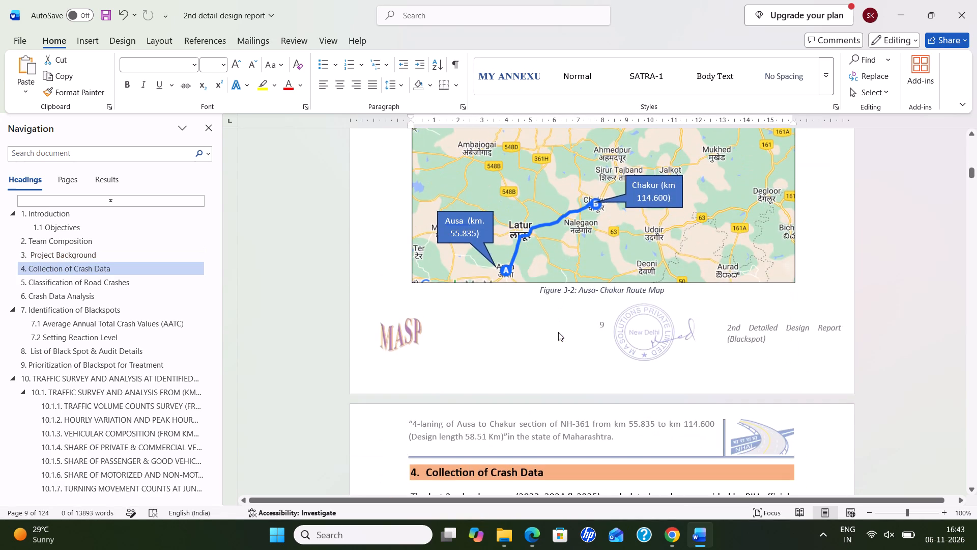
pyautogui.scroll(-7, 558, 332)
pyautogui.scroll(4, 558, 332)
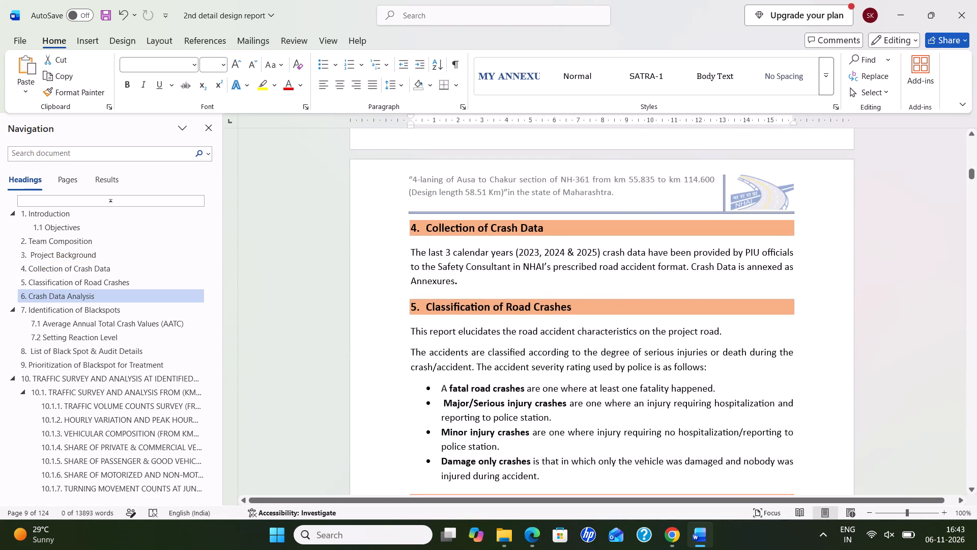
pyautogui.moveTo(516, 254); pyautogui.dragTo(589, 252)
pyautogui.click(599, 285)
# Examine the Crash Data Analysis section, checking the yearly and total values in Table 6-1 and the charts in Figures 6-1 and 6-2.
pyautogui.scroll(-2, 599, 285)
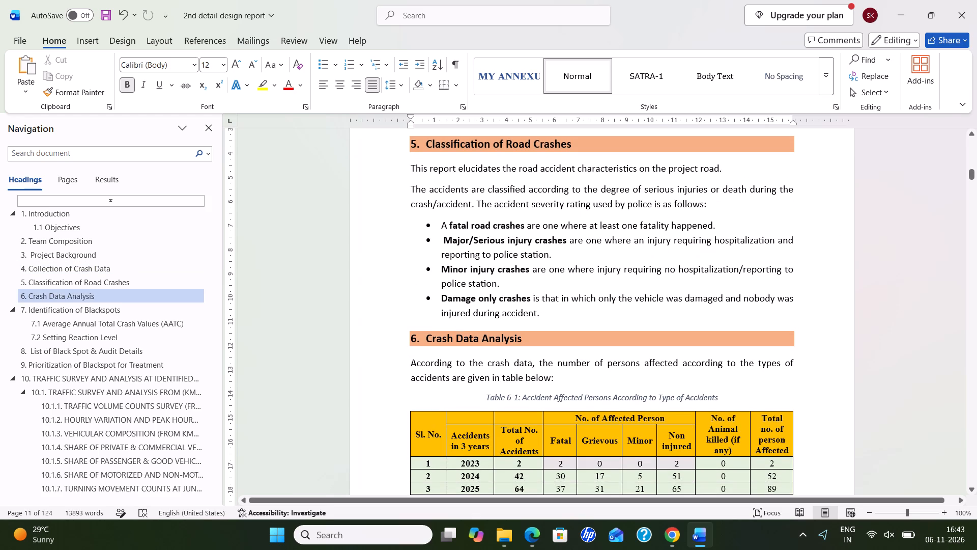
pyautogui.scroll(-3, 614, 364)
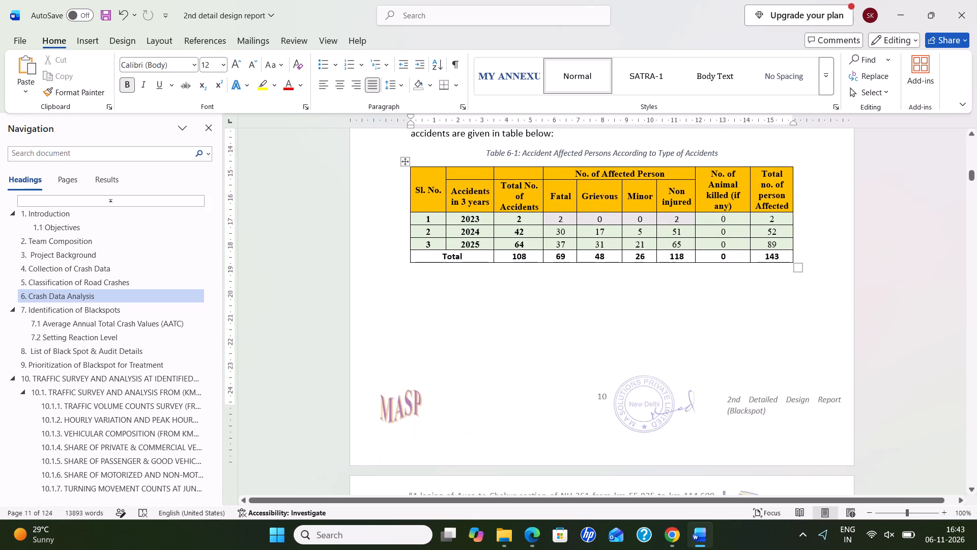
pyautogui.click(534, 245)
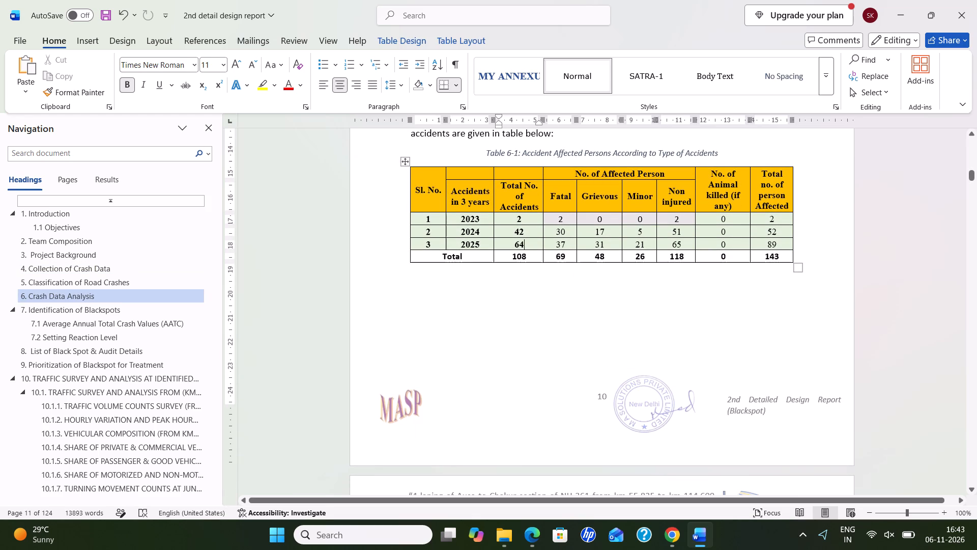
pyautogui.click(535, 230)
pyautogui.click(532, 219)
pyautogui.click(530, 245)
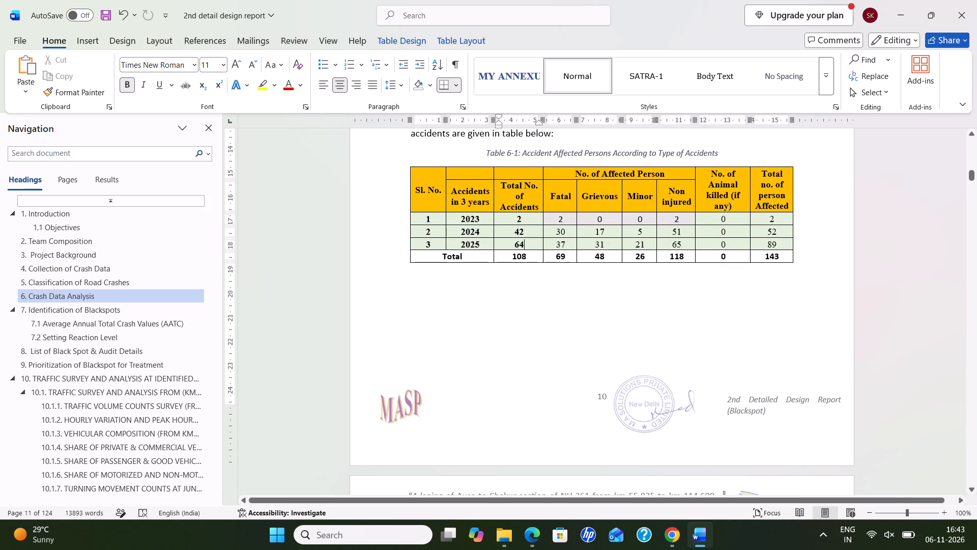
pyautogui.click(573, 256)
pyautogui.click(616, 256)
pyautogui.click(738, 255)
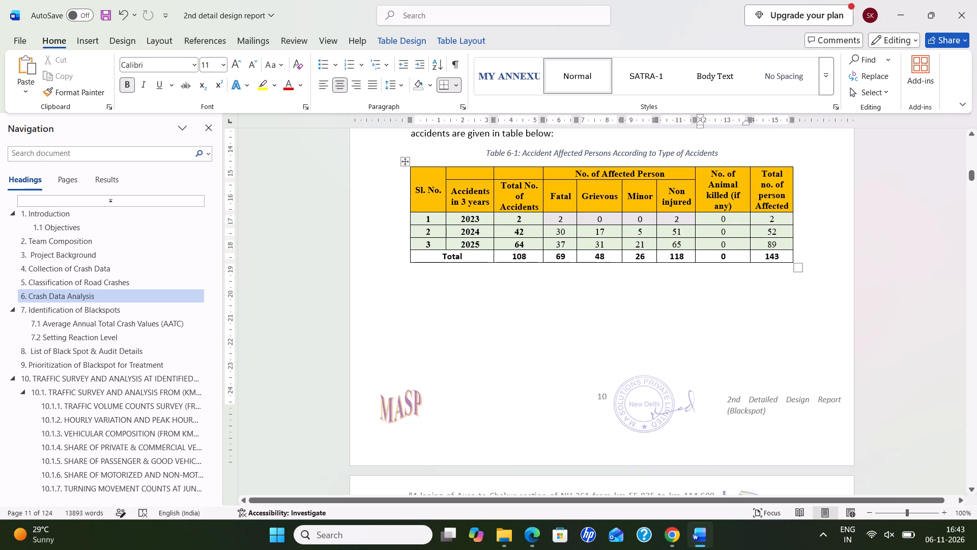
pyautogui.scroll(-6, 704, 341)
pyautogui.scroll(2, 697, 344)
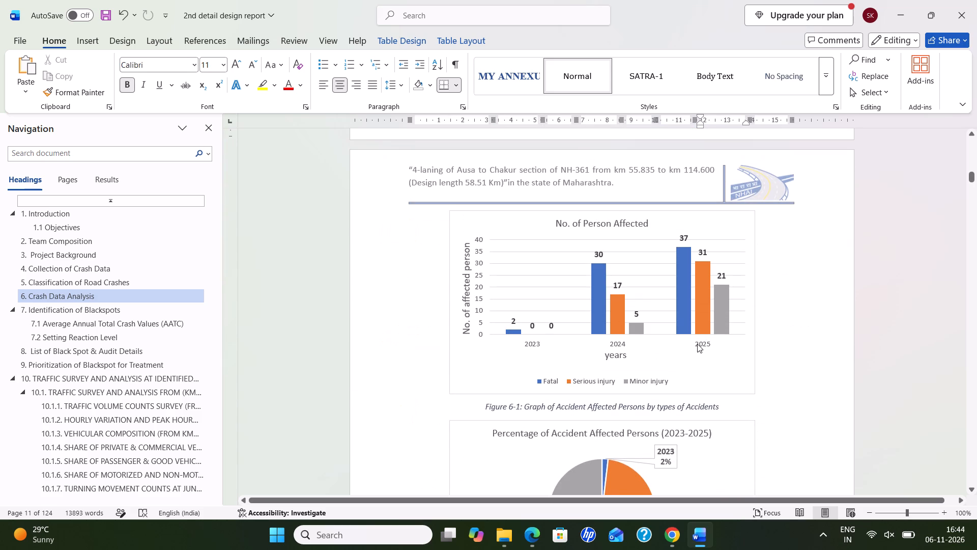
pyautogui.moveTo(578, 405); pyautogui.dragTo(673, 400)
pyautogui.scroll(-2, 721, 390)
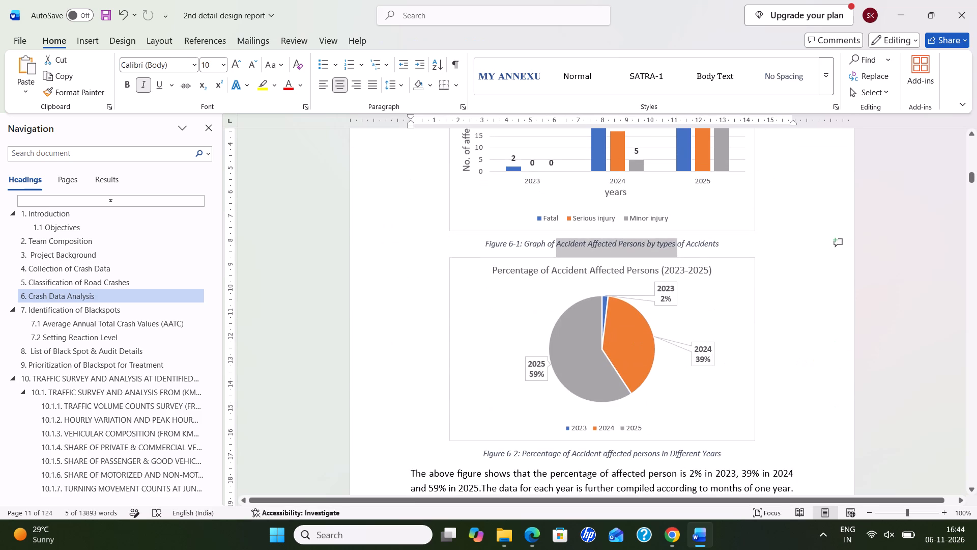
pyautogui.scroll(1, 644, 354)
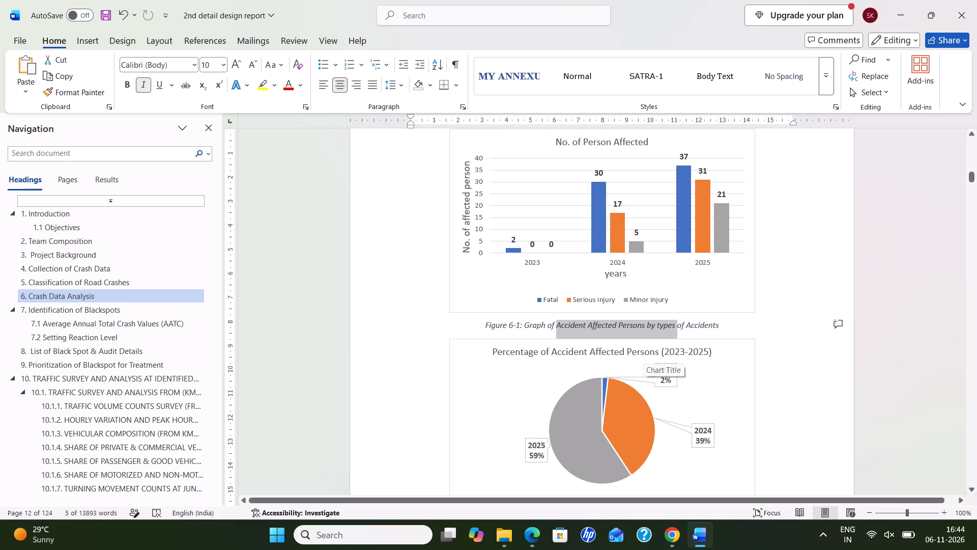
pyautogui.scroll(-3, 643, 354)
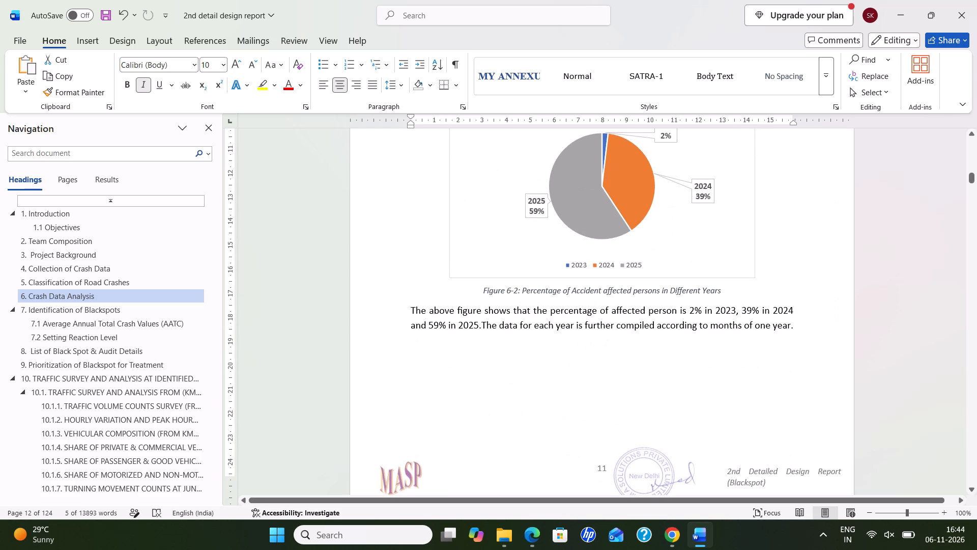
# In the text under Figure 6-3, start a separate paragraph at "The figure below shows that of total accidents".
pyautogui.scroll(-7, 643, 354)
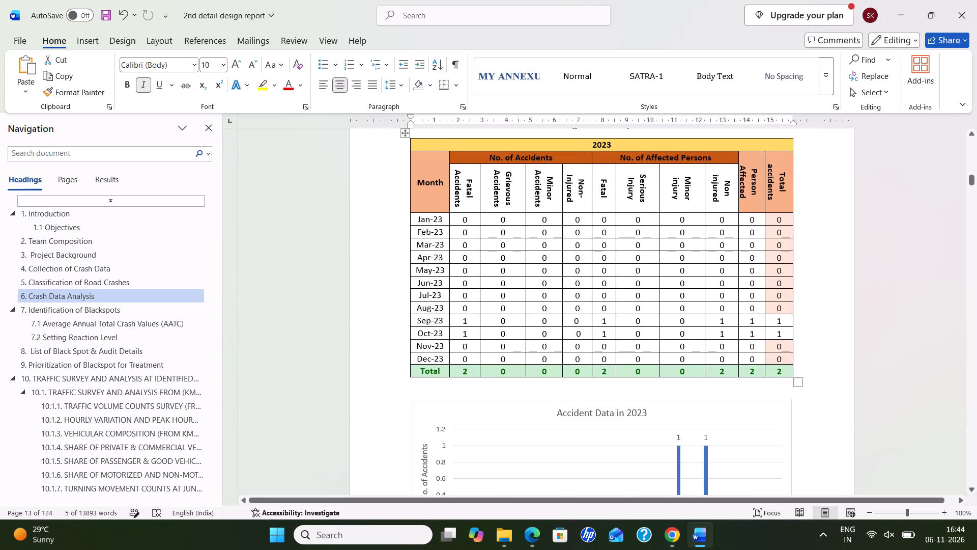
pyautogui.scroll(-1, 643, 354)
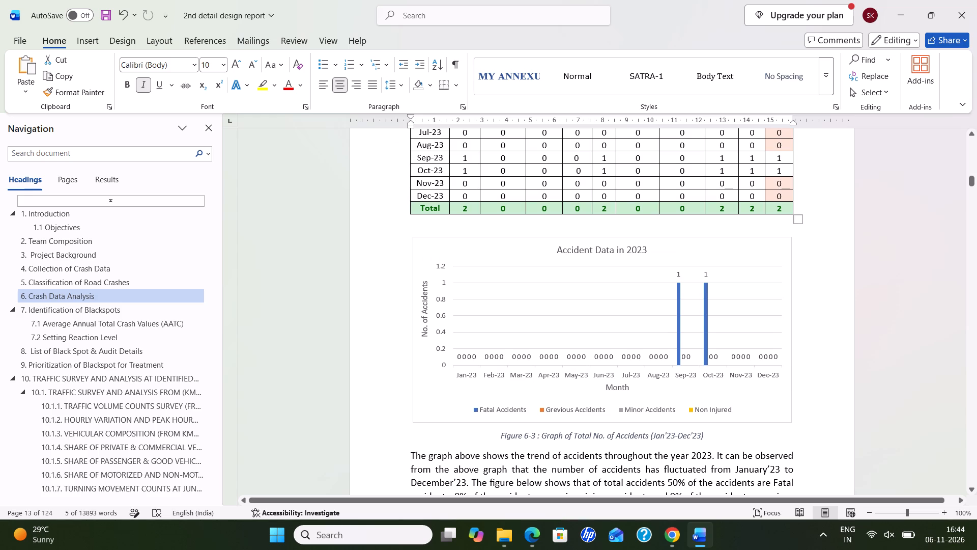
pyautogui.click(629, 435)
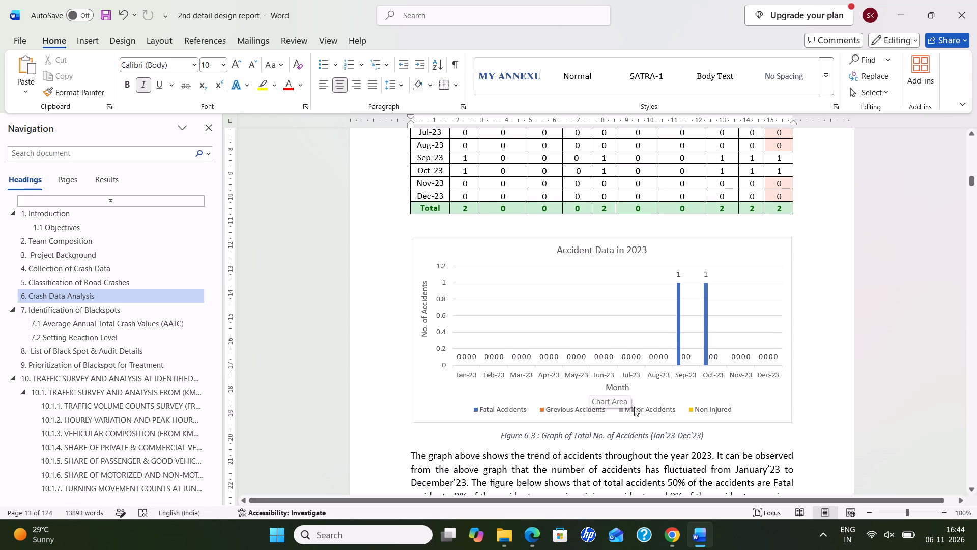
pyautogui.click(645, 440)
pyautogui.scroll(-3, 674, 401)
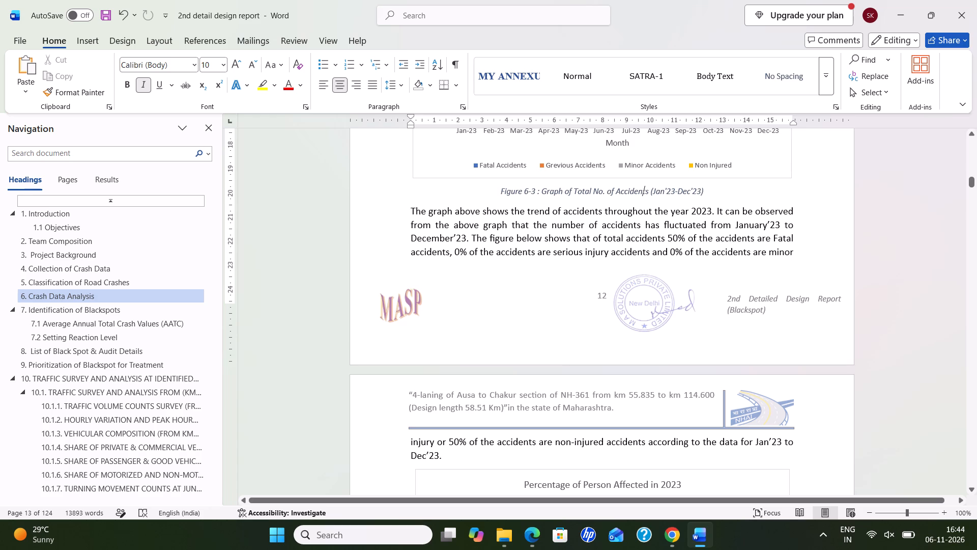
pyautogui.click(472, 237)
pyautogui.press('Return')
# In the text under Figure 6-6, split off the 2024 sentence beginning "The figure below shows" as its own paragraph.
pyautogui.scroll(-9, 545, 269)
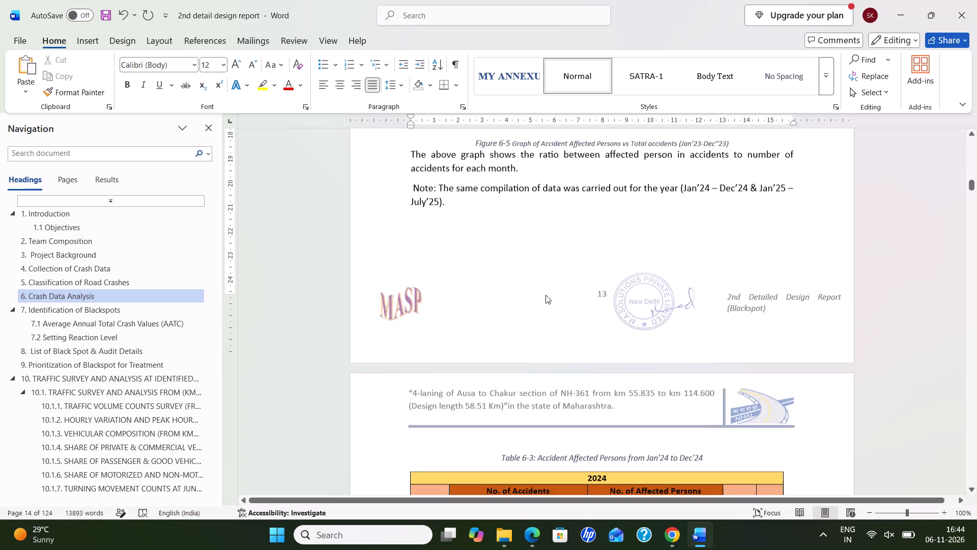
pyautogui.scroll(-10, 545, 295)
pyautogui.scroll(1, 580, 280)
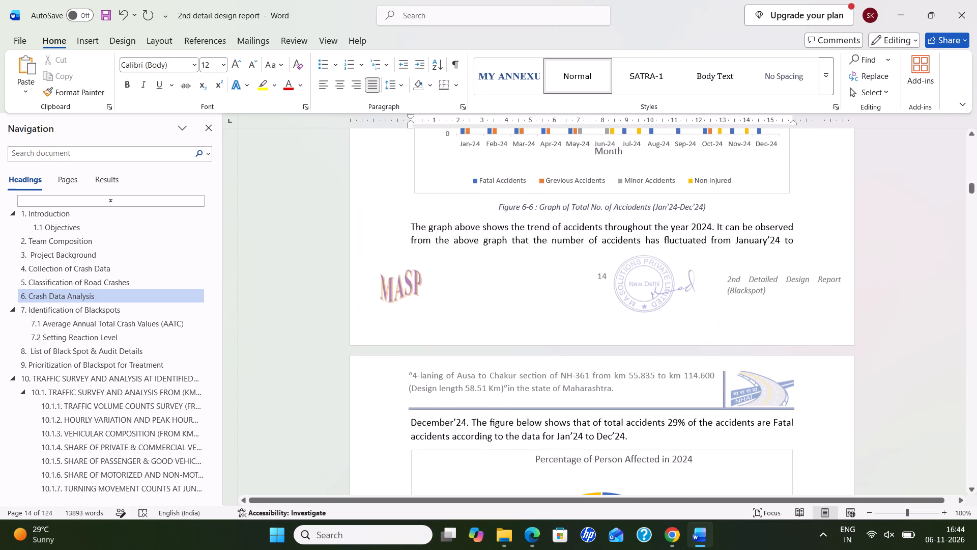
pyautogui.click(471, 420)
pyautogui.press('Return')
# Under Figure 6-9, split the paragraph before "The figure below shows" and add an empty line above the 2025 pie chart.
pyautogui.scroll(-4, 528, 403)
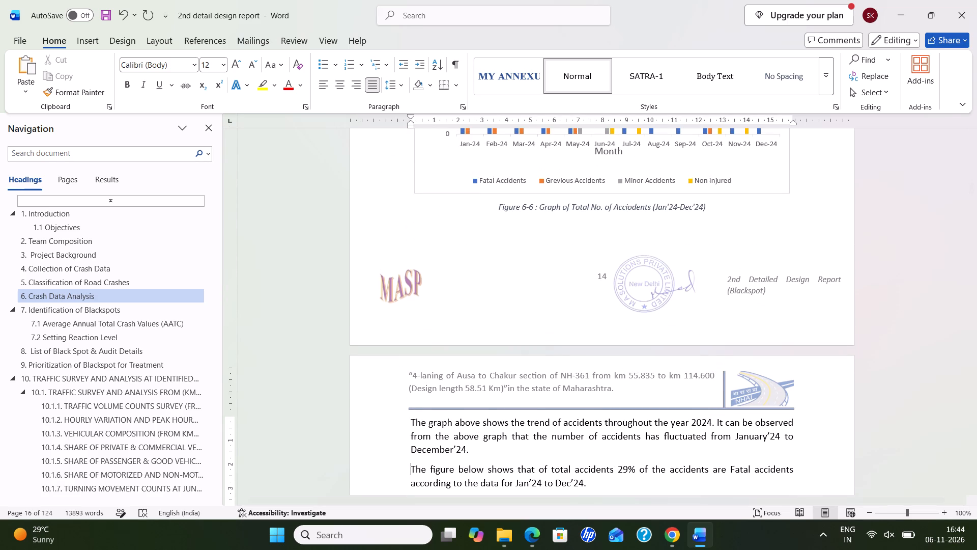
pyautogui.scroll(-6, 654, 374)
pyautogui.scroll(-4, 592, 381)
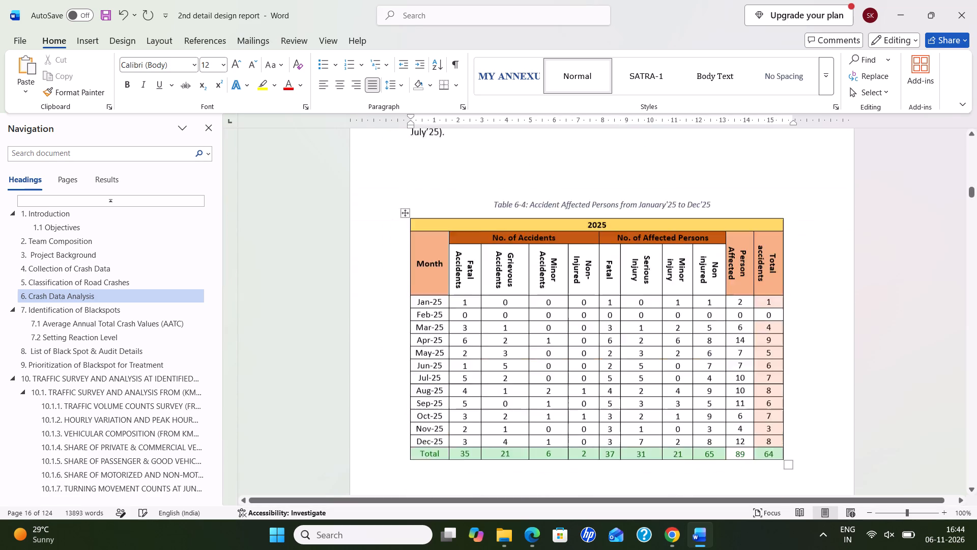
pyautogui.scroll(-2, 588, 382)
pyautogui.scroll(1, 565, 378)
pyautogui.scroll(-4, 565, 378)
pyautogui.scroll(1, 556, 372)
pyautogui.scroll(-5, 556, 372)
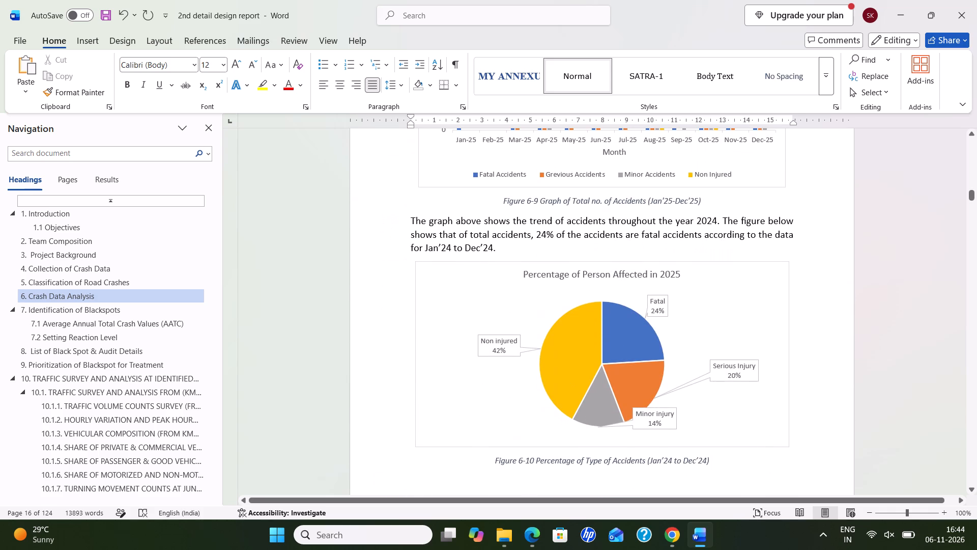
pyautogui.click(722, 223)
pyautogui.press('Return')
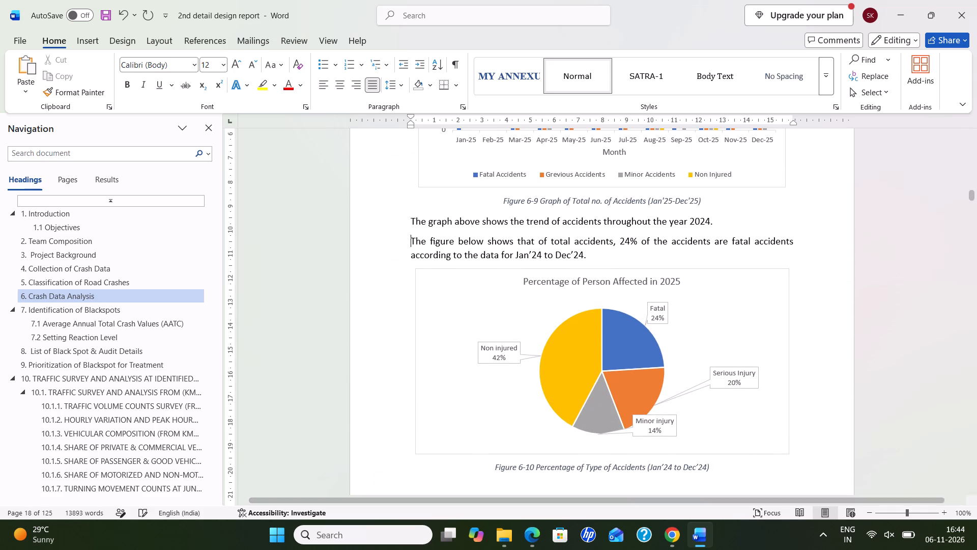
pyautogui.click(608, 257)
pyautogui.press('Return')
# Insert an empty line between the 2024 "The figure below shows" paragraph and its Percentage of Person Affected pie chart.
pyautogui.scroll(12, 619, 353)
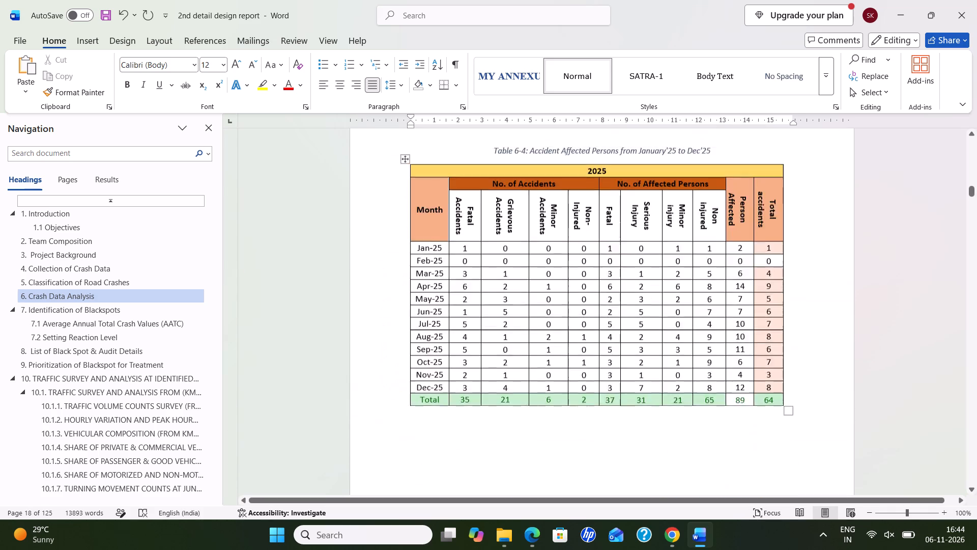
pyautogui.scroll(5, 619, 353)
pyautogui.scroll(-4, 619, 353)
pyautogui.click(519, 356)
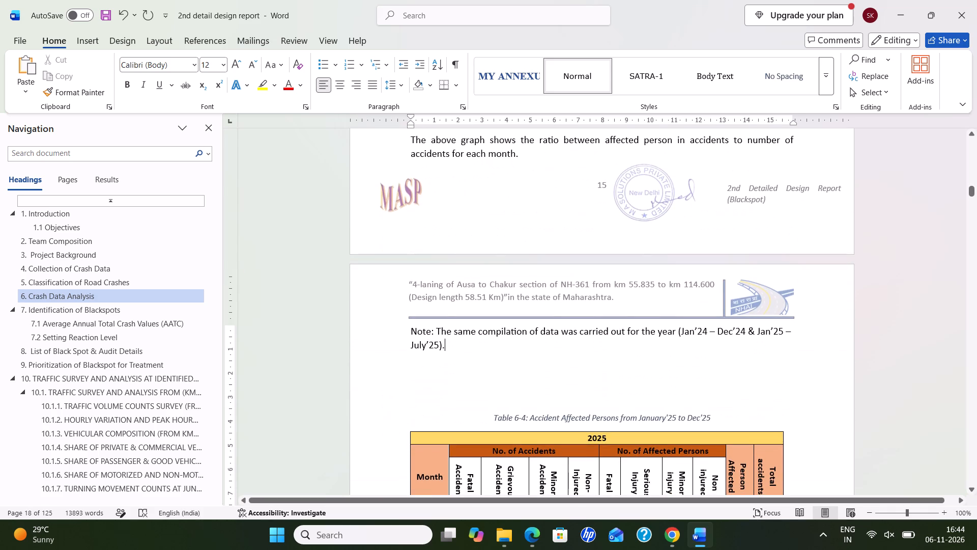
pyautogui.scroll(5, 568, 371)
pyautogui.scroll(-7, 571, 371)
pyautogui.scroll(4, 572, 371)
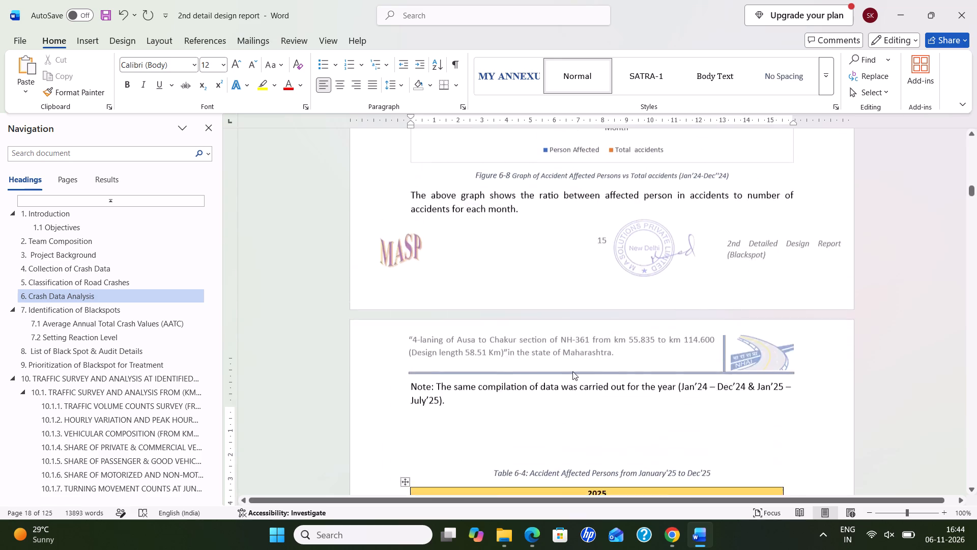
pyautogui.scroll(11, 572, 371)
pyautogui.scroll(-8, 572, 371)
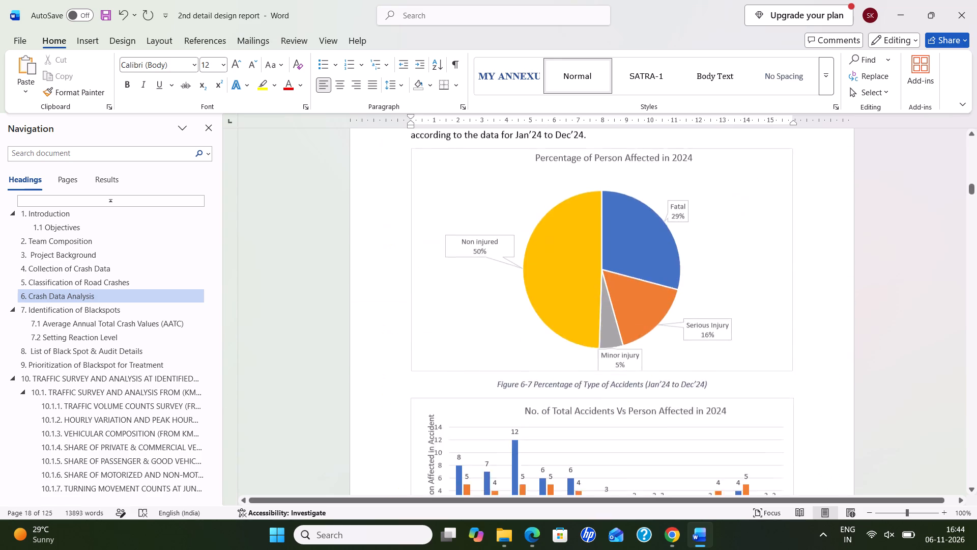
pyautogui.scroll(-7, 577, 368)
pyautogui.scroll(1, 577, 368)
pyautogui.scroll(-1, 577, 368)
pyautogui.scroll(8, 577, 368)
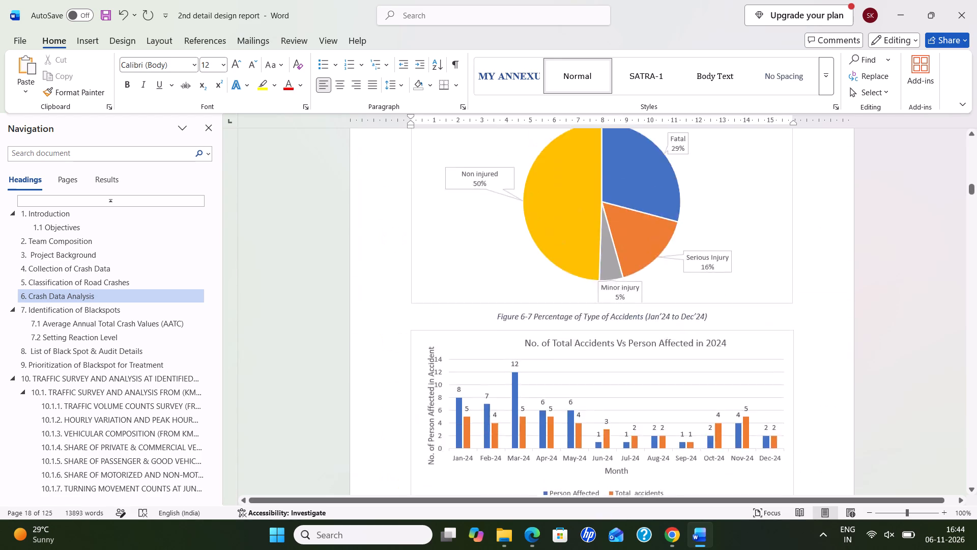
pyautogui.scroll(2, 577, 368)
pyautogui.click(689, 320)
pyautogui.press('Return')
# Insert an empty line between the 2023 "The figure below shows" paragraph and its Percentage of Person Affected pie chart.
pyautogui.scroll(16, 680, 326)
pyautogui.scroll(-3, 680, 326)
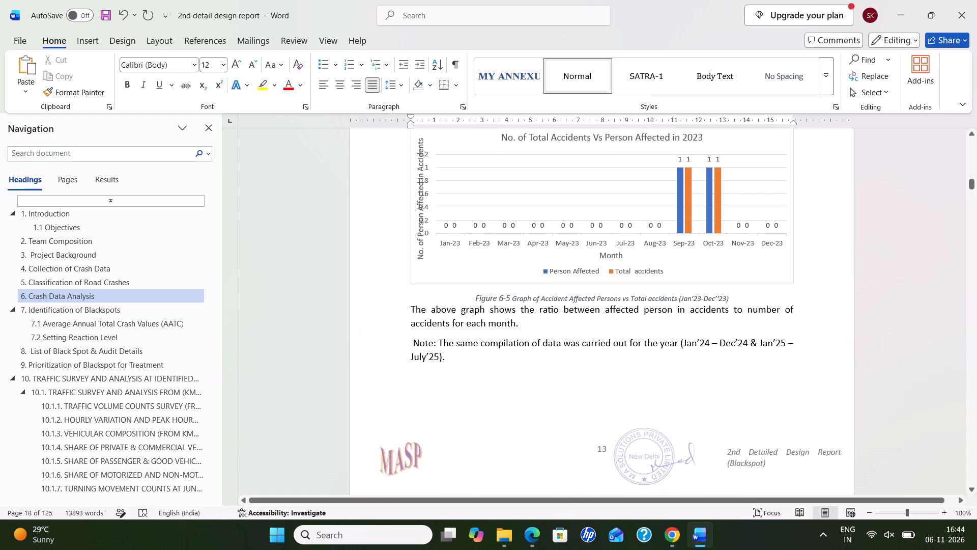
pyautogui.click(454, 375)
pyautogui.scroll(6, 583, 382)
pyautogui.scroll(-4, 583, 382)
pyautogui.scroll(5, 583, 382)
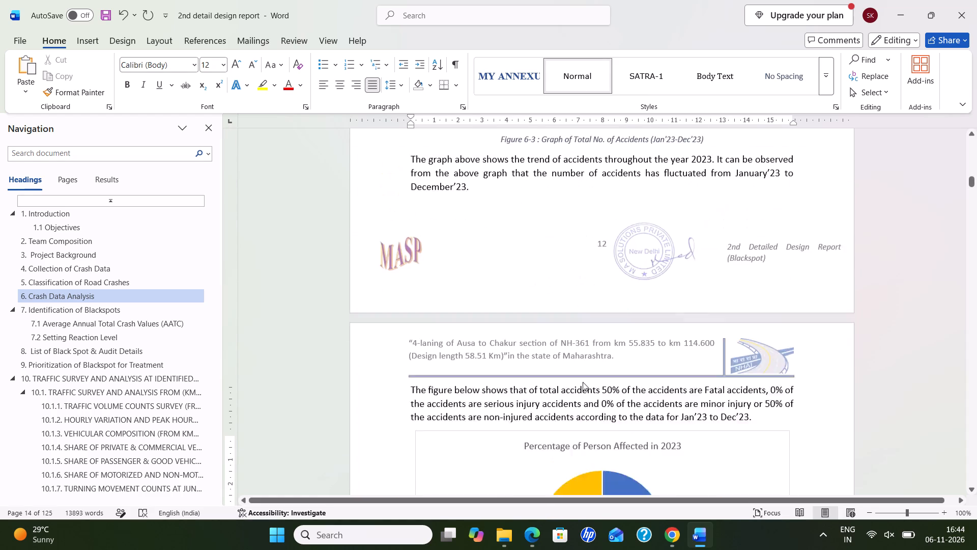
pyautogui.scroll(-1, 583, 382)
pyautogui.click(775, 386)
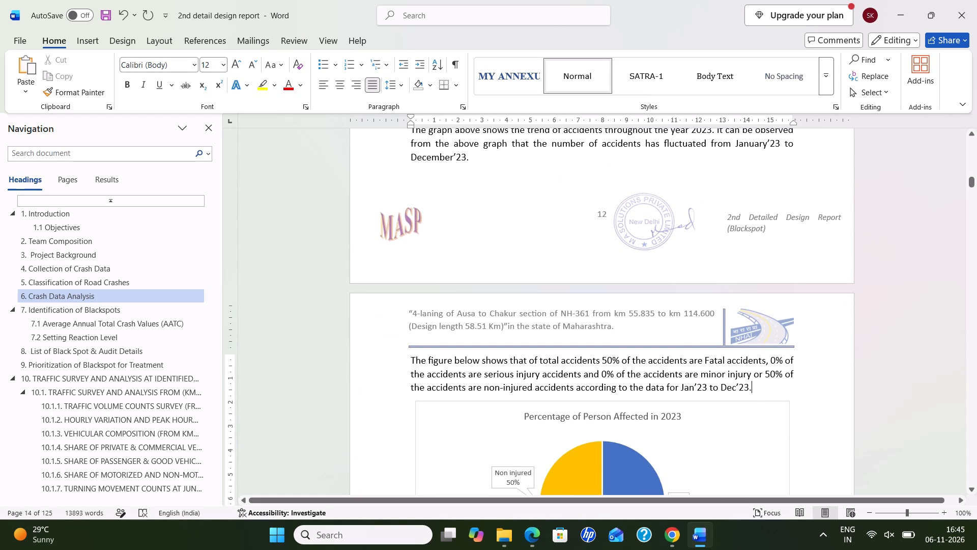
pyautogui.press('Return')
# Open the Chakur to Loha 2nd Detailed Design Report Word file from Final Chakur Loha, Final Report & Letter.
pyautogui.click(897, 14)
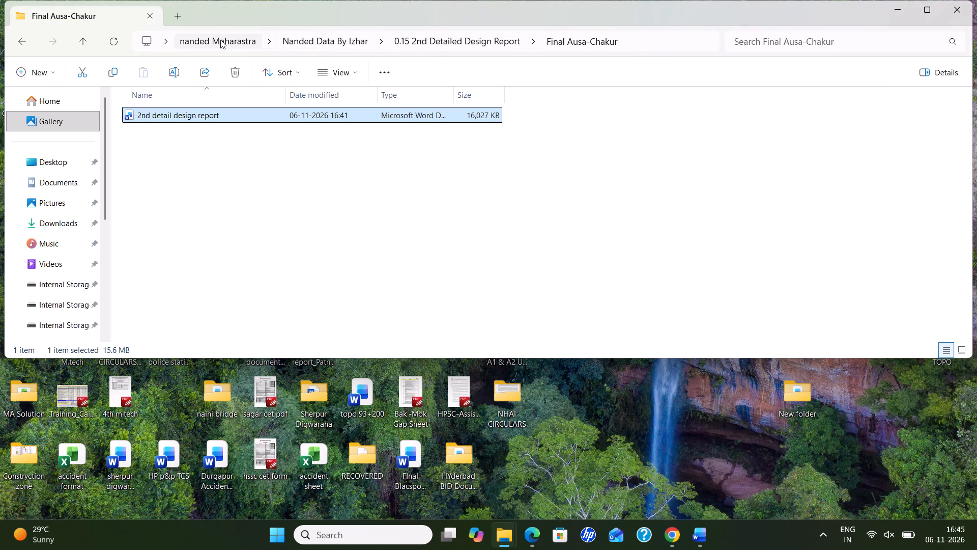
pyautogui.click(87, 47)
pyautogui.doubleClick(204, 130)
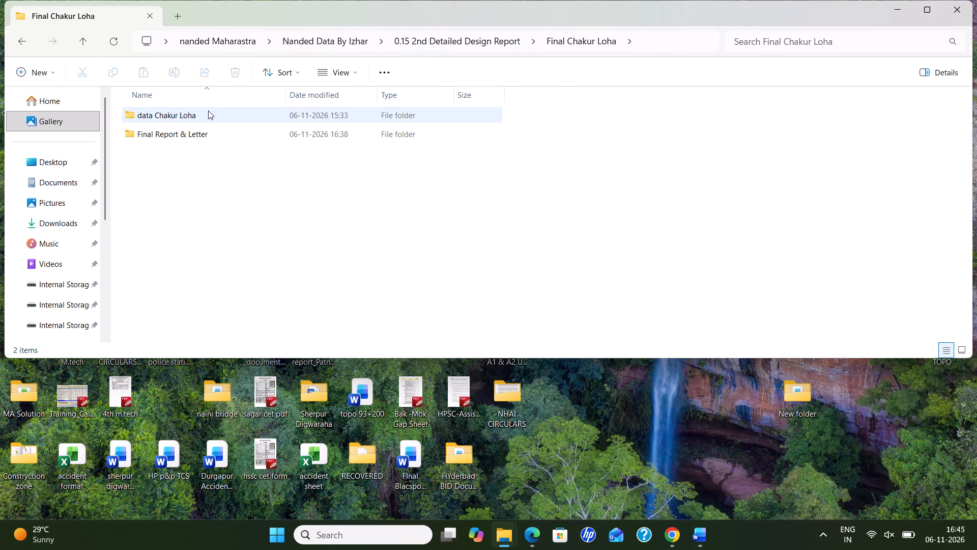
pyautogui.doubleClick(202, 133)
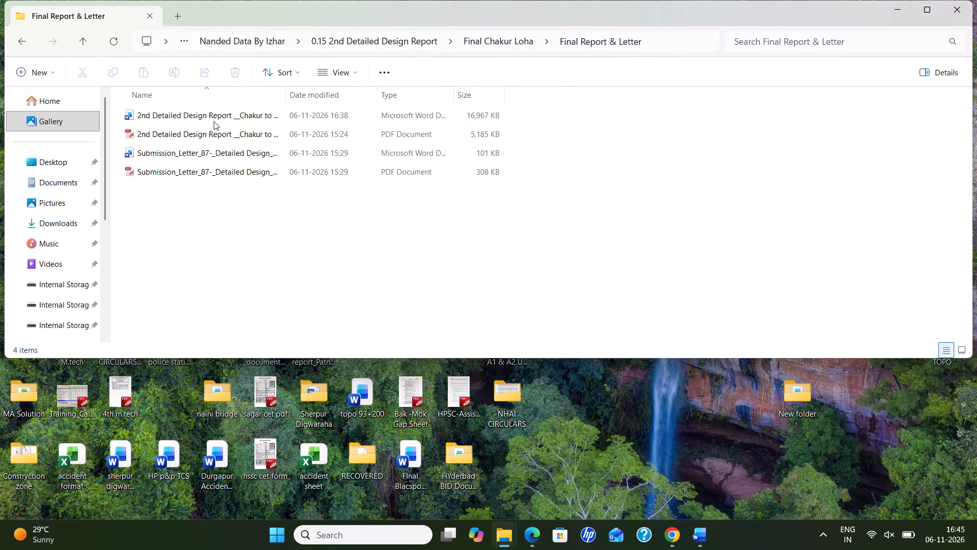
pyautogui.doubleClick(214, 121)
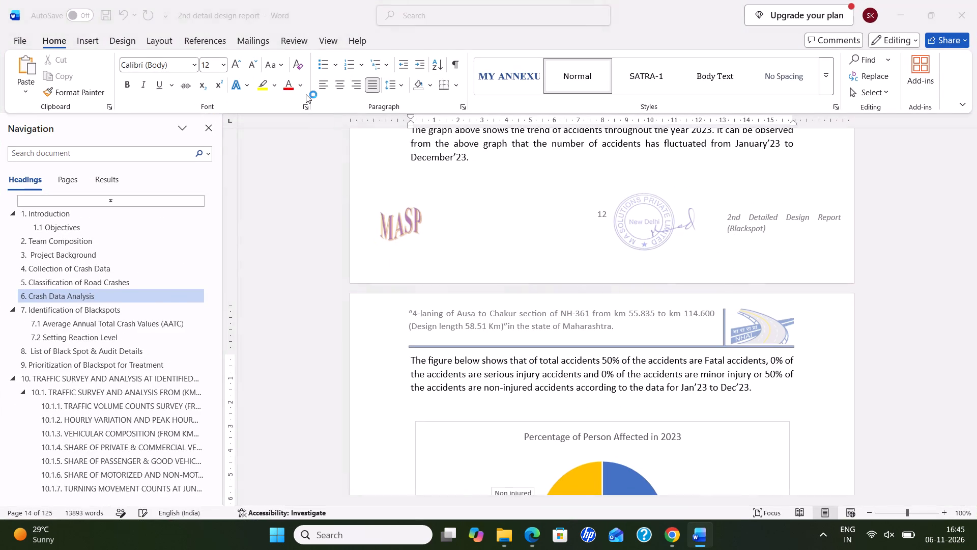
# In the Chakur to Loha report's Crash Data Analysis, copy the 2023 paragraph beginning "The figure below shows that the total persons affected".
pyautogui.click(113, 324)
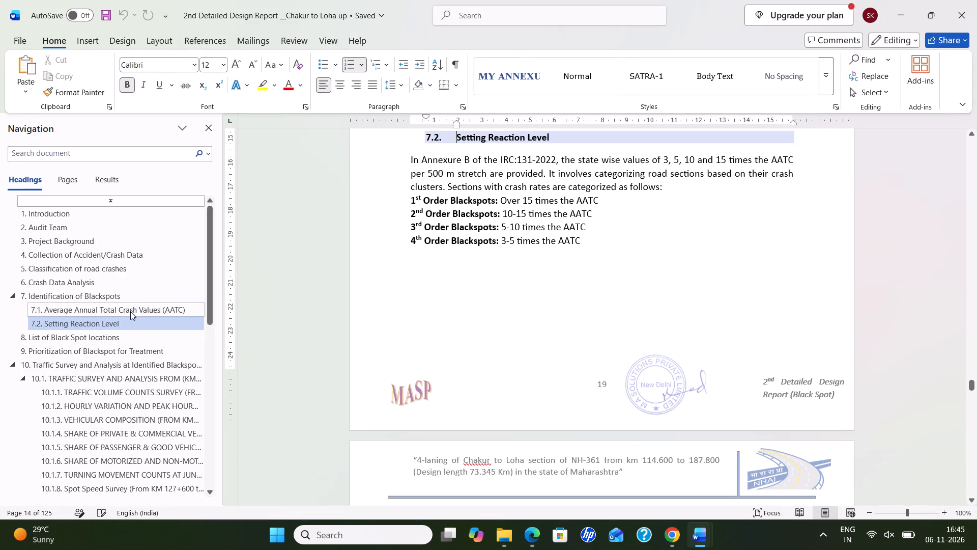
pyautogui.click(130, 345)
pyautogui.click(139, 333)
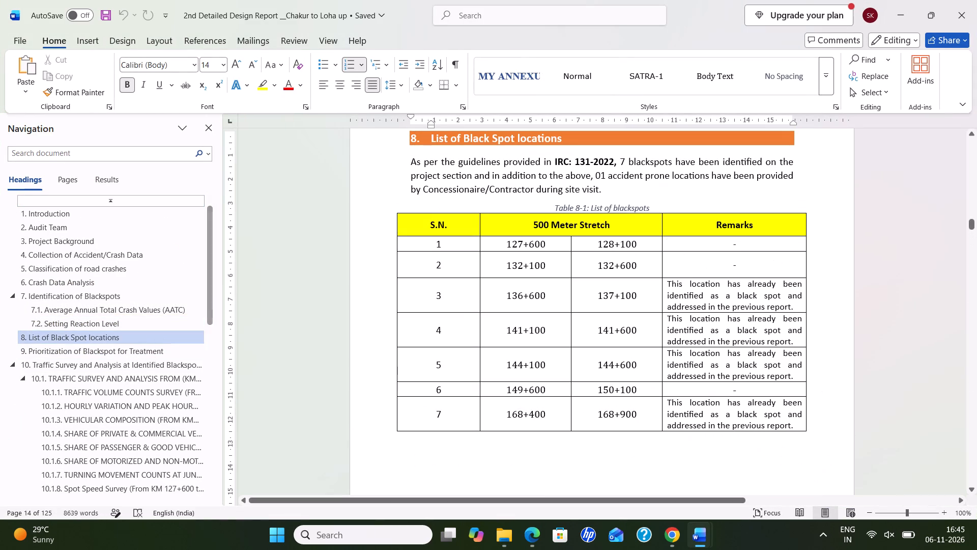
pyautogui.click(73, 291)
pyautogui.click(83, 285)
pyautogui.scroll(-4, 600, 291)
pyautogui.scroll(1, 602, 292)
pyautogui.scroll(-4, 602, 292)
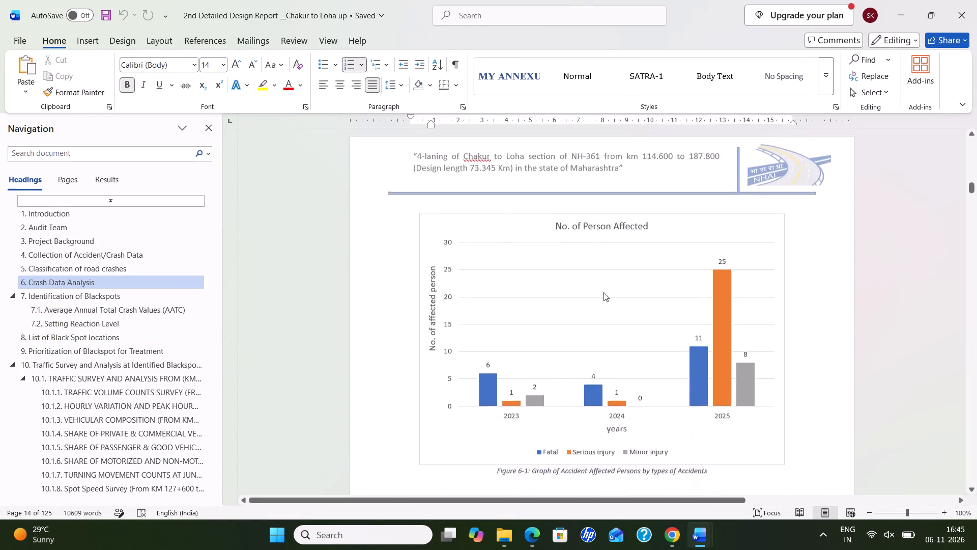
pyautogui.scroll(-18, 604, 292)
pyautogui.scroll(3, 606, 290)
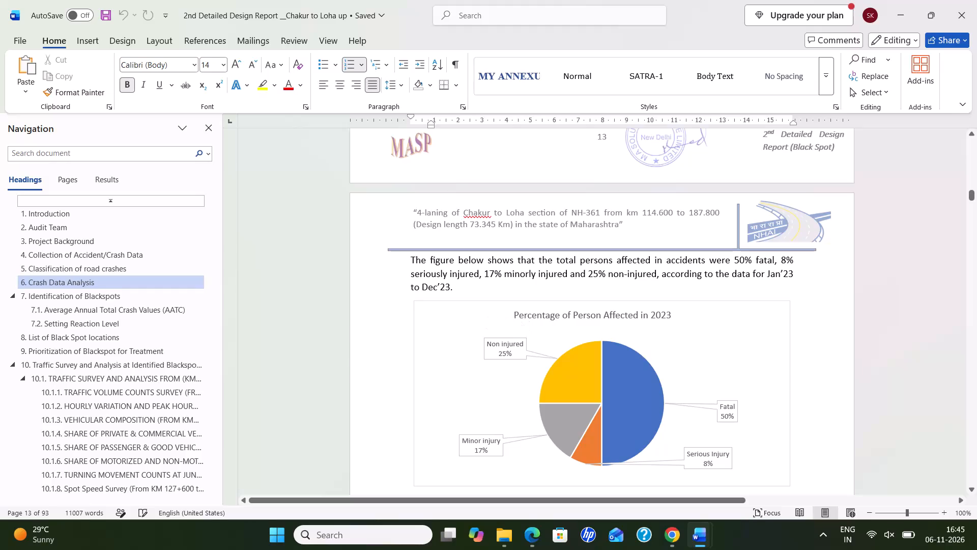
pyautogui.moveTo(460, 291); pyautogui.dragTo(412, 264)
pyautogui.hotkey('ctrl', 'c')
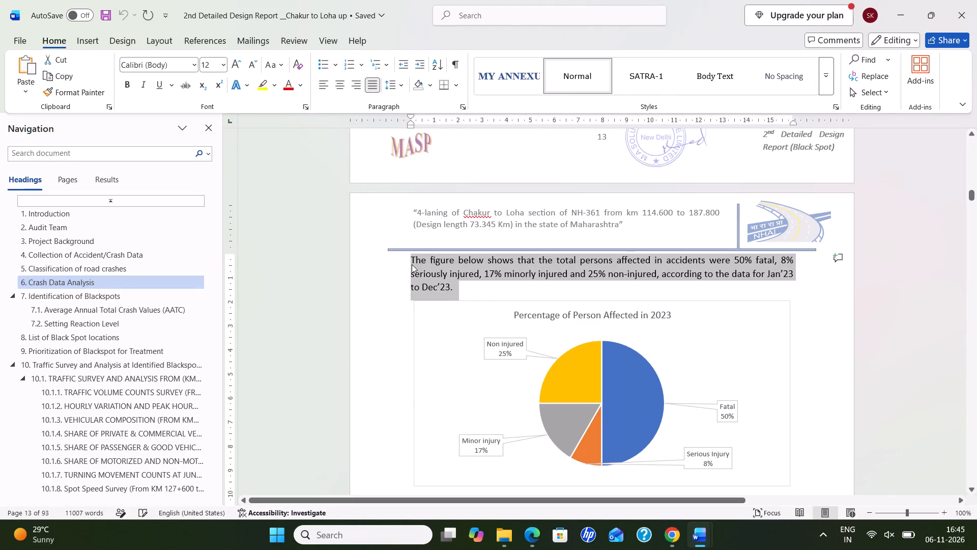
# Return to the Ausa to Chakur report, replace its 2023 "The figure below shows" paragraph with the copied text, and remove the extra empty line.
pyautogui.hotkey('alt', 'Tab')
pyautogui.moveTo(760, 390); pyautogui.dragTo(433, 366)
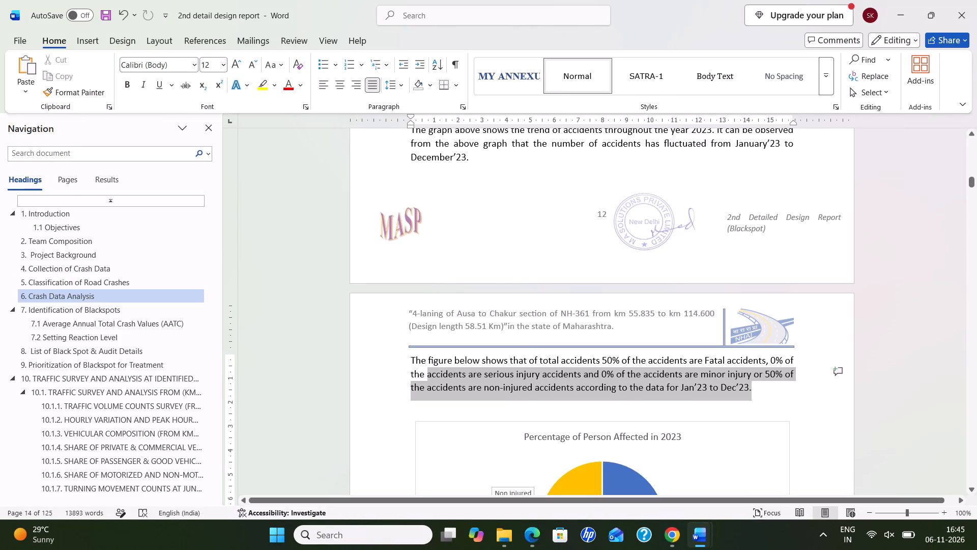
pyautogui.moveTo(433, 366); pyautogui.dragTo(411, 364)
pyautogui.hotkey('ctrl', 'v')
pyautogui.scroll(-1, 470, 358)
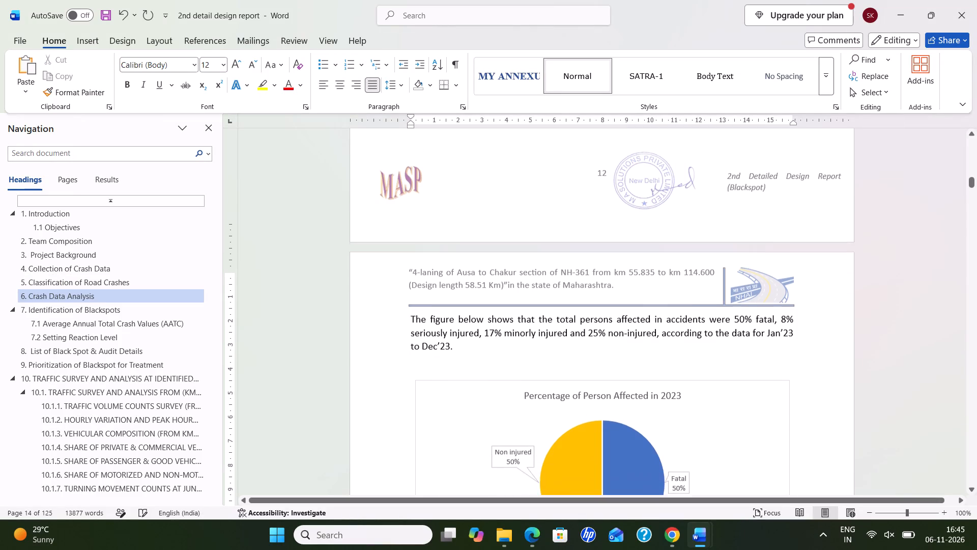
pyautogui.press('BackSpace')
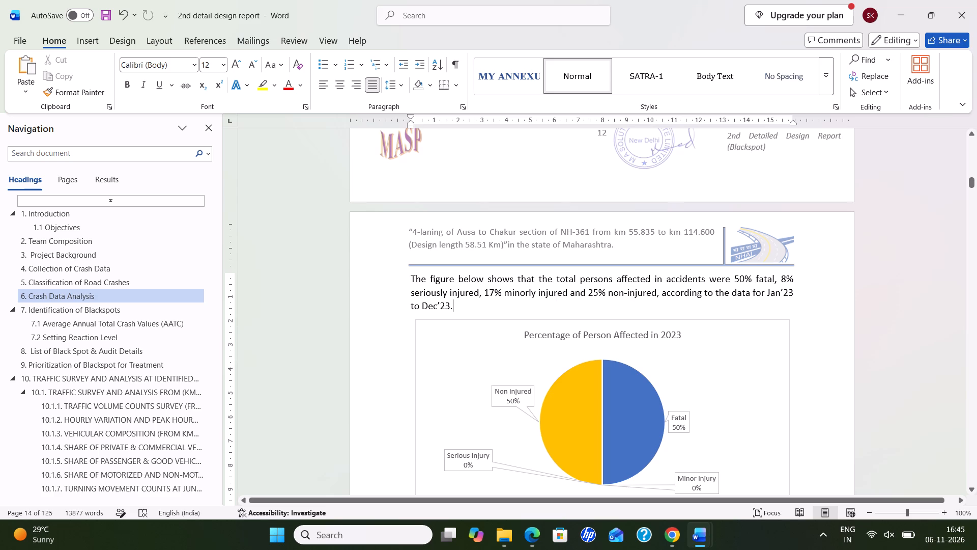
# Edit the 2023 "The figure below shows" paragraph so it reads "50% fatal and 50% non-injured", correcting the missing space after "fatal".
pyautogui.moveTo(597, 292); pyautogui.dragTo(754, 272)
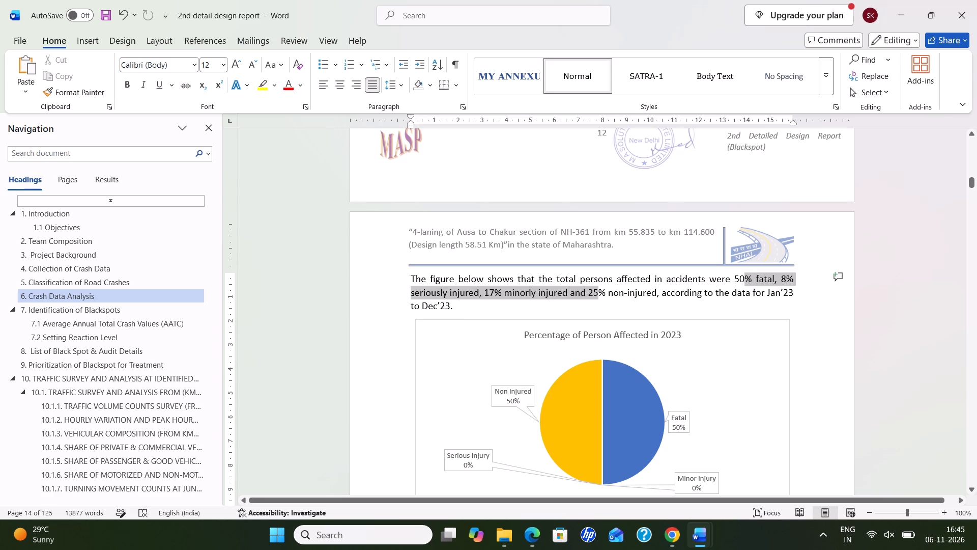
pyautogui.moveTo(754, 272); pyautogui.dragTo(747, 281)
pyautogui.moveTo(747, 281); pyautogui.dragTo(770, 283)
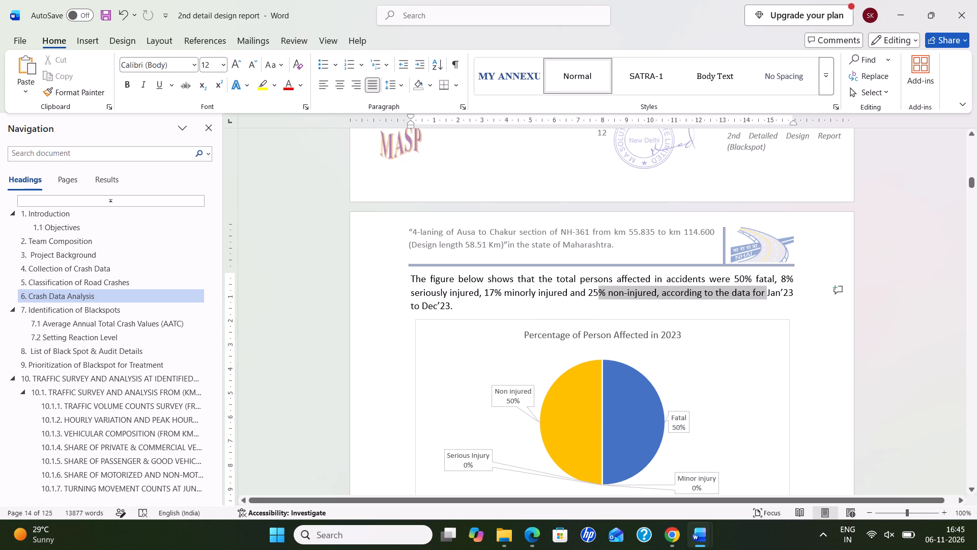
pyautogui.moveTo(770, 283); pyautogui.dragTo(775, 281)
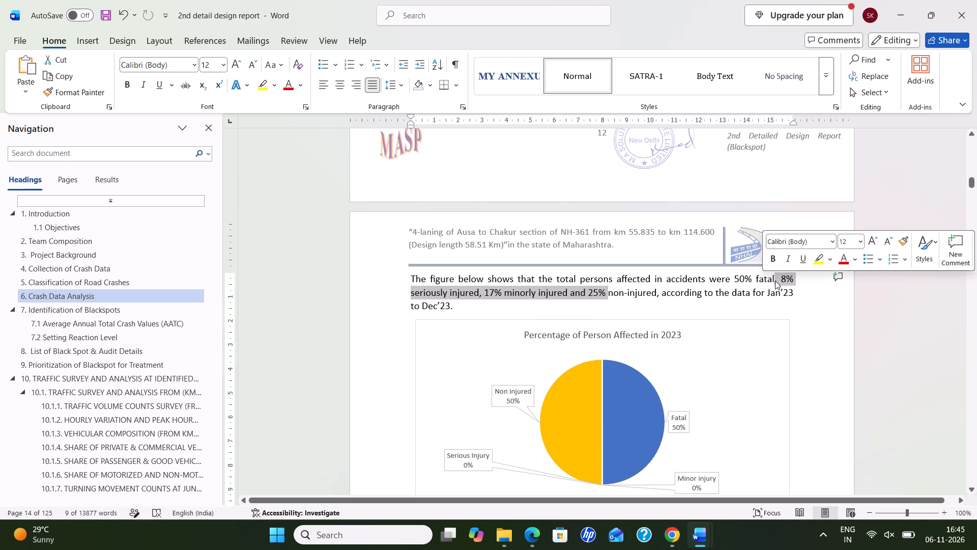
pyautogui.write('and')
pyautogui.press('space')
pyautogui.write('50')
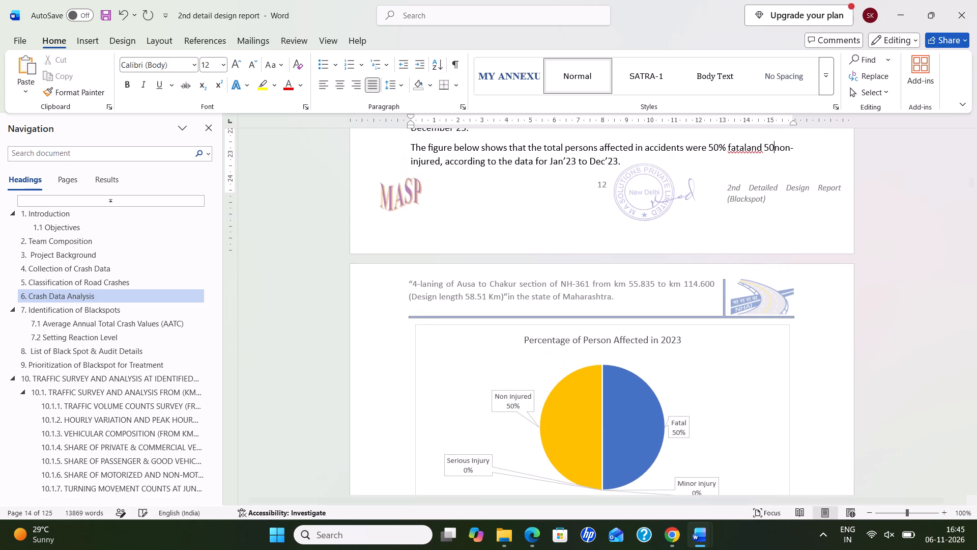
pyautogui.hotkey('shift', '%')
pyautogui.press('space')
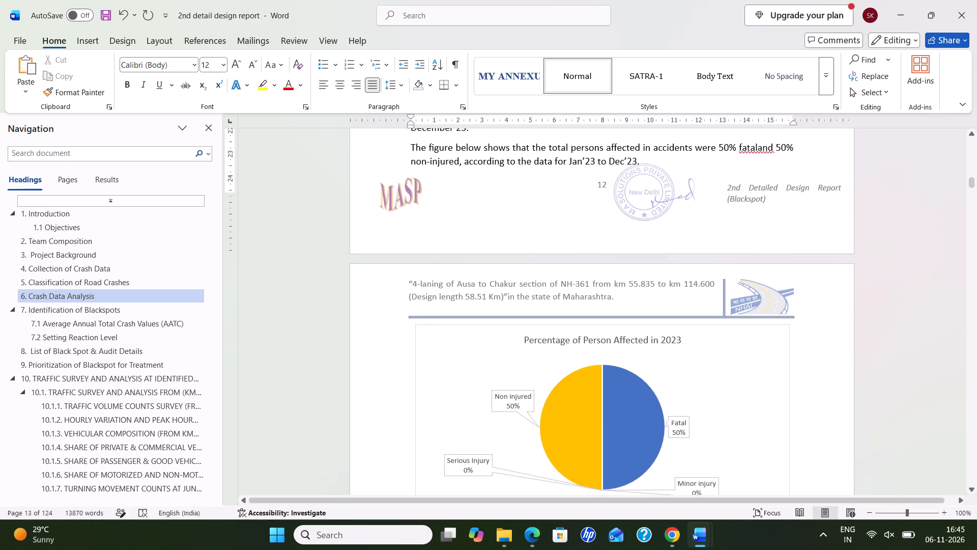
pyautogui.rightClick(751, 149)
pyautogui.click(749, 165)
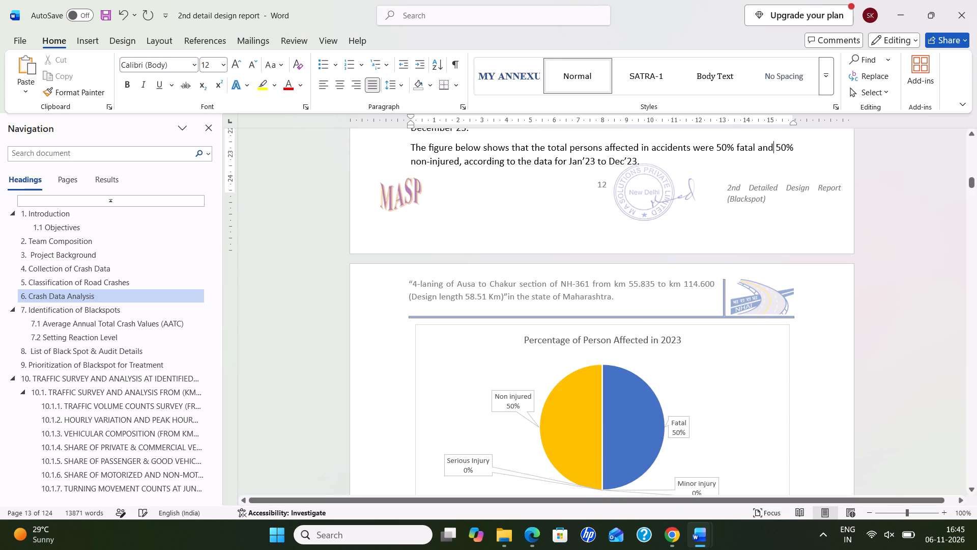
# Replace the 2024 "The figure below shows" paragraph in Crash Data Analysis with the copied persons-affected text.
pyautogui.scroll(1, 505, 259)
pyautogui.scroll(-6, 505, 259)
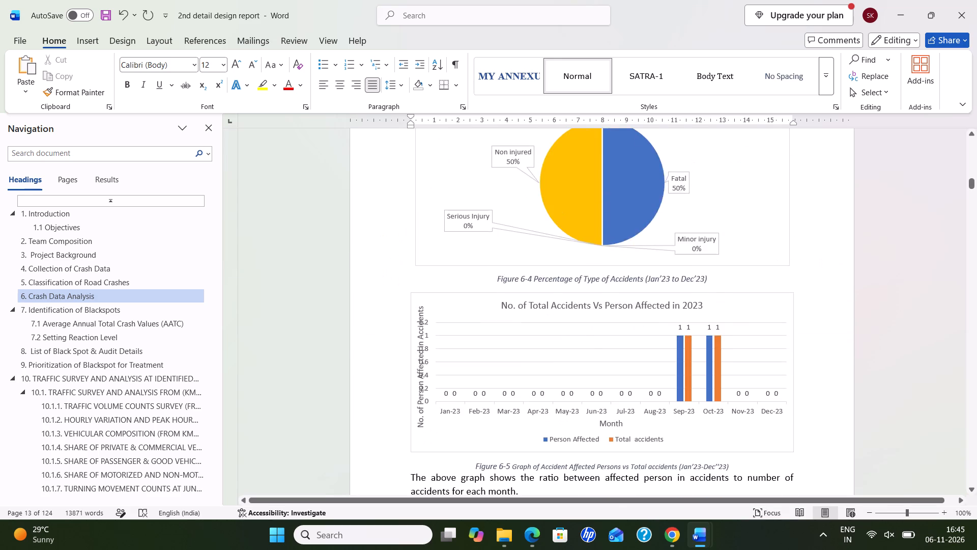
pyautogui.scroll(-3, 505, 260)
pyautogui.scroll(2, 505, 260)
pyautogui.scroll(-8, 467, 295)
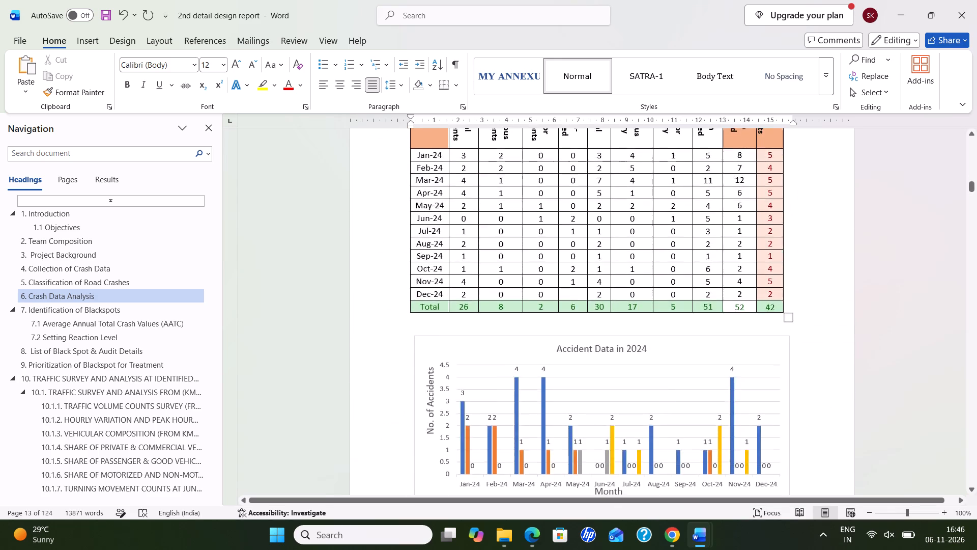
pyautogui.scroll(-3, 508, 305)
pyautogui.moveTo(610, 221); pyautogui.dragTo(435, 219)
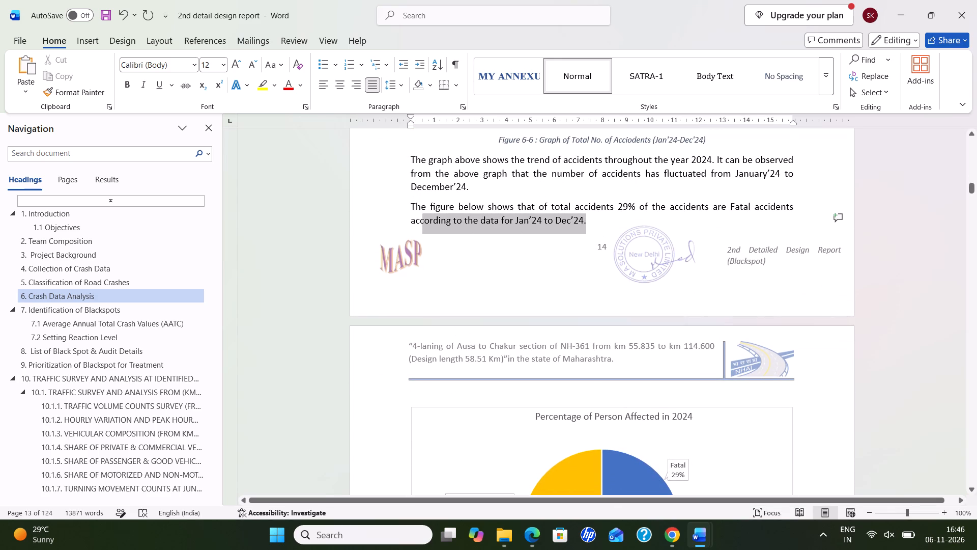
pyautogui.moveTo(435, 219); pyautogui.dragTo(407, 212)
pyautogui.hotkey('ctrl', 'v')
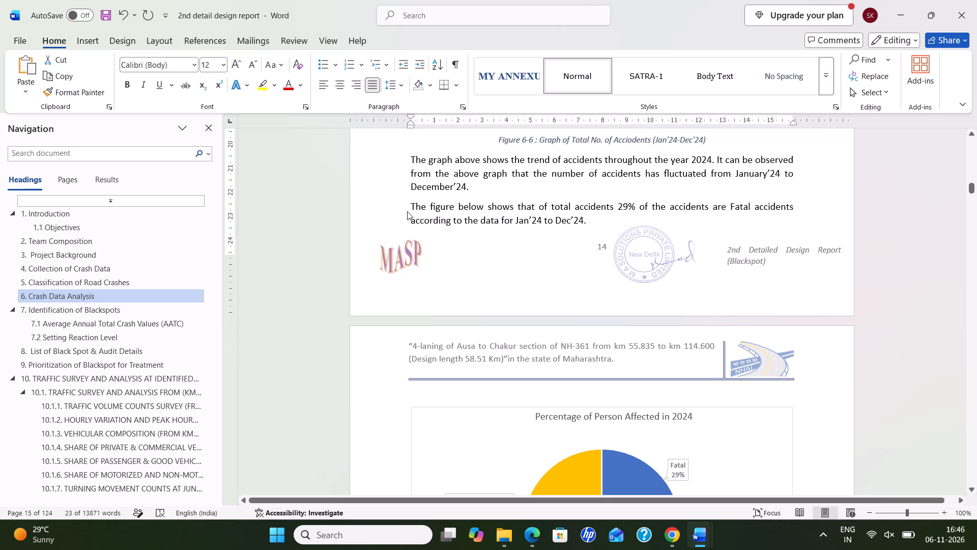
# In the pasted 2024 paragraph, set the percentages to 29% fatal, 16% seriously injured, 5% minorly injured and 50% non-injured.
pyautogui.scroll(-2, 564, 231)
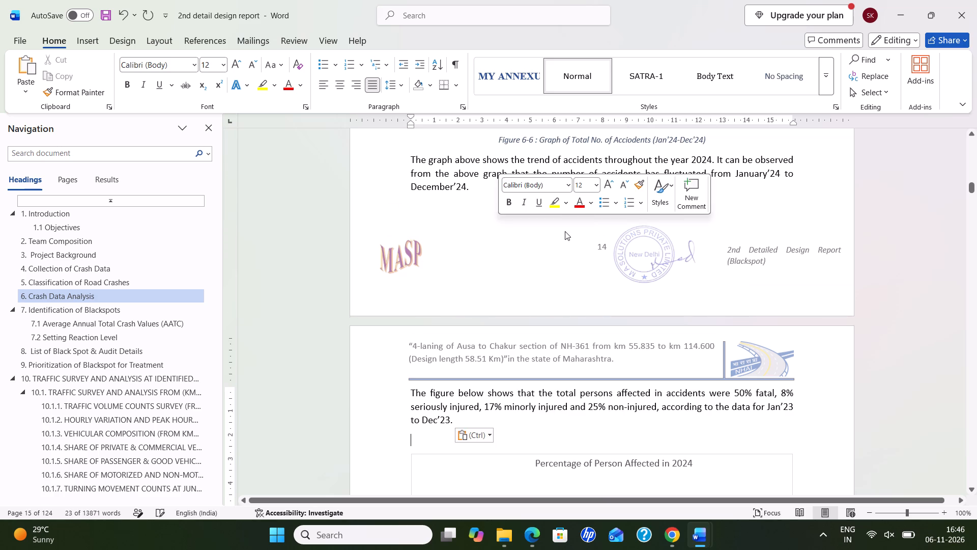
pyautogui.scroll(-3, 565, 231)
pyautogui.scroll(2, 566, 231)
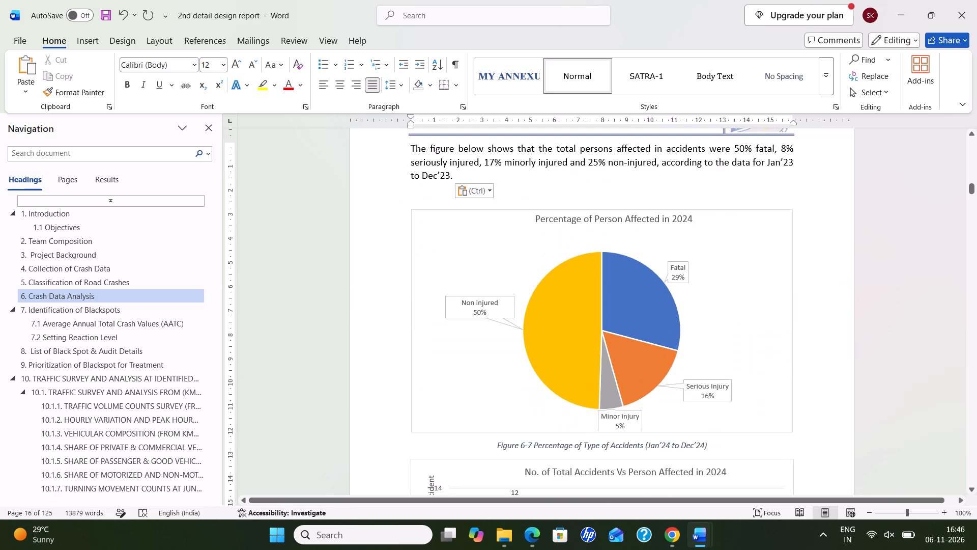
pyautogui.click(743, 151)
pyautogui.press('BackSpace')
pyautogui.press('BackSpace')
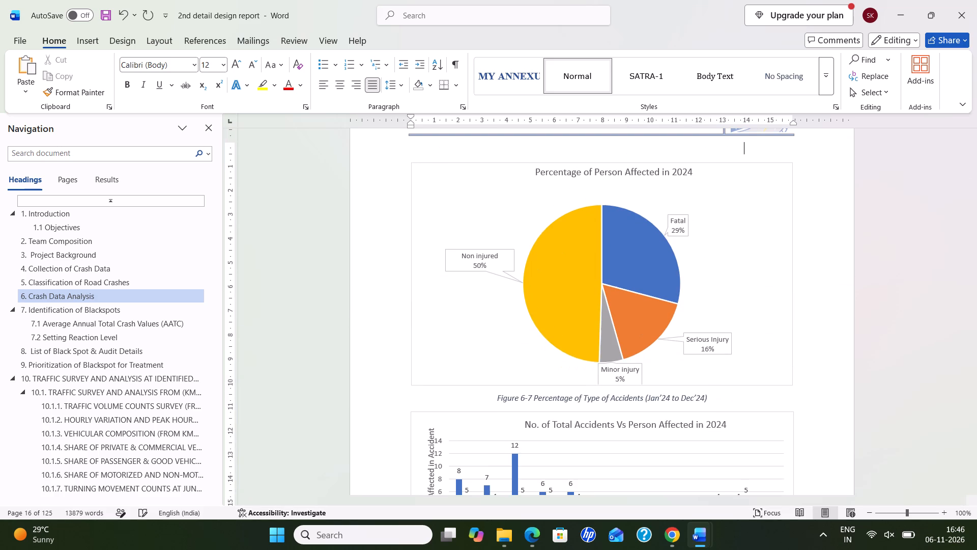
pyautogui.write('29')
pyautogui.scroll(3, 739, 172)
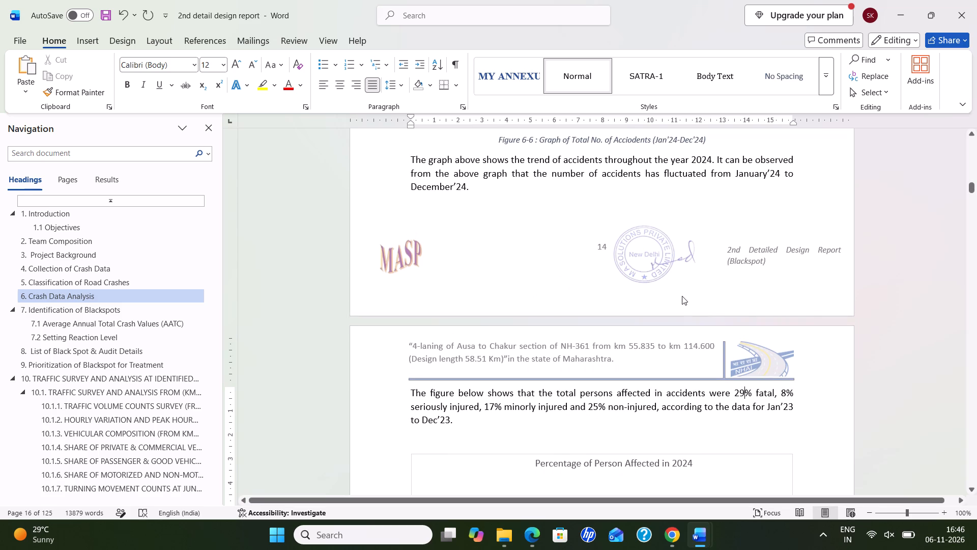
pyautogui.scroll(-1, 635, 367)
pyautogui.scroll(-2, 809, 294)
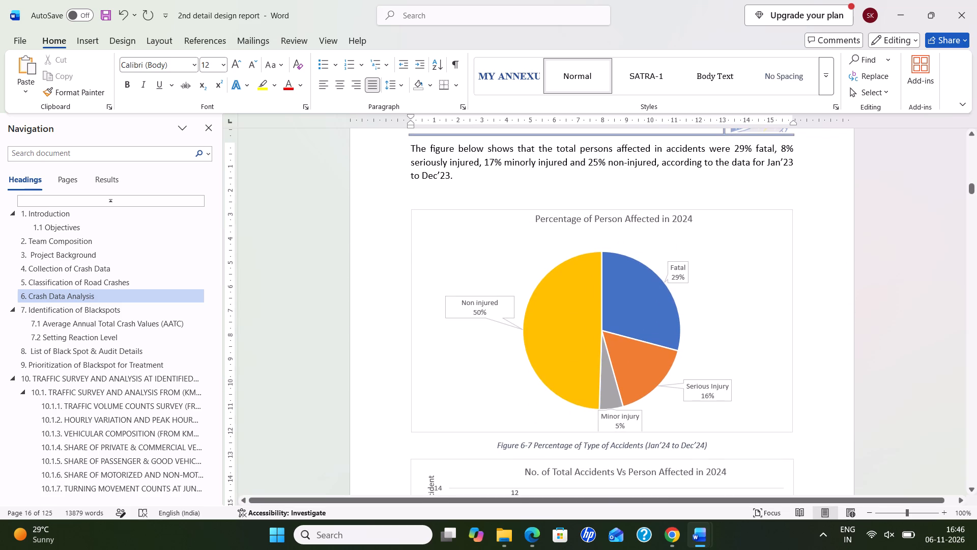
pyautogui.click(785, 150)
pyautogui.press('BackSpace')
pyautogui.write('16')
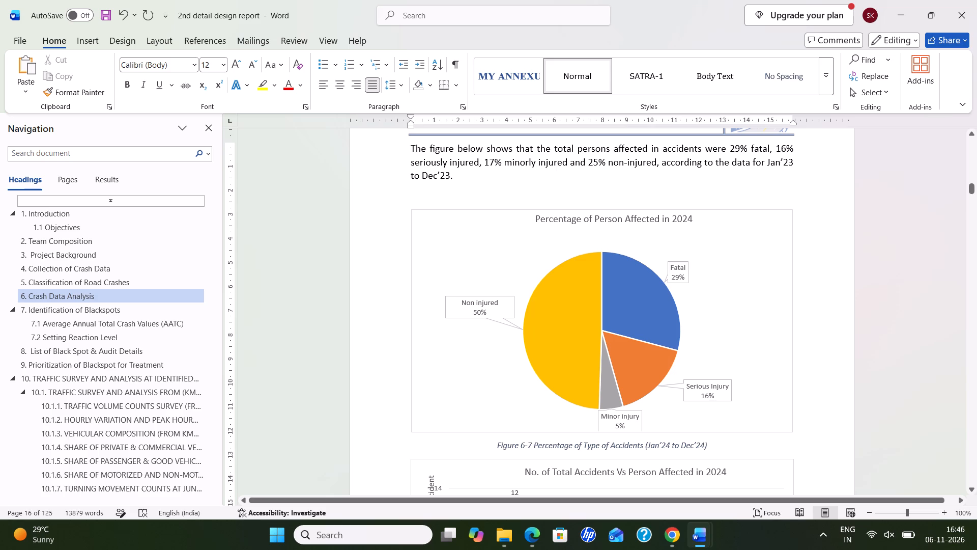
pyautogui.click(492, 161)
pyautogui.press('BackSpace')
pyautogui.press('BackSpace')
pyautogui.press('5')
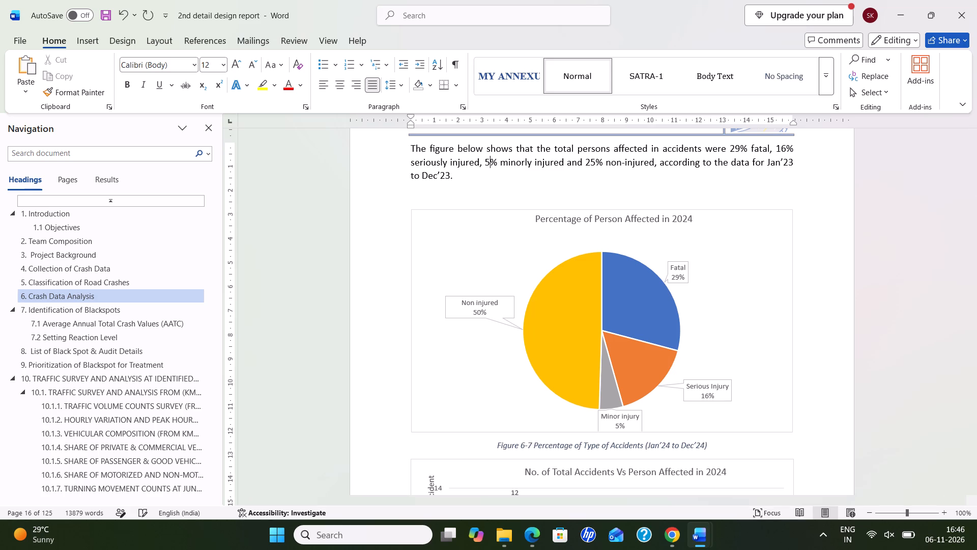
pyautogui.click(589, 164)
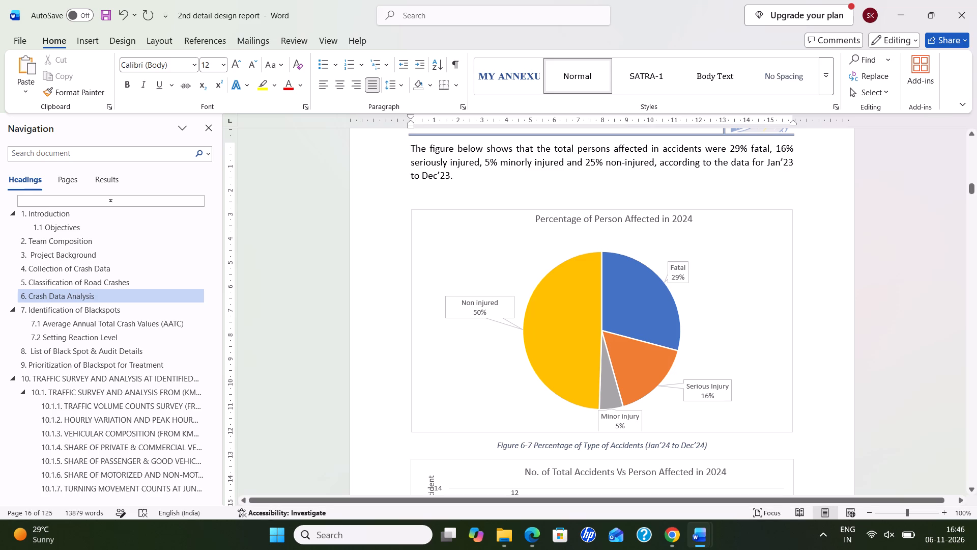
pyautogui.click(596, 165)
pyautogui.press('BackSpace')
pyautogui.press('BackSpace')
pyautogui.press('5')
pyautogui.press('0')
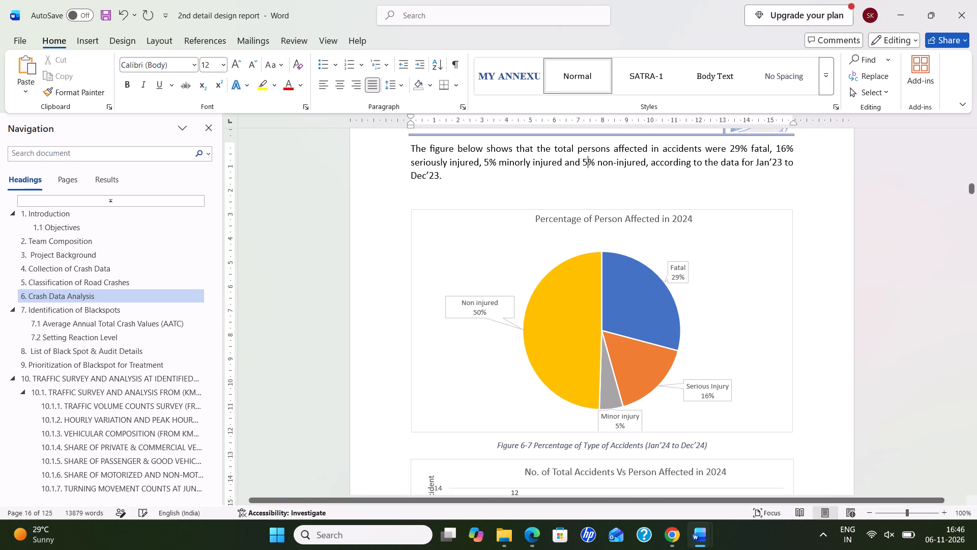
pyautogui.click(617, 178)
# Save the Ausa to Chakur report.
pyautogui.doubleClick(105, 10)
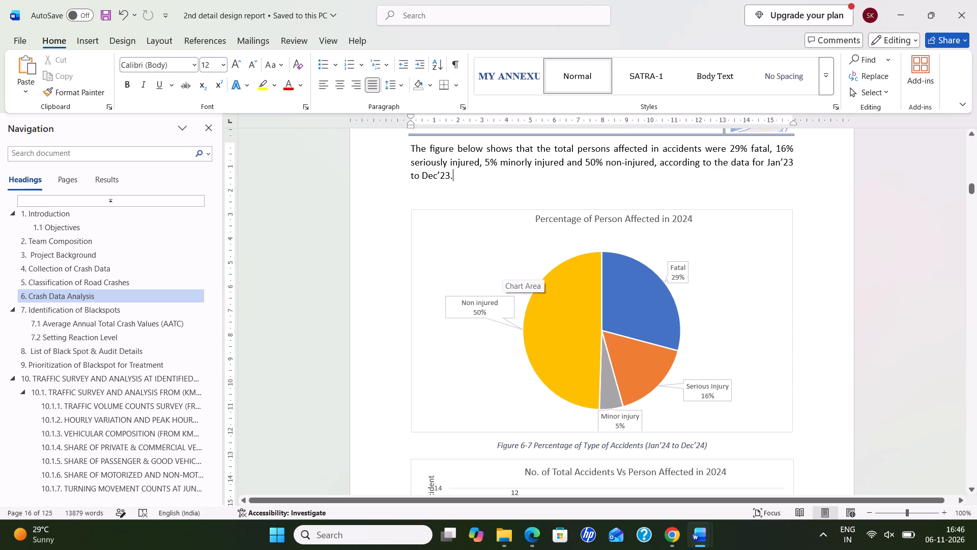
# Change the data period in the 2024 persons-affected paragraph to Jan’24 to Dec’24.
pyautogui.click(793, 161)
pyautogui.press('BackSpace')
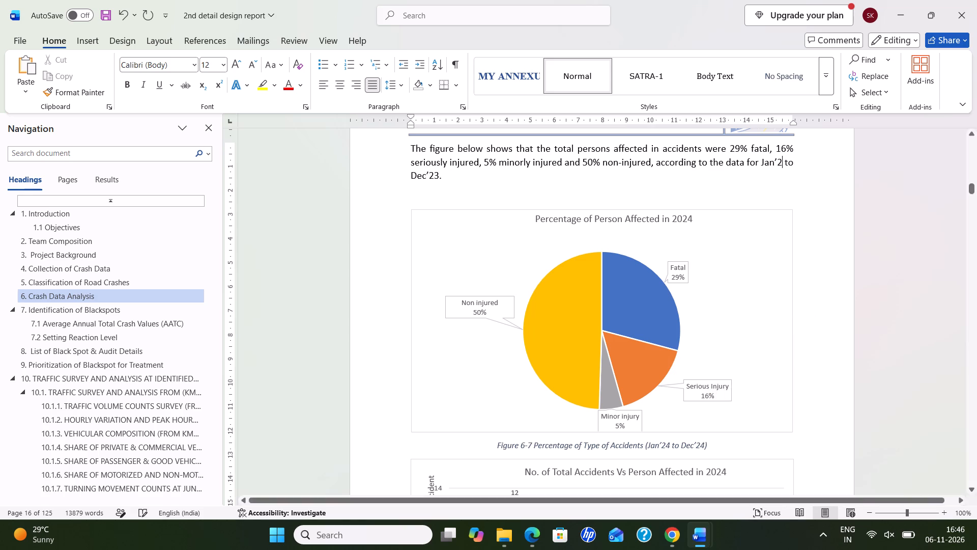
pyautogui.press('4')
pyautogui.click(445, 178)
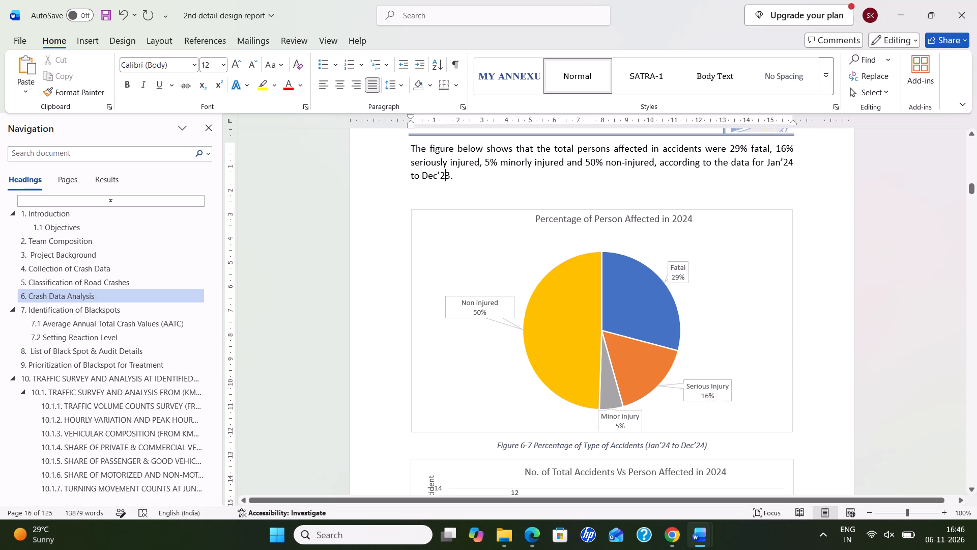
pyautogui.press('Delete')
pyautogui.press('4')
# Replace the "The figure below shows" paragraph above the 2025 Percentage of Person Affected chart with the copied persons-affected text.
pyautogui.scroll(-4, 614, 276)
pyautogui.scroll(1, 621, 285)
pyautogui.scroll(-2, 621, 285)
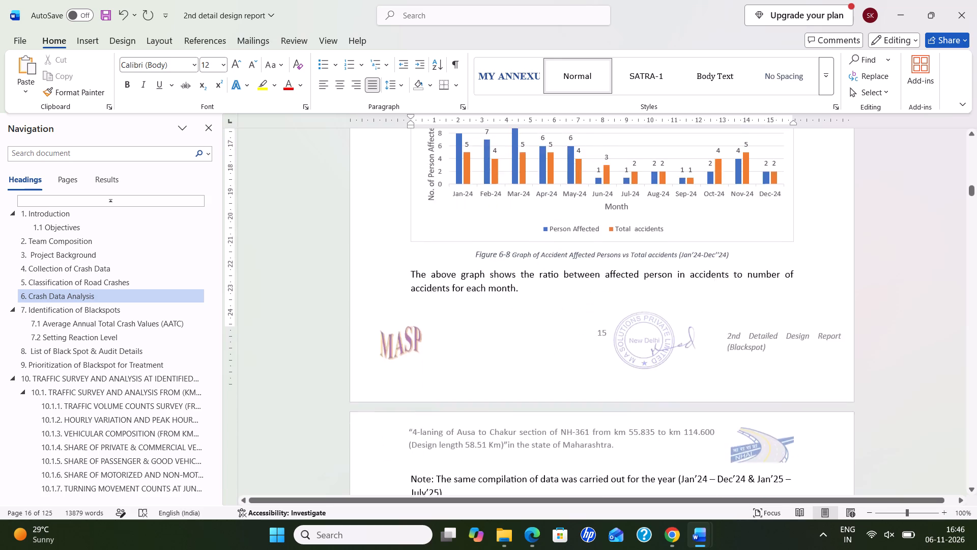
pyautogui.scroll(-3, 621, 286)
pyautogui.scroll(-8, 527, 280)
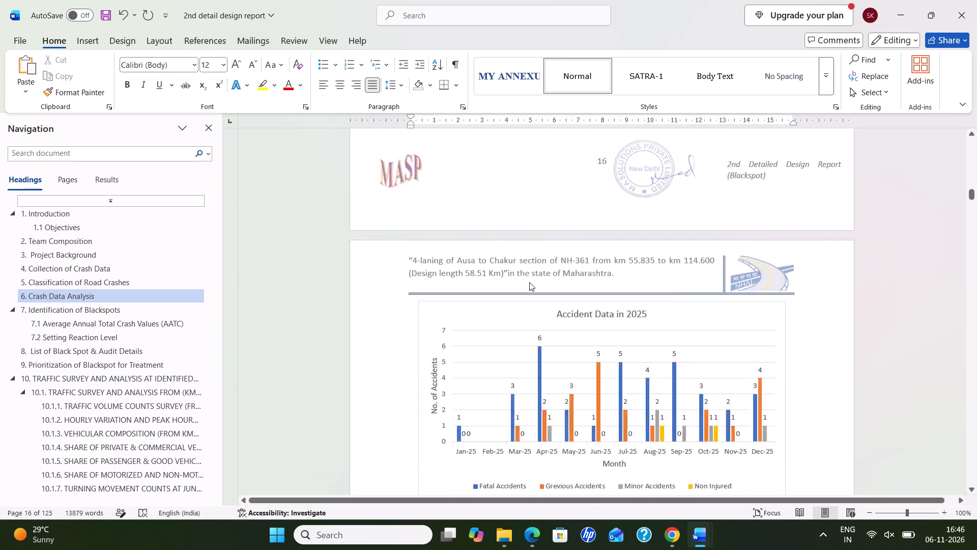
pyautogui.scroll(-3, 529, 282)
pyautogui.moveTo(602, 307); pyautogui.dragTo(548, 307)
pyautogui.scroll(-5, 551, 323)
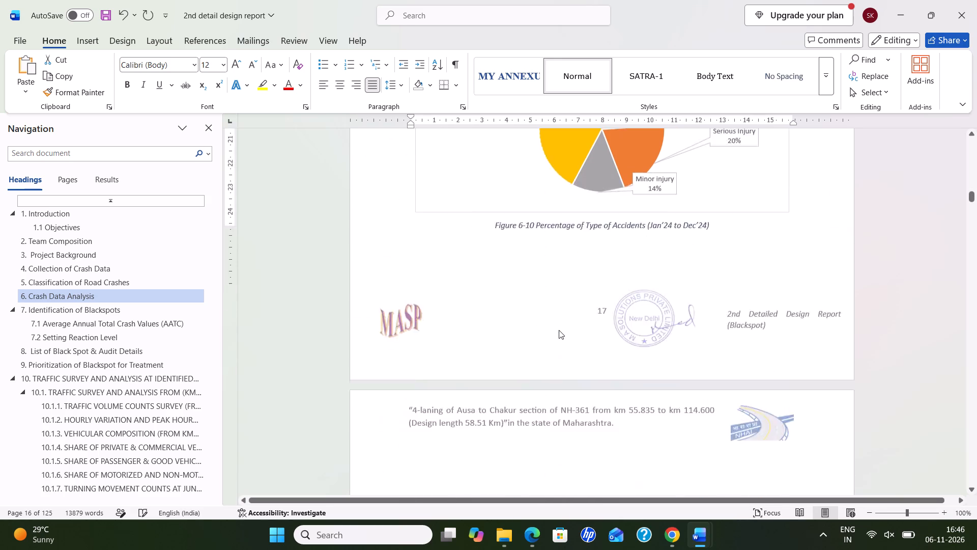
pyautogui.scroll(-3, 559, 330)
pyautogui.scroll(6, 559, 330)
pyautogui.scroll(1, 589, 273)
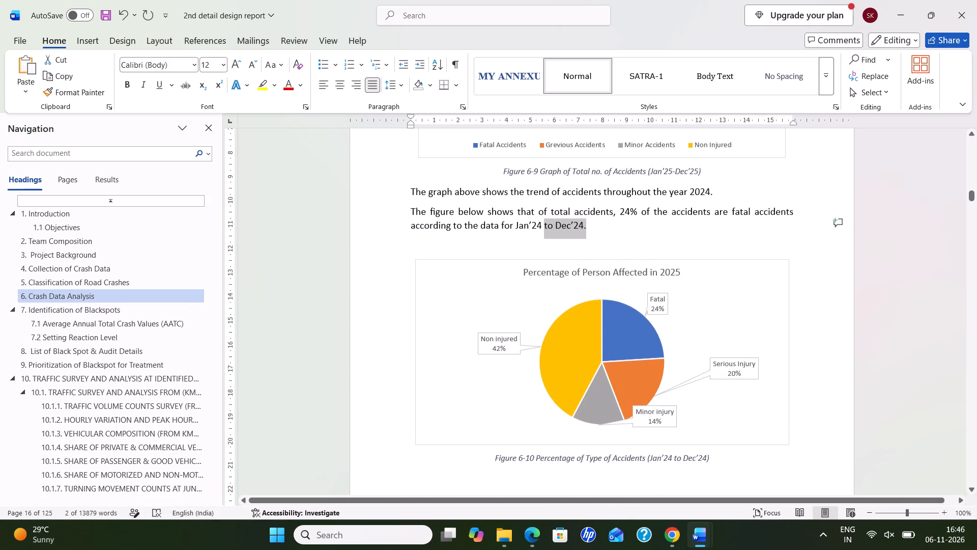
pyautogui.moveTo(603, 232); pyautogui.dragTo(425, 210)
pyautogui.hotkey('ctrl', 'v')
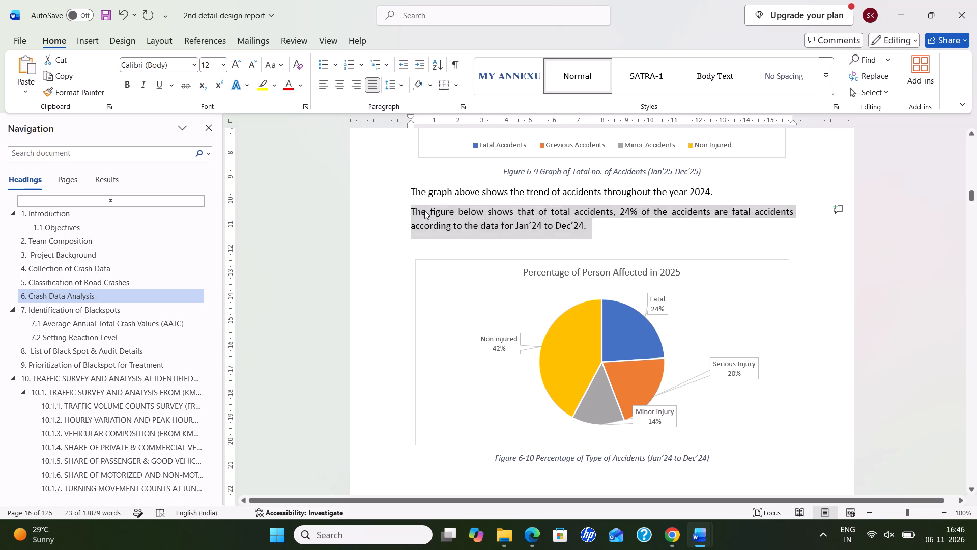
# Review the edited 2024 and 2023 Crash Data Analysis paragraphs against their charts and check the page layout around them.
pyautogui.scroll(17, 497, 281)
pyautogui.scroll(-1, 497, 281)
pyautogui.scroll(5, 497, 281)
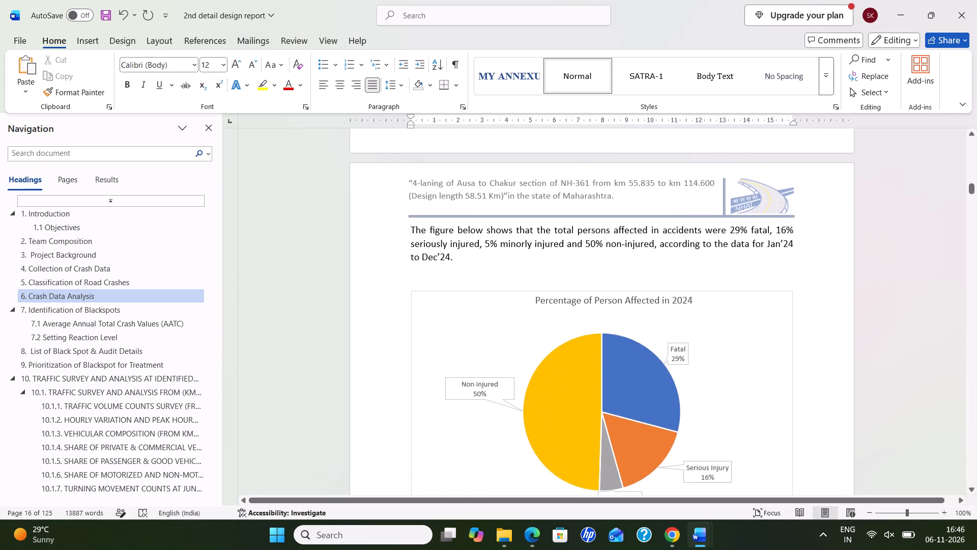
pyautogui.scroll(3, 497, 281)
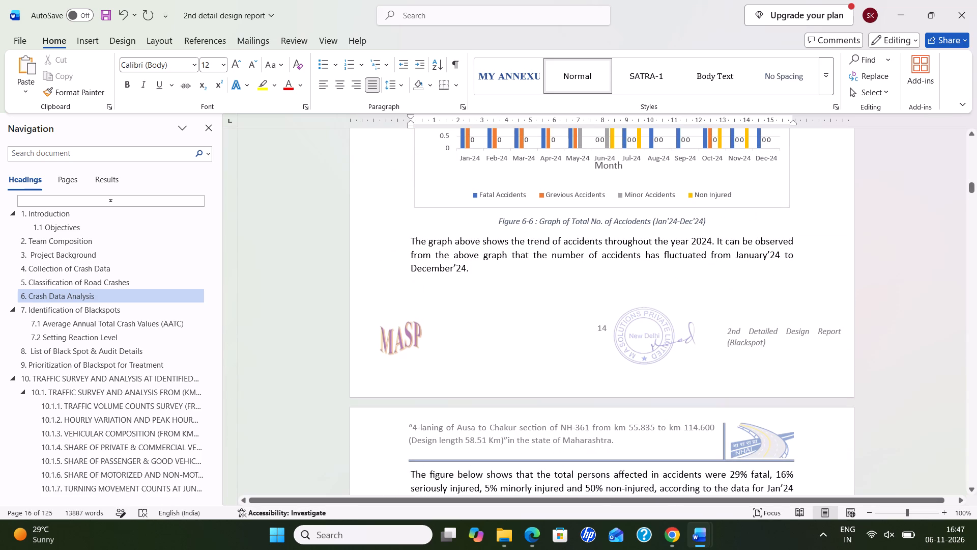
pyautogui.scroll(9, 501, 290)
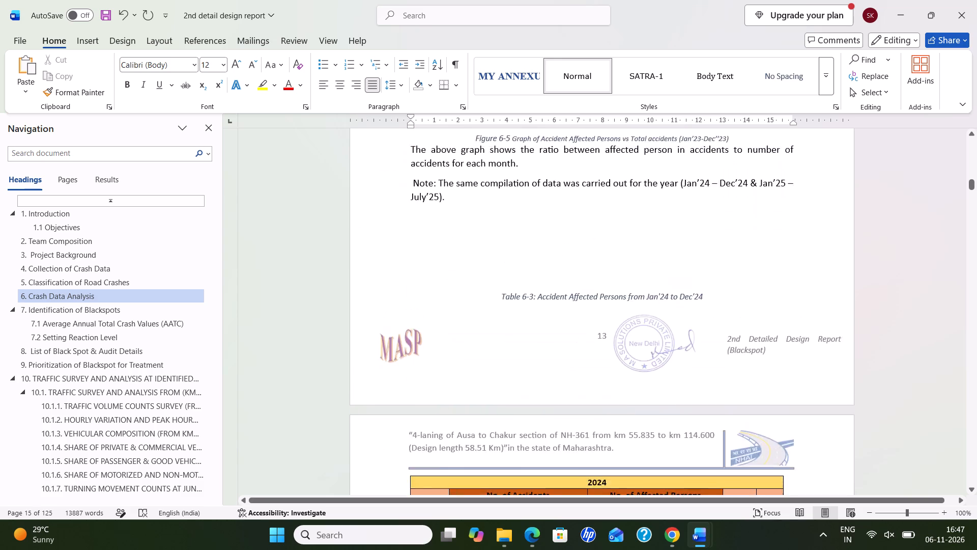
pyautogui.scroll(4, 501, 290)
pyautogui.scroll(-2, 501, 290)
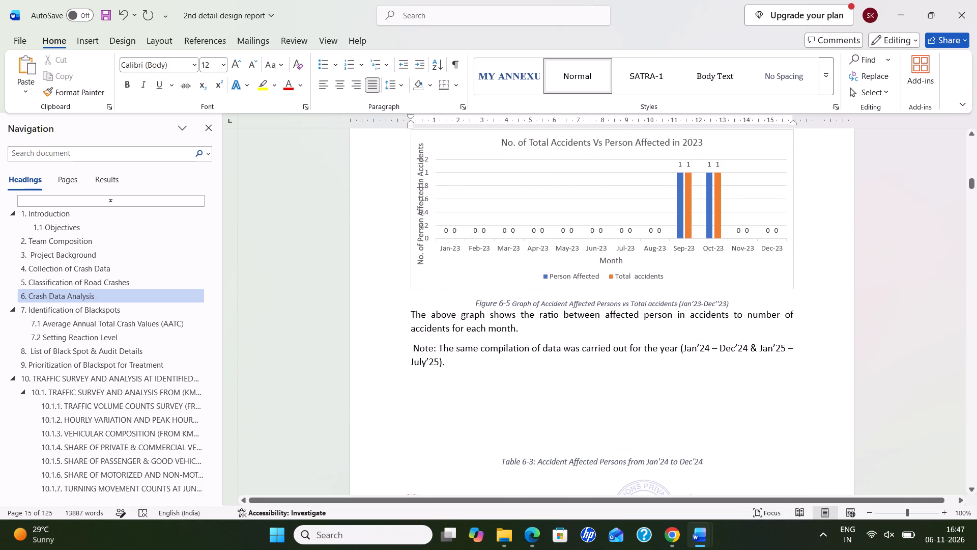
pyautogui.scroll(9, 614, 321)
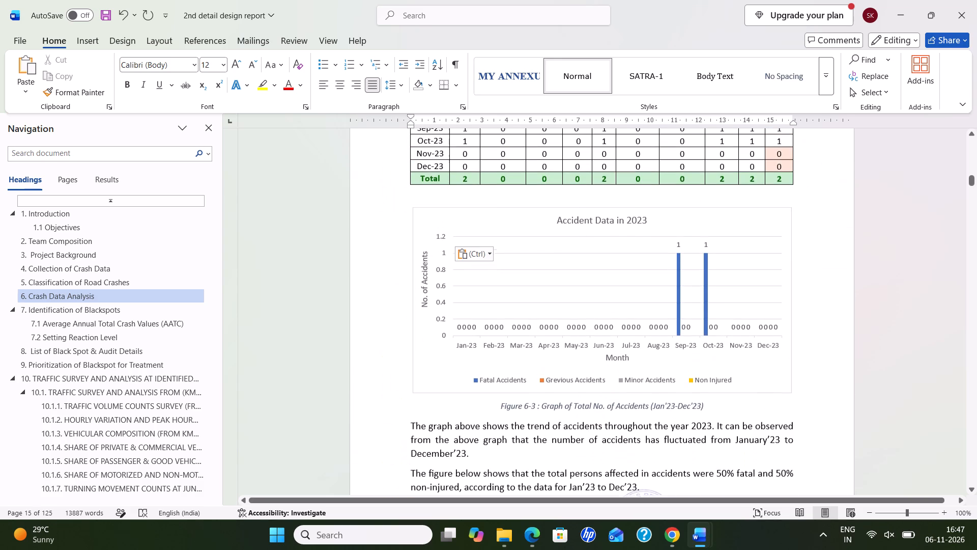
pyautogui.scroll(-2, 712, 426)
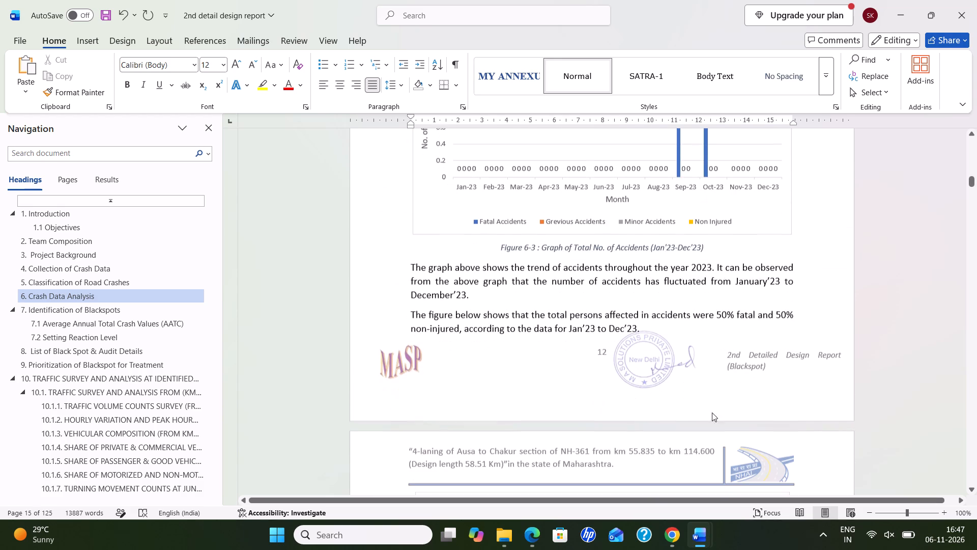
# Copy the 2023 paragraph's sentence about accidents fluctuating by month and paste it after the trend sentence below the Accident Data in 2025 chart.
pyautogui.moveTo(715, 263); pyautogui.dragTo(719, 278)
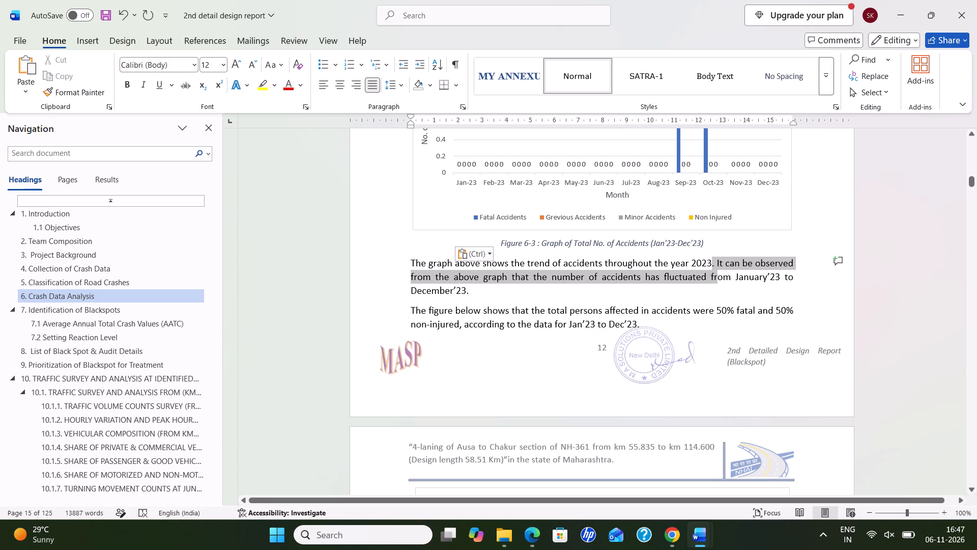
pyautogui.moveTo(719, 278); pyautogui.dragTo(714, 292)
pyautogui.hotkey('ctrl', 'c')
pyautogui.scroll(-14, 714, 293)
pyautogui.scroll(1, 712, 299)
pyautogui.scroll(-7, 712, 299)
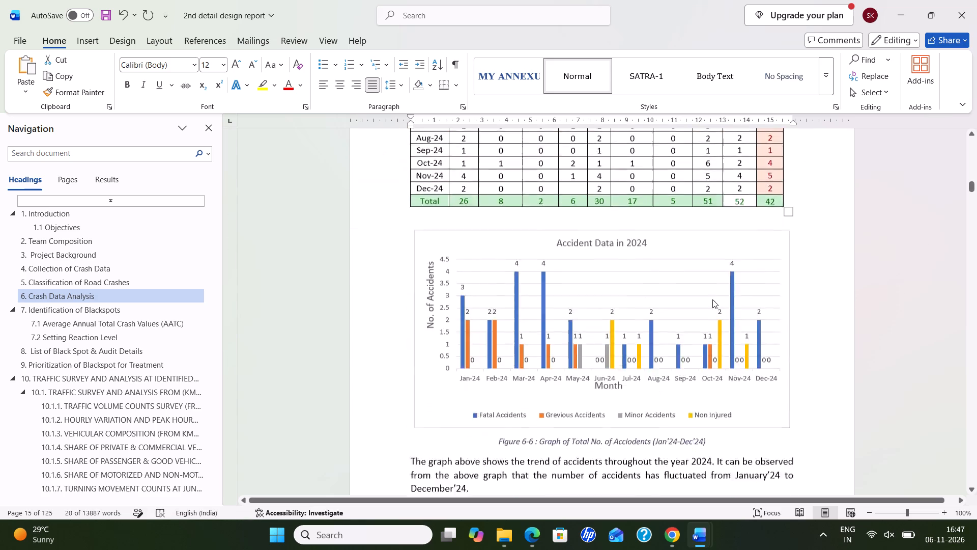
pyautogui.scroll(-13, 712, 299)
pyautogui.scroll(-8, 712, 299)
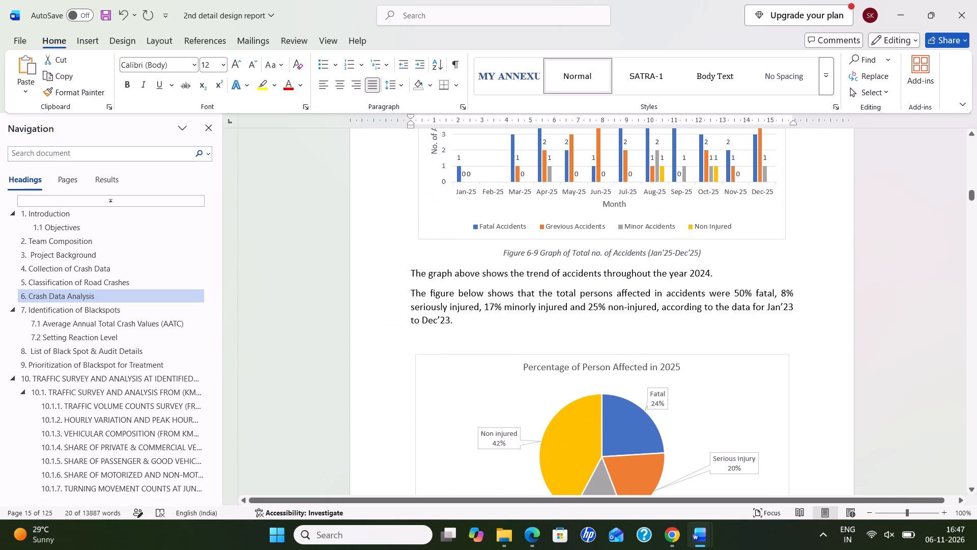
pyautogui.click(727, 270)
pyautogui.hotkey('ctrl', 'v')
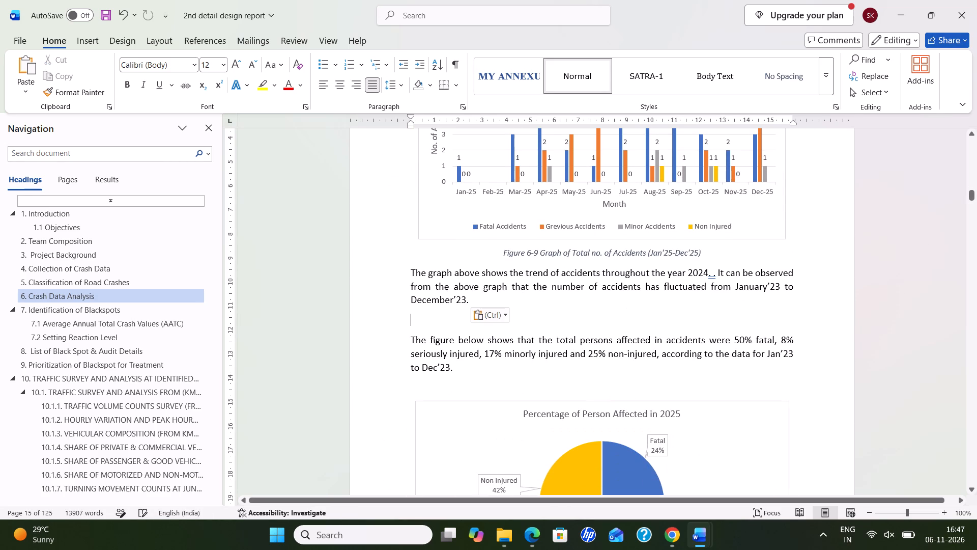
pyautogui.rightClick(710, 272)
pyautogui.click(676, 292)
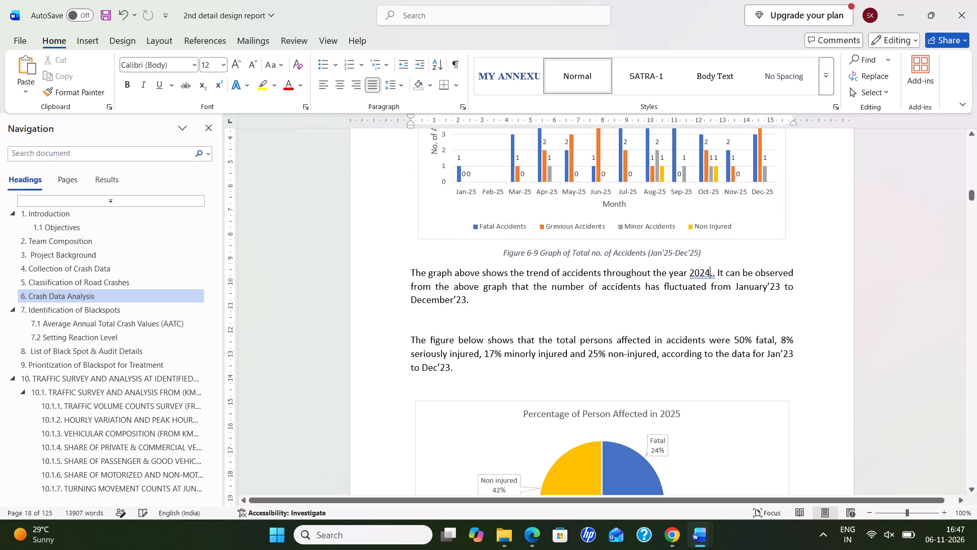
# Change the months in the pasted fluctuation sentence to January’25 to December’25.
pyautogui.click(780, 288)
pyautogui.press('BackSpace')
pyautogui.press('5')
pyautogui.click(466, 298)
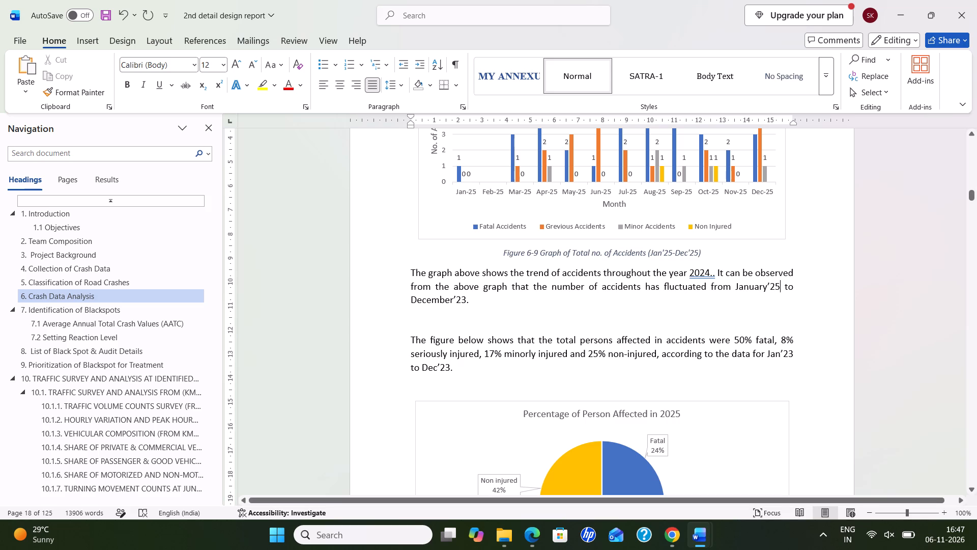
pyautogui.press('BackSpace')
pyautogui.press('5')
# Change the data period in the 2025 persons-affected paragraph to Jan’25 to Dec’25.
pyautogui.scroll(-2, 499, 321)
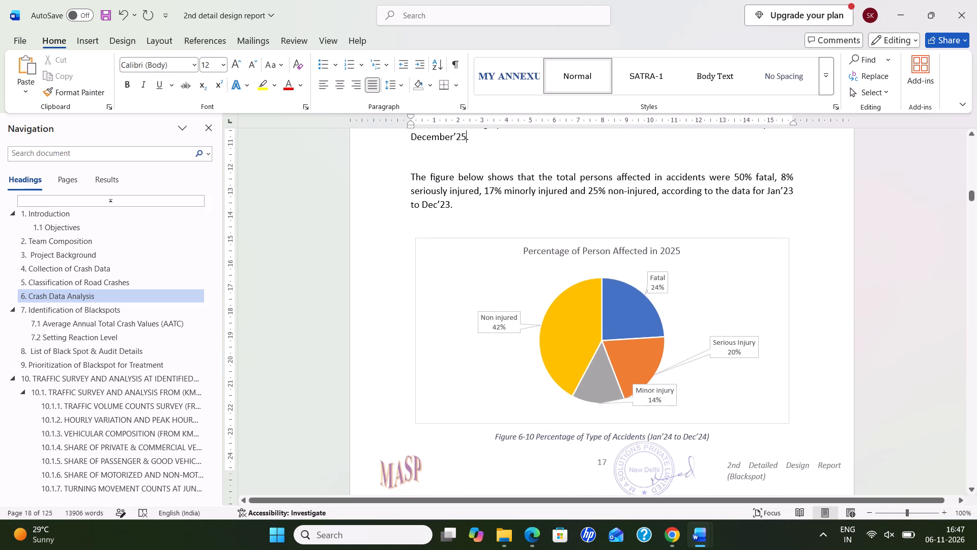
pyautogui.click(794, 193)
pyautogui.press('BackSpace')
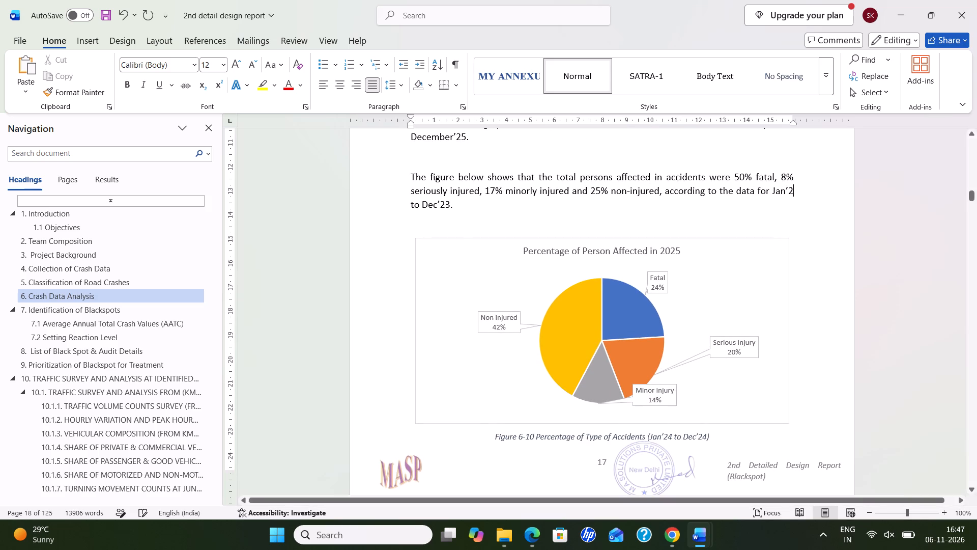
pyautogui.press('5')
pyautogui.click(449, 207)
pyautogui.press('BackSpace')
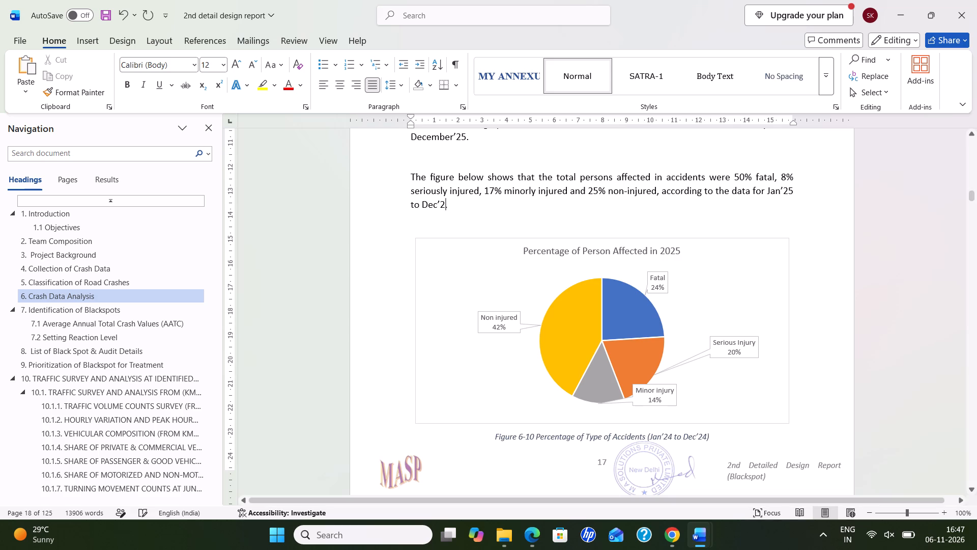
pyautogui.press('5')
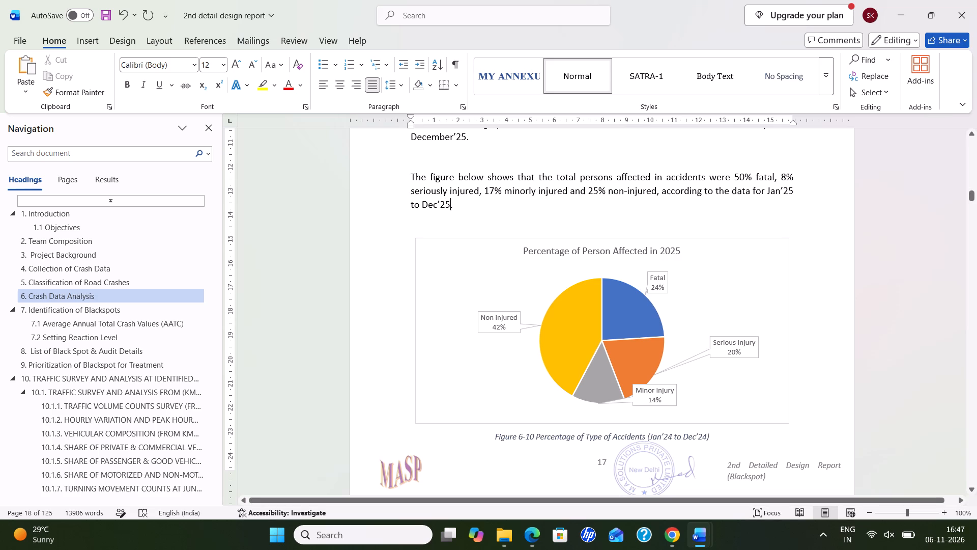
# Set the 2025 persons-affected percentages to 24% fatal, 20% seriously injured, 14% minorly injured and 42% non-injured.
pyautogui.click(742, 178)
pyautogui.press('BackSpace')
pyautogui.press('BackSpace')
pyautogui.press('2')
pyautogui.press('4')
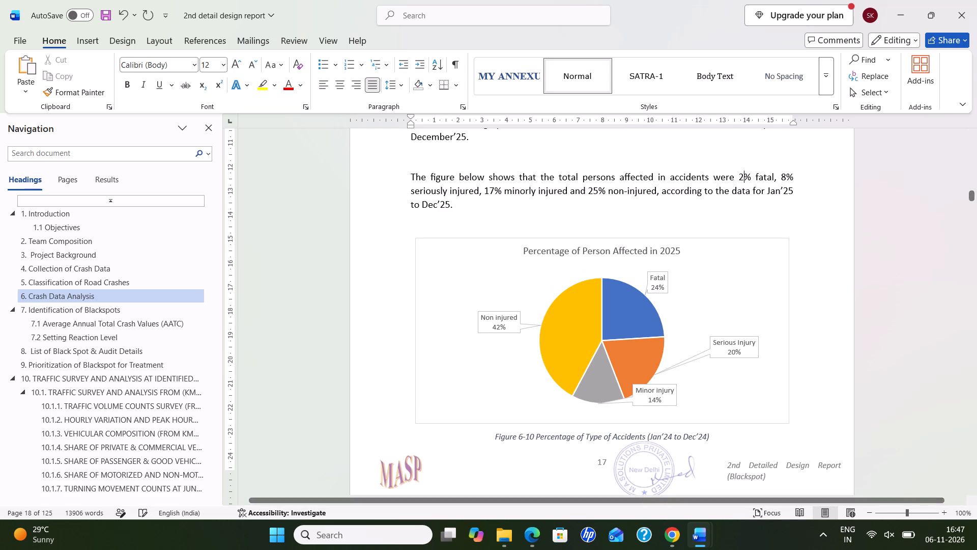
pyautogui.click(785, 177)
pyautogui.press('BackSpace')
pyautogui.press('2')
pyautogui.press('0')
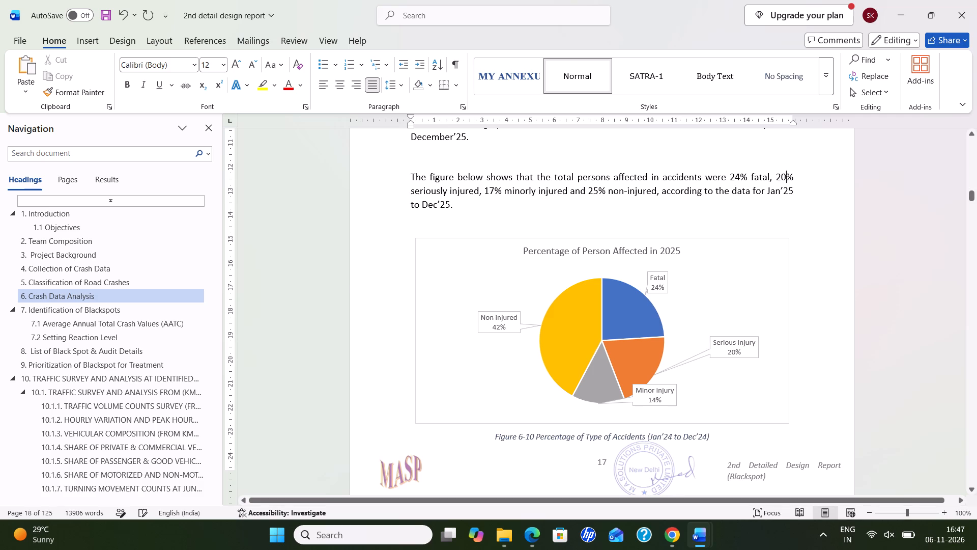
pyautogui.click(493, 193)
pyautogui.press('BackSpace')
pyautogui.press('BackSpace')
pyautogui.press('1')
pyautogui.press('4')
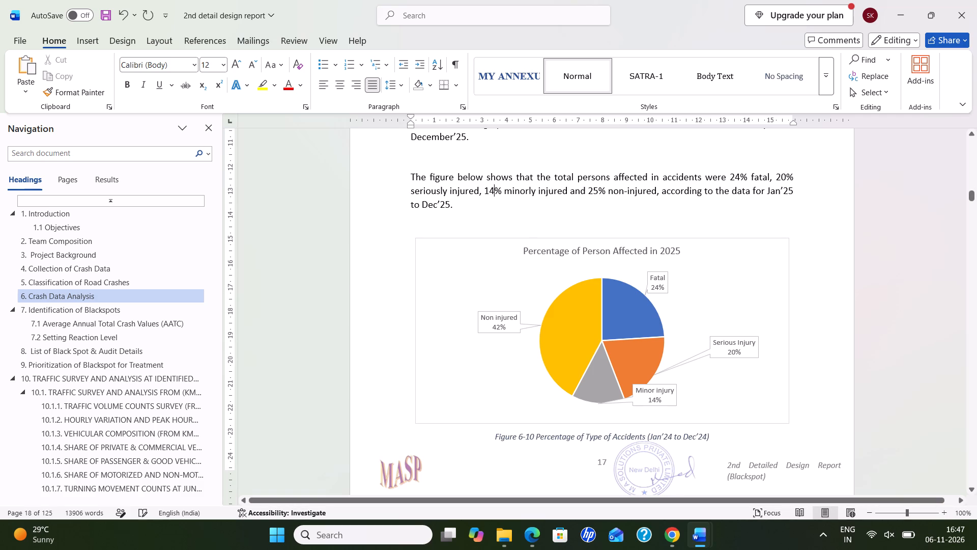
pyautogui.click(597, 190)
pyautogui.press('BackSpace')
pyautogui.press('BackSpace')
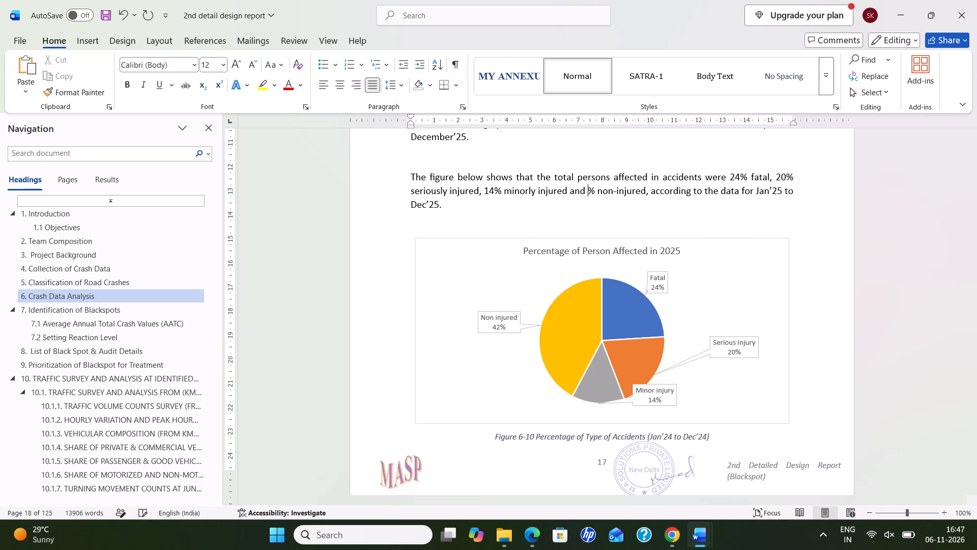
pyautogui.write('42')
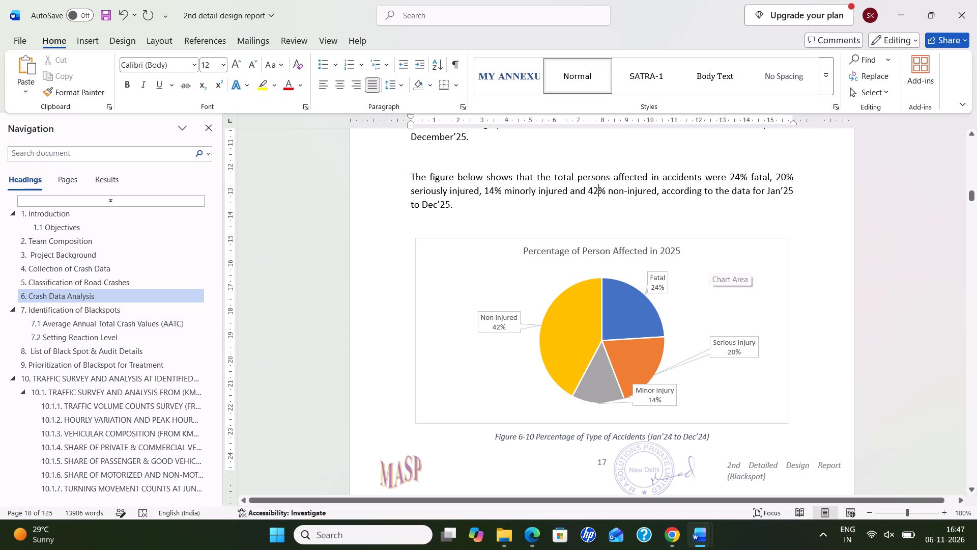
pyautogui.click(714, 224)
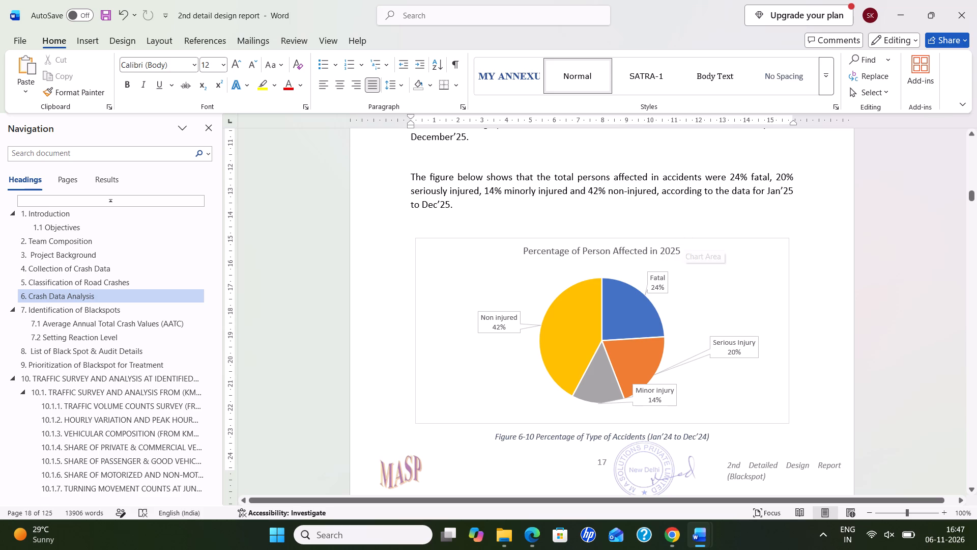
# Return to the Crash Data Analysis section and add a blank line above the Table 6-3 caption to move it onto its table's page.
pyautogui.click(153, 297)
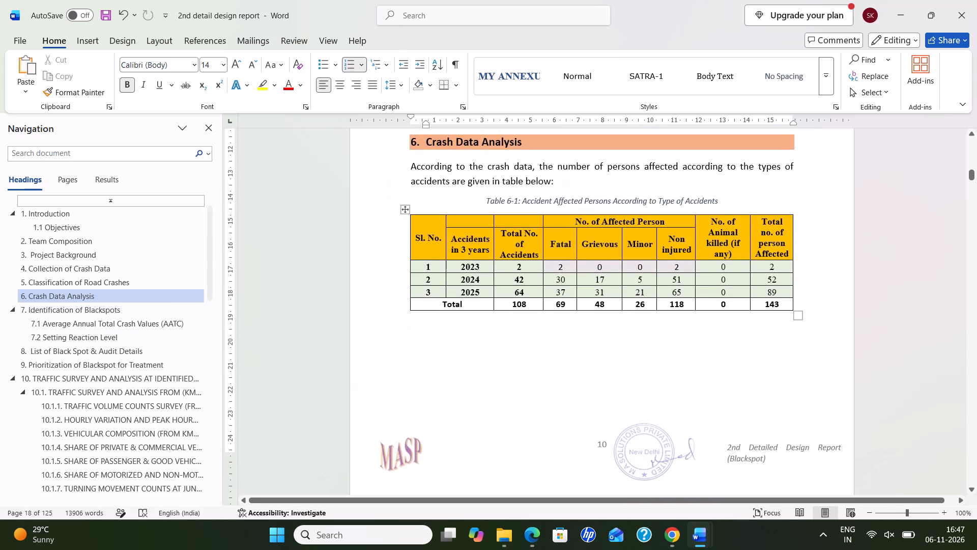
pyautogui.scroll(-5, 750, 270)
pyautogui.scroll(-4, 671, 391)
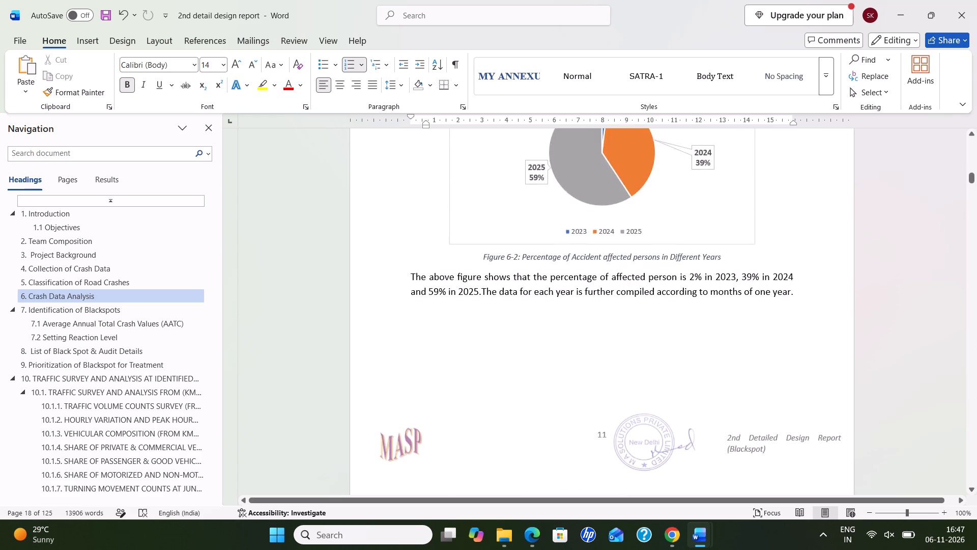
pyautogui.scroll(-4, 638, 395)
pyautogui.scroll(-6, 590, 362)
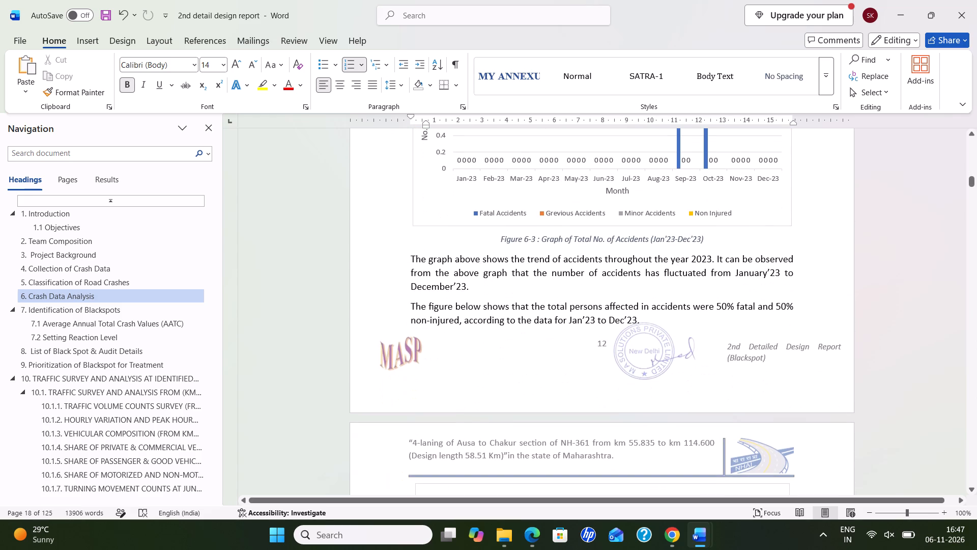
pyautogui.scroll(-7, 585, 286)
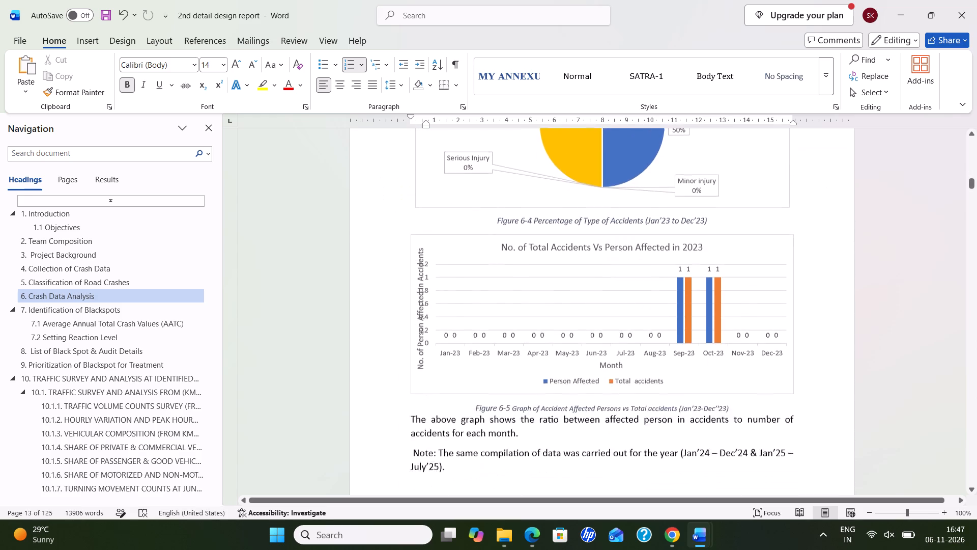
pyautogui.scroll(-2, 585, 286)
pyautogui.click(568, 278)
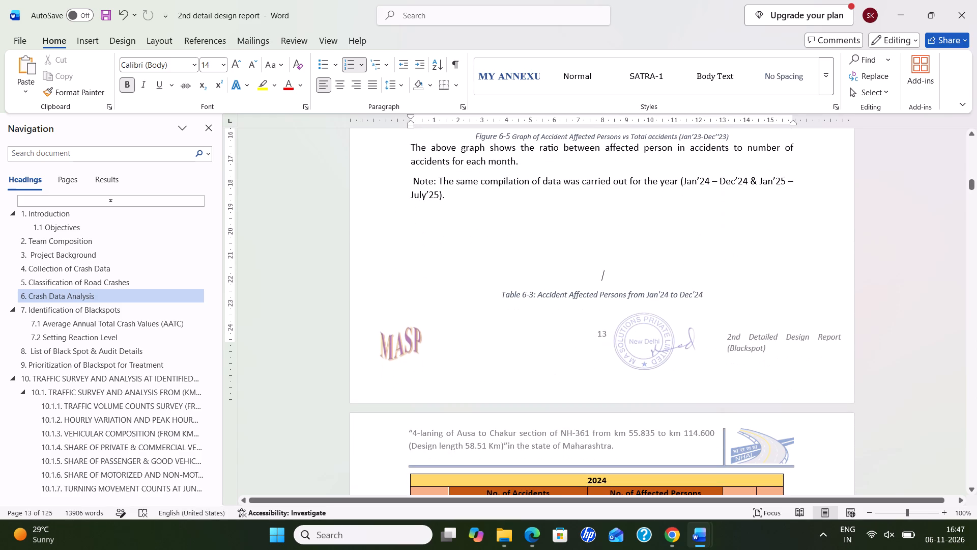
pyautogui.press('Return')
# Remove the space after the Table 6-3 caption paragraph.
pyautogui.scroll(-3, 568, 278)
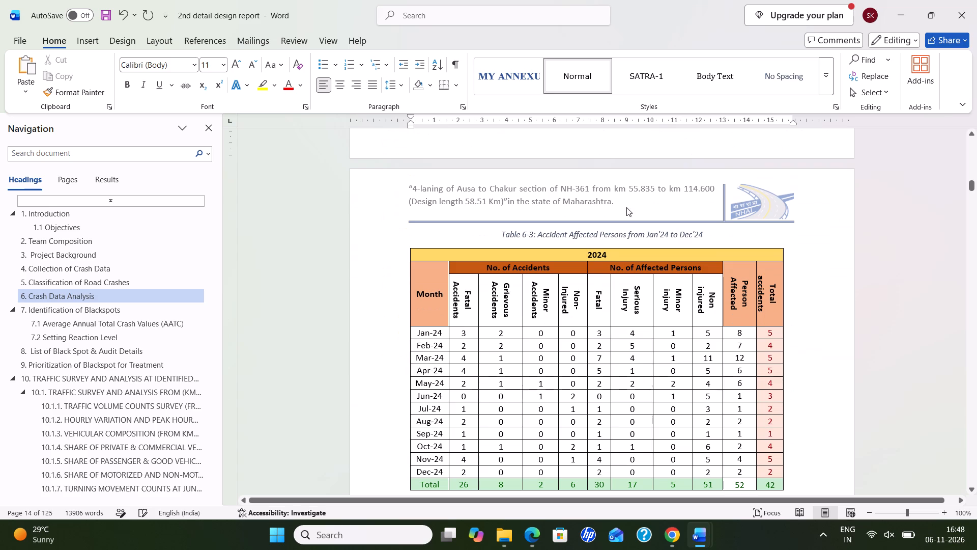
pyautogui.click(627, 235)
pyautogui.click(405, 90)
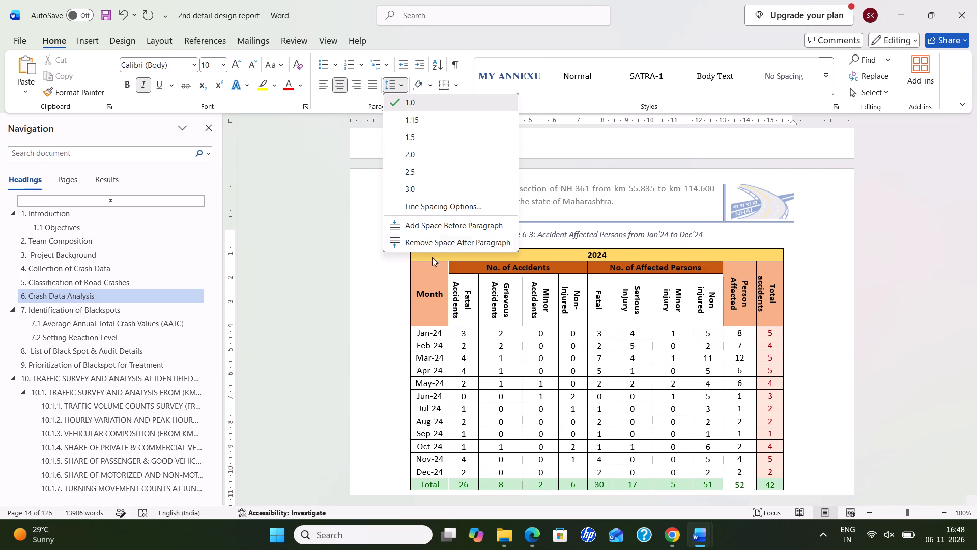
pyautogui.click(435, 243)
# Review the 2024 table, charts and paragraphs and check how they are laid out across the pages.
pyautogui.scroll(-3, 622, 336)
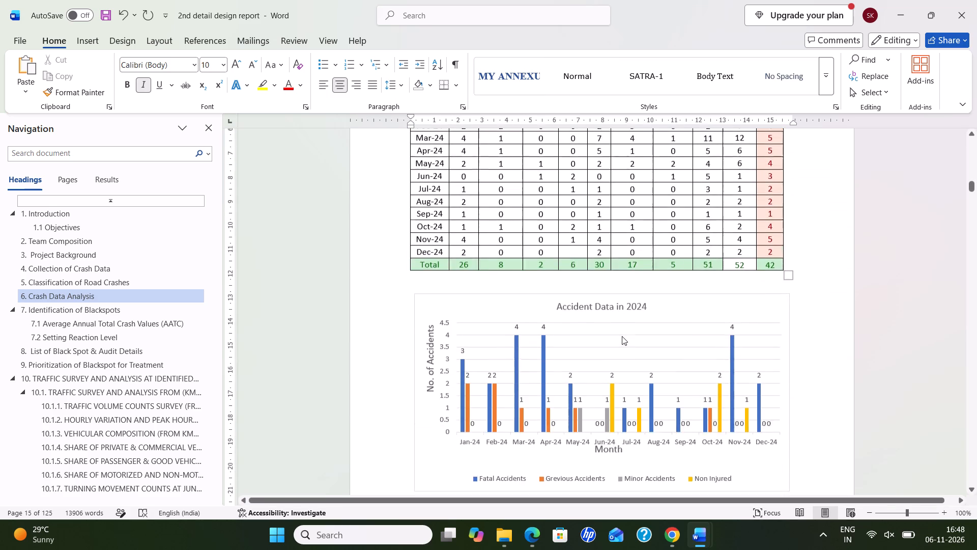
pyautogui.scroll(-1, 622, 336)
pyautogui.click(638, 343)
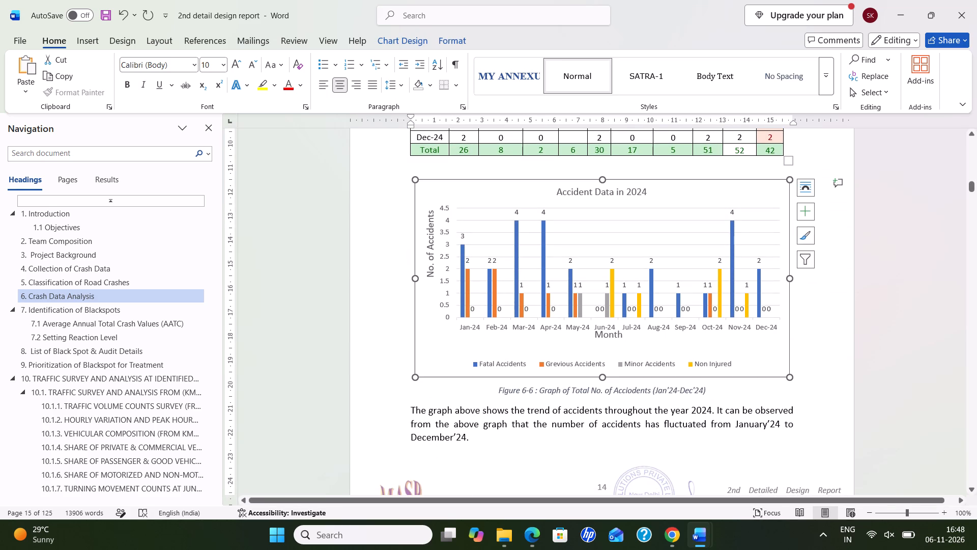
pyautogui.scroll(-2, 620, 349)
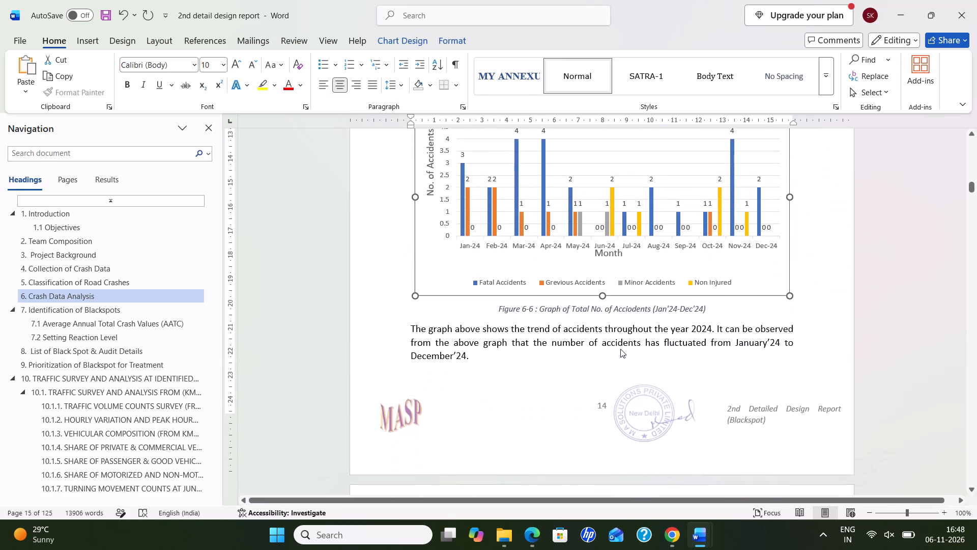
pyautogui.scroll(-1, 620, 349)
pyautogui.scroll(1, 620, 349)
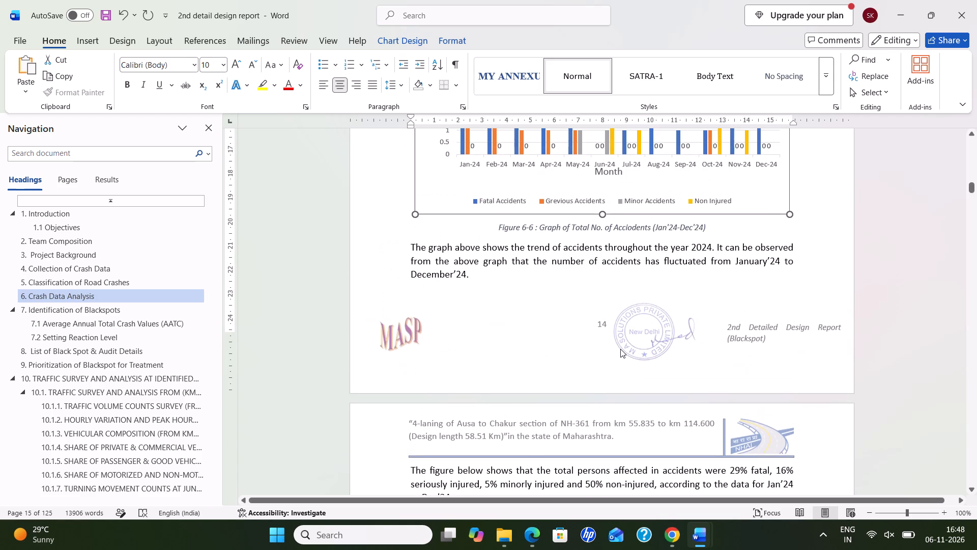
pyautogui.scroll(-4, 620, 349)
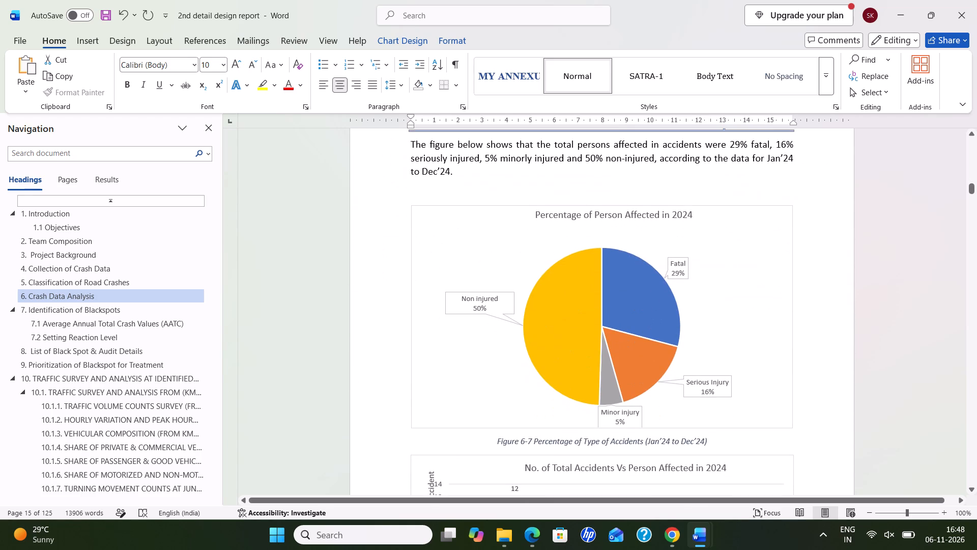
pyautogui.scroll(-7, 620, 349)
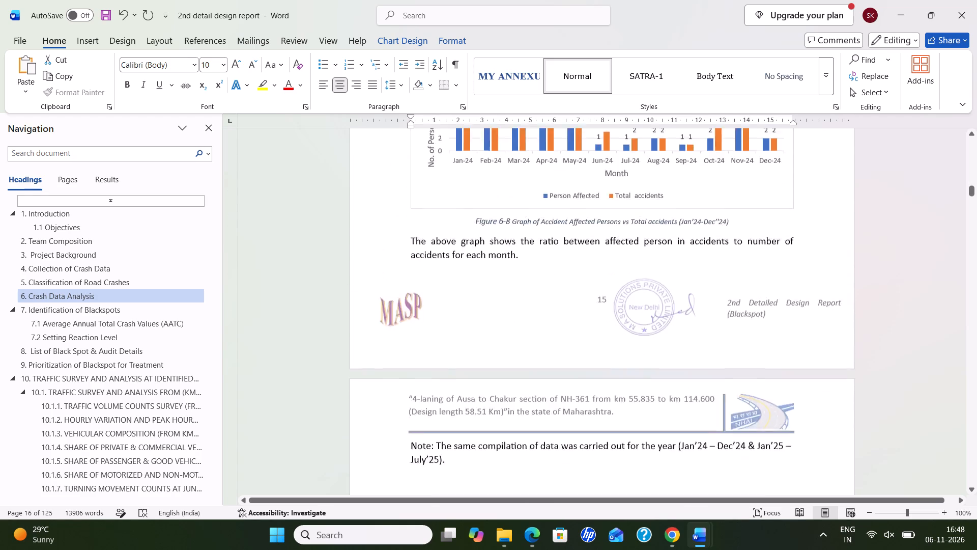
# Delete the blank lines between the data compilation note and the Table 6-4 caption.
pyautogui.scroll(-3, 620, 349)
pyautogui.scroll(1, 620, 349)
pyautogui.scroll(-6, 620, 349)
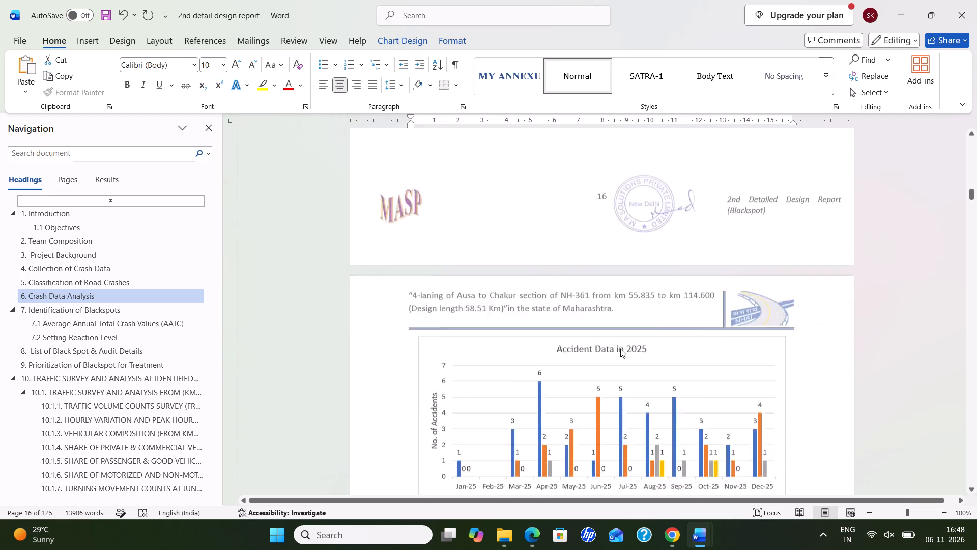
pyautogui.scroll(-3, 620, 349)
pyautogui.scroll(11, 620, 349)
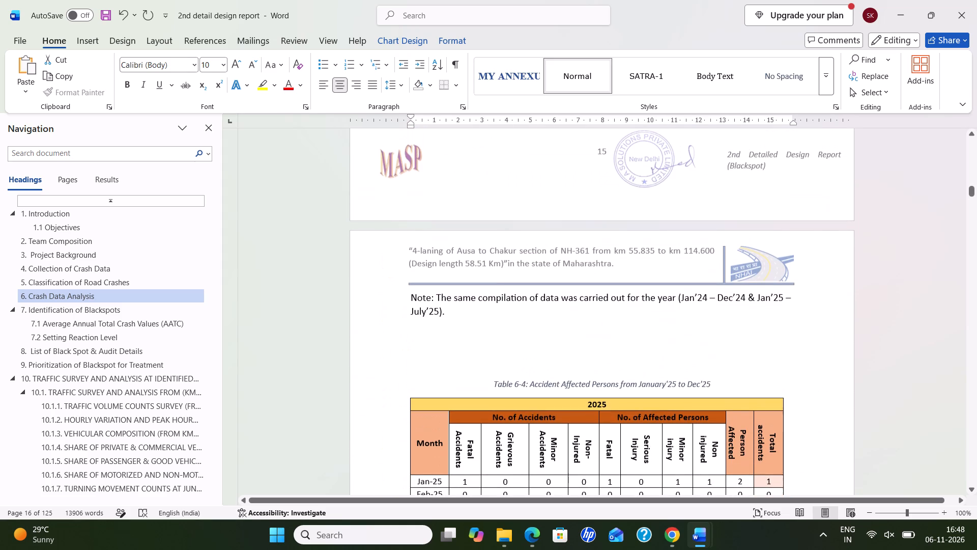
pyautogui.click(593, 363)
pyautogui.moveTo(580, 329); pyautogui.dragTo(586, 368)
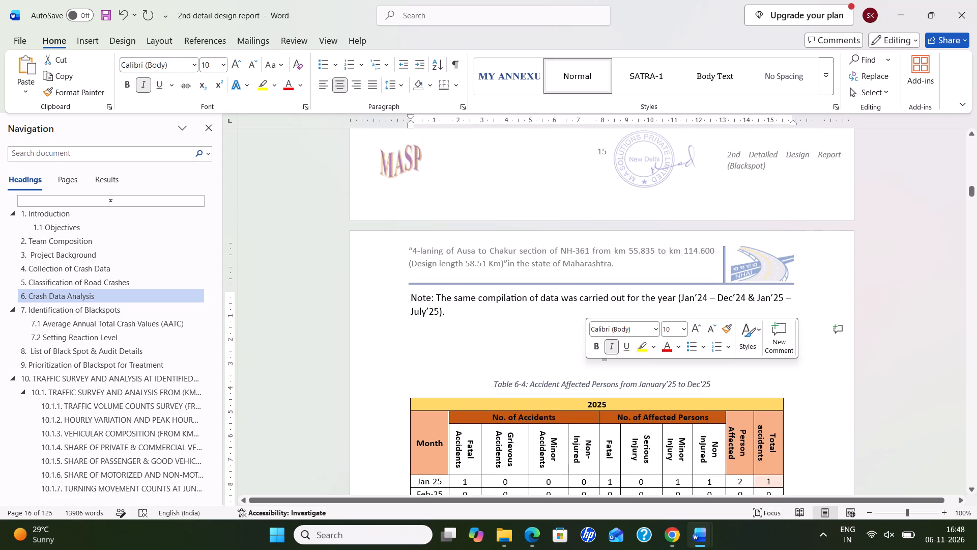
pyautogui.press('Delete')
pyautogui.press('Delete')
pyautogui.click(598, 334)
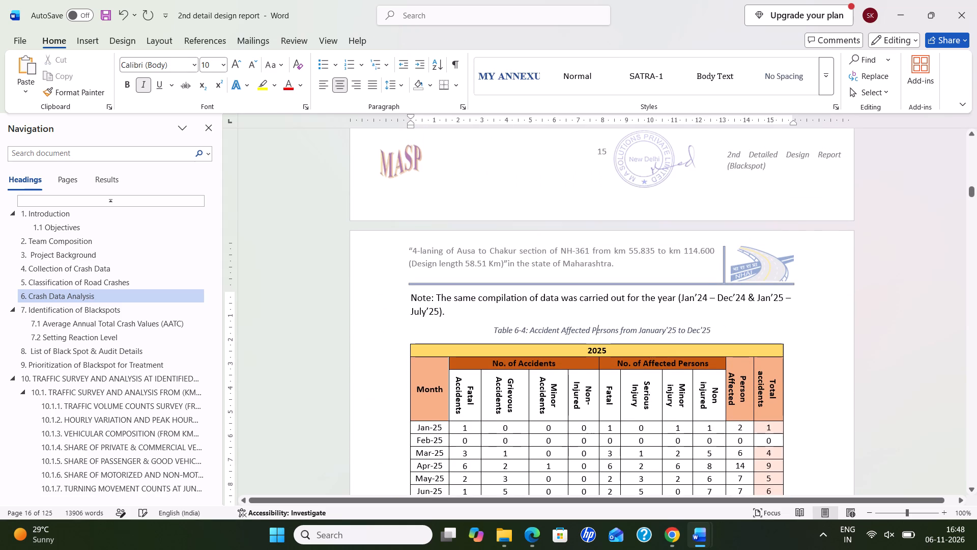
pyautogui.scroll(-5, 614, 355)
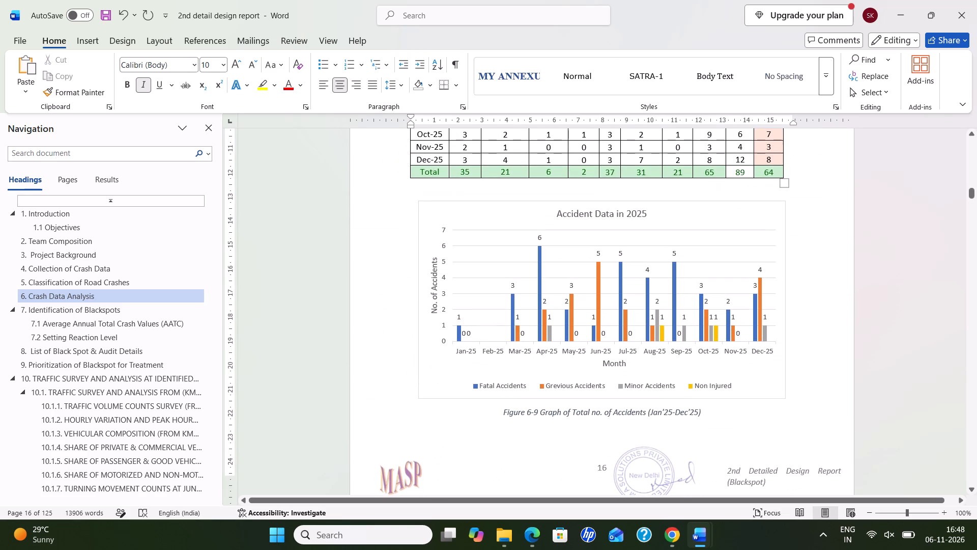
# Review the 2025 table, charts and paragraphs in Crash Data Analysis and check their page layout up to heading 7.
pyautogui.scroll(-7, 614, 355)
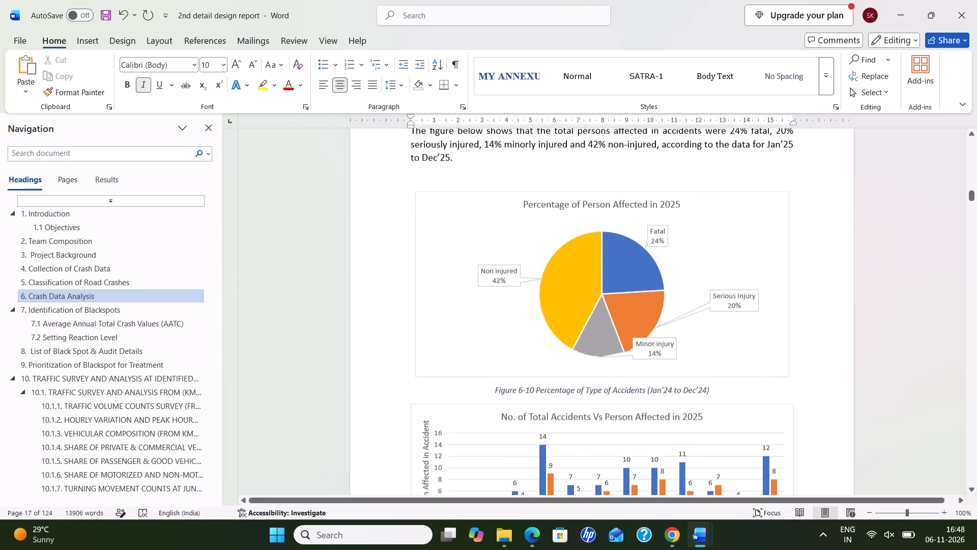
pyautogui.scroll(-7, 614, 355)
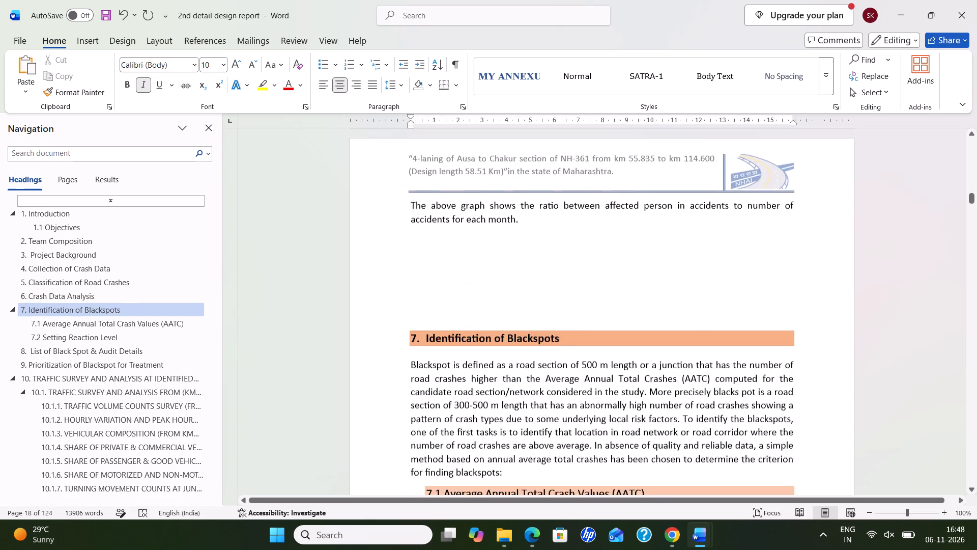
pyautogui.scroll(-2, 614, 355)
pyautogui.scroll(7, 614, 355)
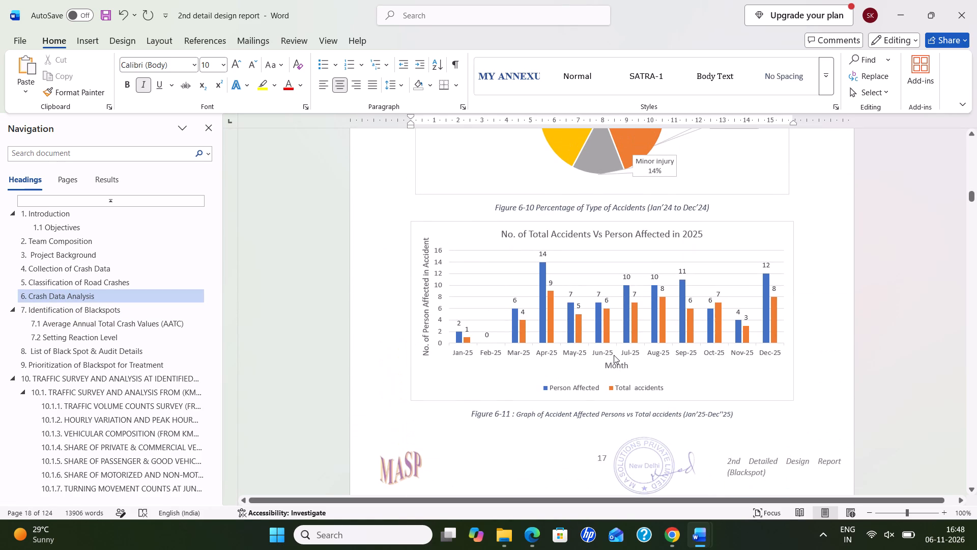
pyautogui.scroll(10, 614, 355)
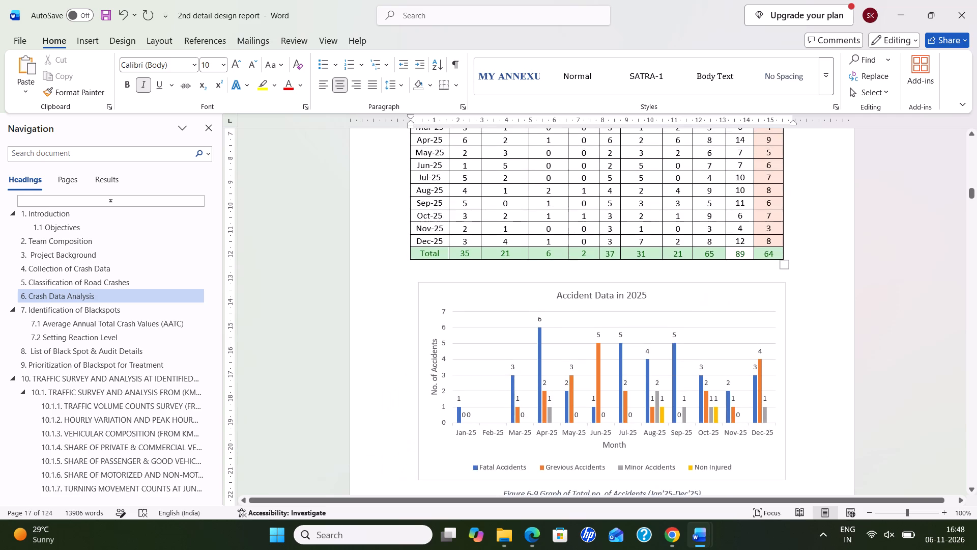
pyautogui.scroll(2, 595, 332)
pyautogui.scroll(-6, 761, 446)
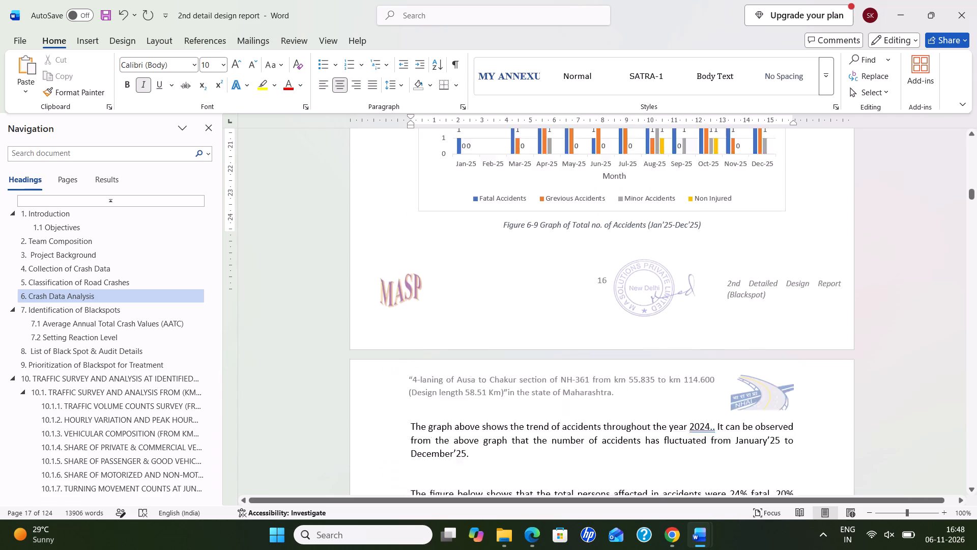
pyautogui.scroll(-10, 612, 404)
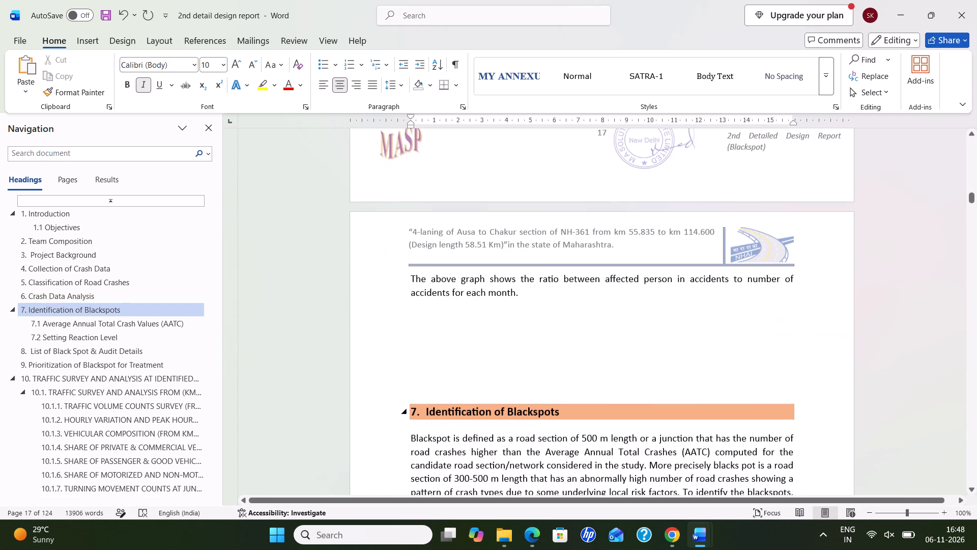
# Delete the blank lines above and below the paragraph introducing the 2025 pie chart of persons affected.
pyautogui.click(486, 316)
pyautogui.scroll(5, 543, 368)
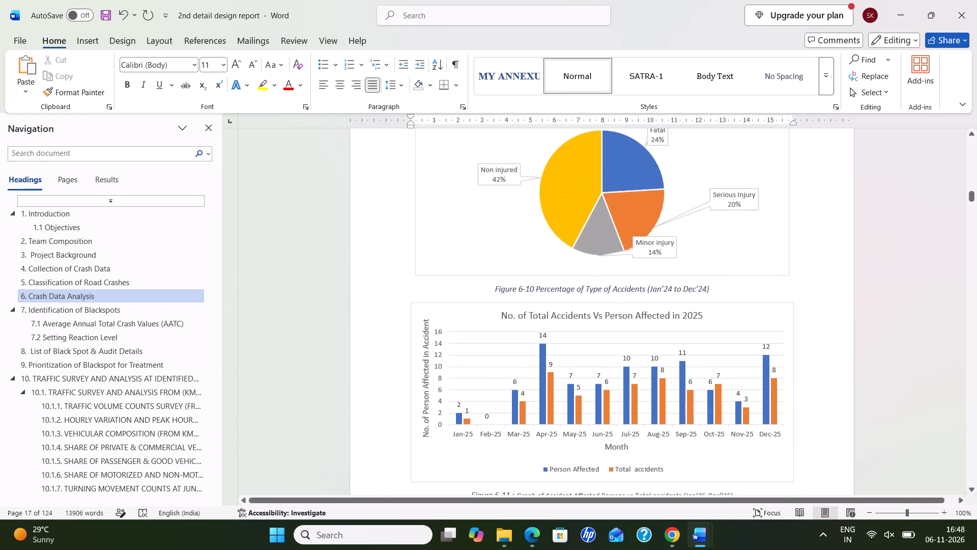
pyautogui.scroll(2, 669, 298)
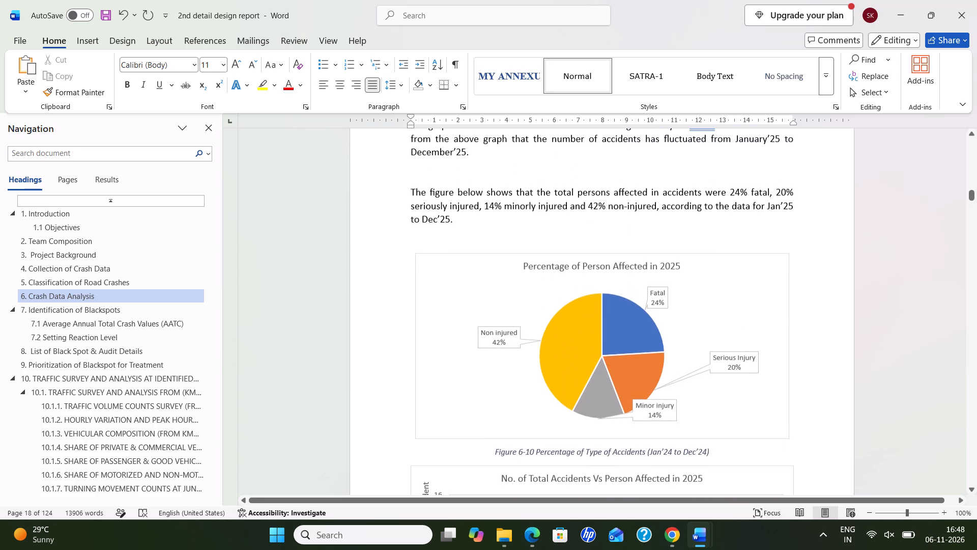
pyautogui.click(530, 247)
pyautogui.press('Delete')
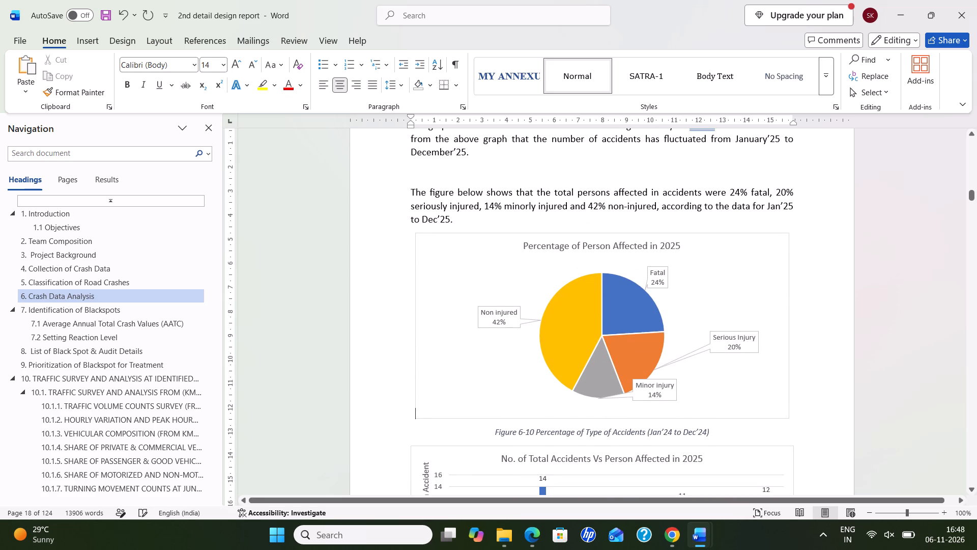
pyautogui.click(537, 180)
pyautogui.press('Delete')
# Delete the blank lines above the heading "7. Identification of Blackspots".
pyautogui.scroll(-6, 547, 260)
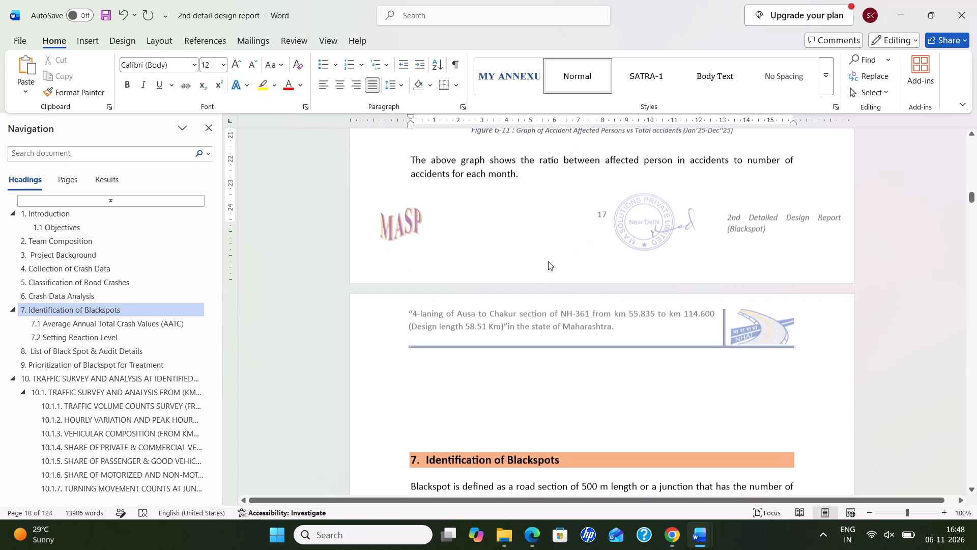
pyautogui.moveTo(467, 355); pyautogui.dragTo(461, 432)
pyautogui.press('Delete')
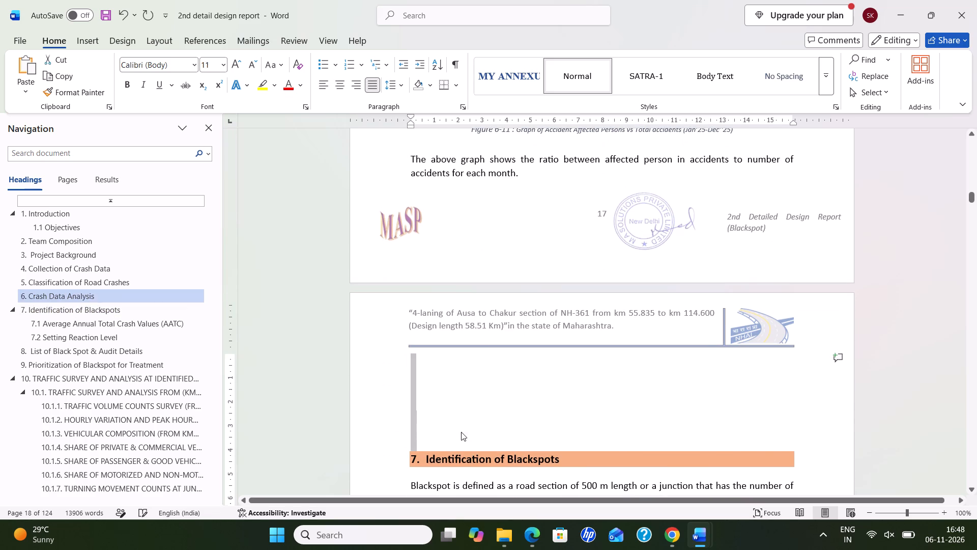
# Review the page layout from section 7, Identification of Blackspots, through to the traffic volume table in section 10.1.1.
pyautogui.scroll(-2, 481, 415)
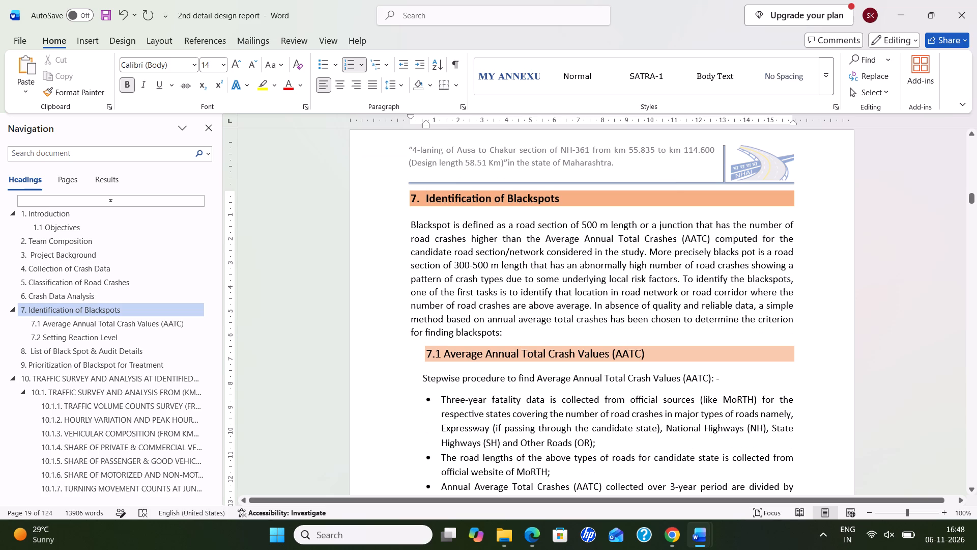
pyautogui.scroll(-1, 600, 249)
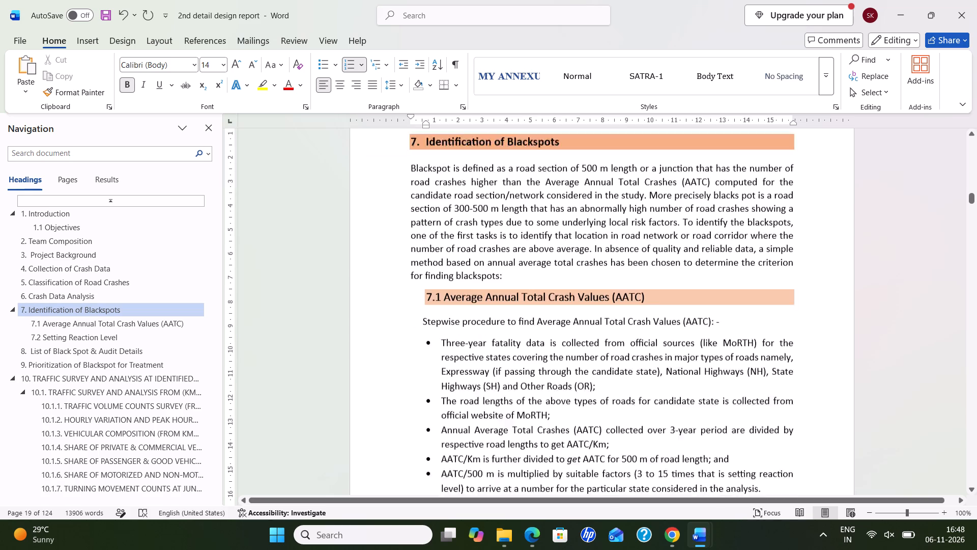
pyautogui.scroll(-9, 600, 249)
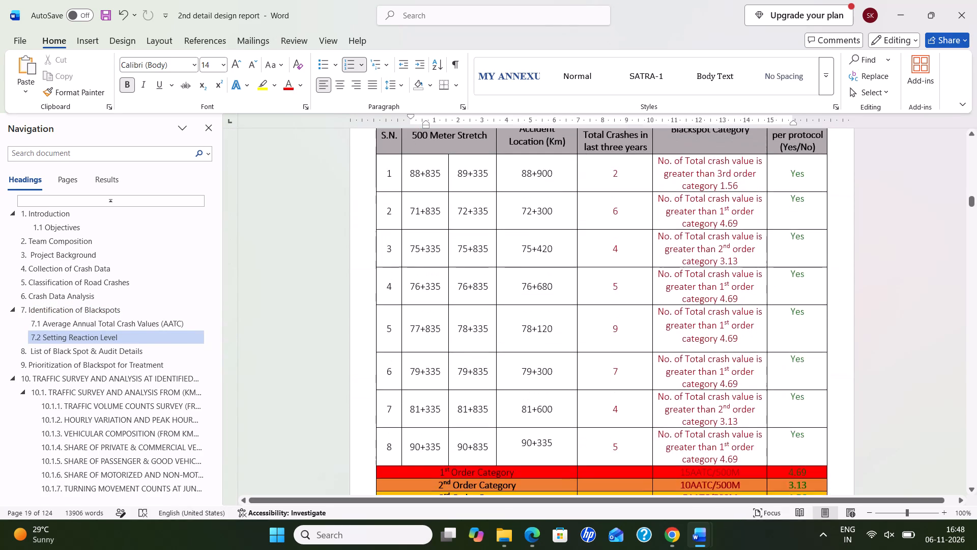
pyautogui.scroll(2, 568, 250)
pyautogui.scroll(-5, 573, 296)
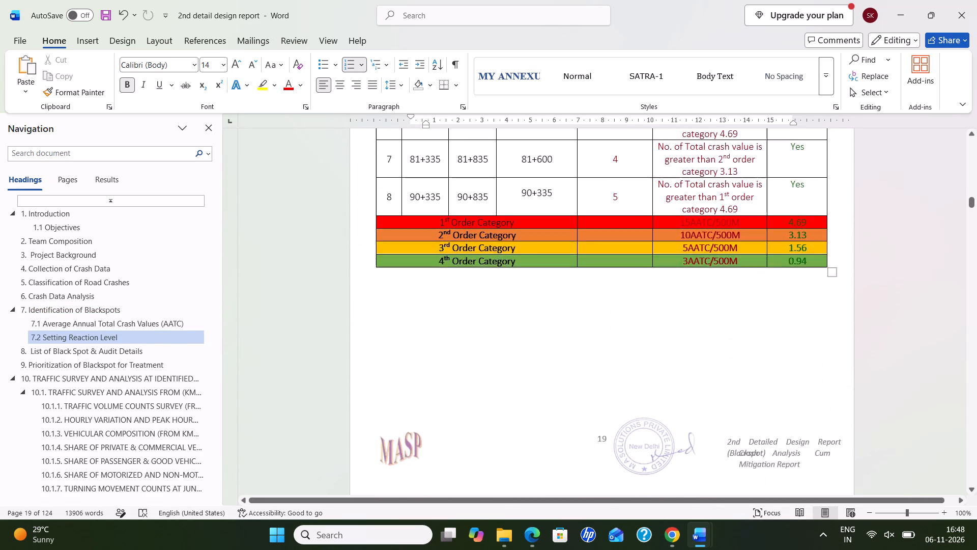
pyautogui.scroll(-12, 580, 314)
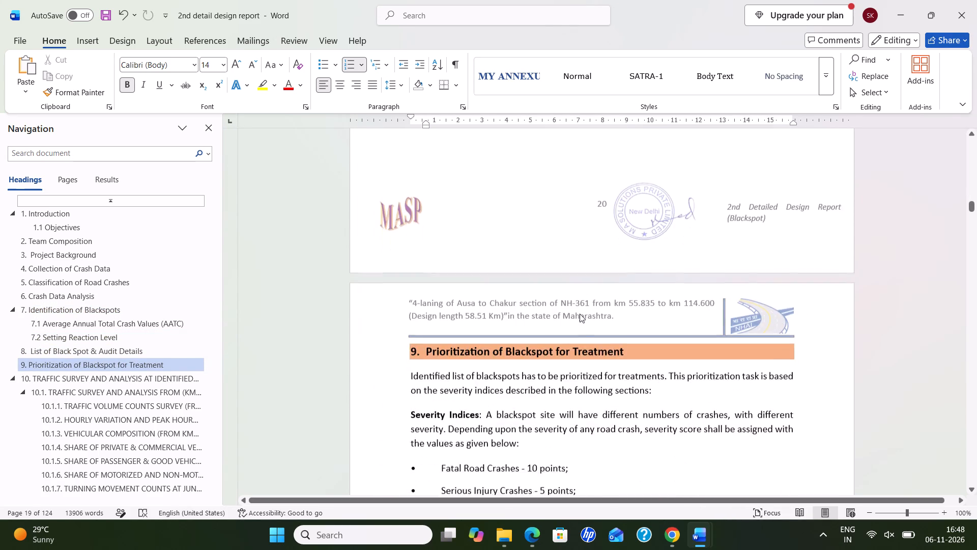
pyautogui.scroll(-6, 580, 314)
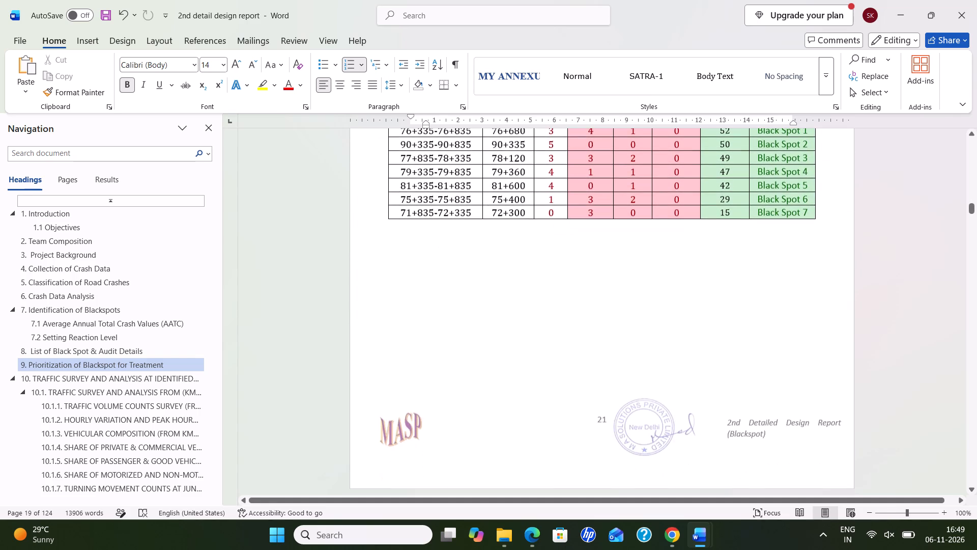
pyautogui.scroll(-5, 557, 343)
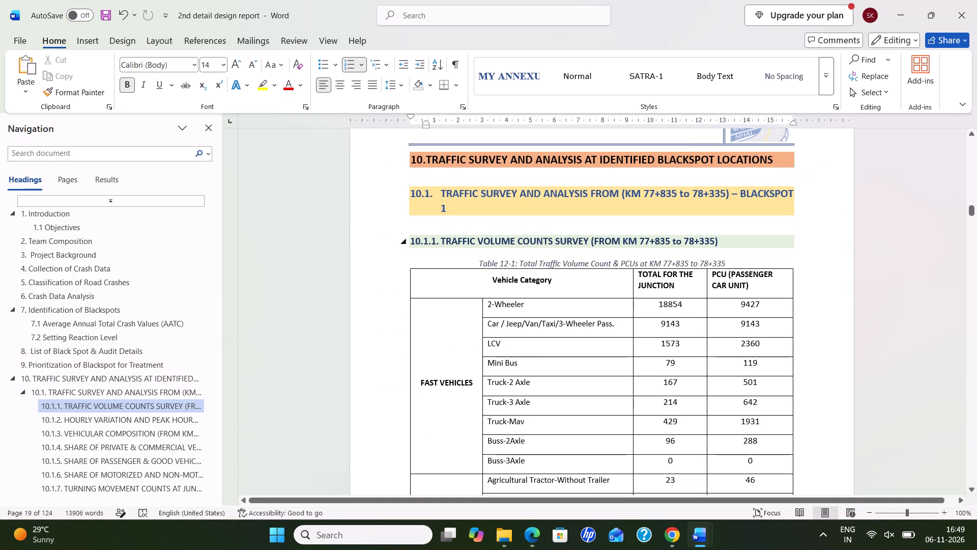
# Update the number field in the caption of the total traffic volume count table under heading 10.1.1.
pyautogui.moveTo(498, 261); pyautogui.dragTo(520, 261)
pyautogui.rightClick(520, 261)
pyautogui.click(478, 258)
pyautogui.moveTo(488, 262); pyautogui.dragTo(505, 262)
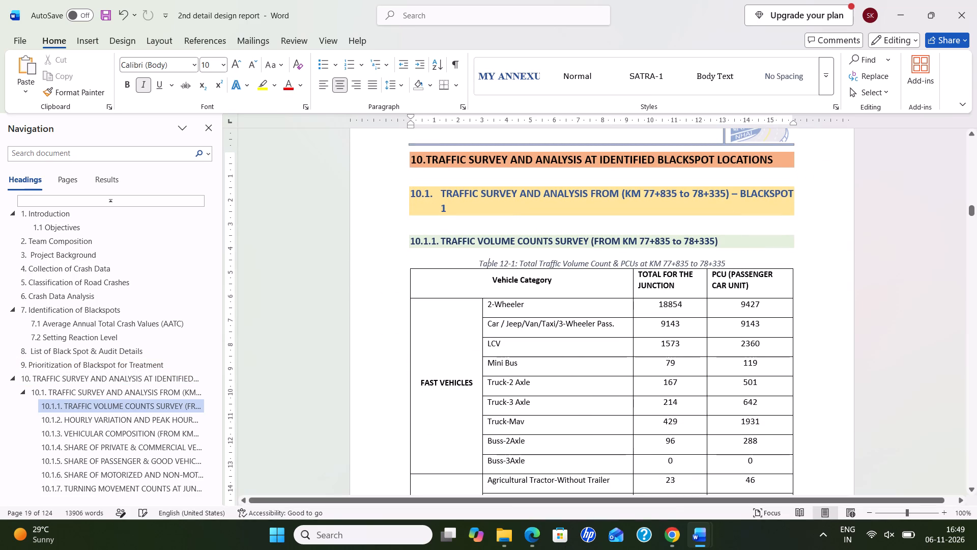
pyautogui.moveTo(505, 262); pyautogui.dragTo(533, 264)
pyautogui.rightClick(511, 264)
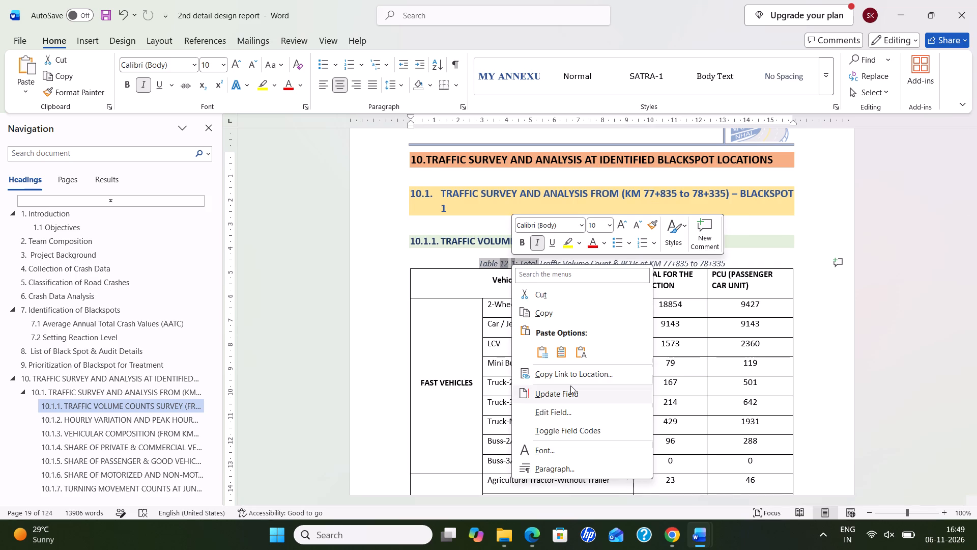
pyautogui.click(571, 391)
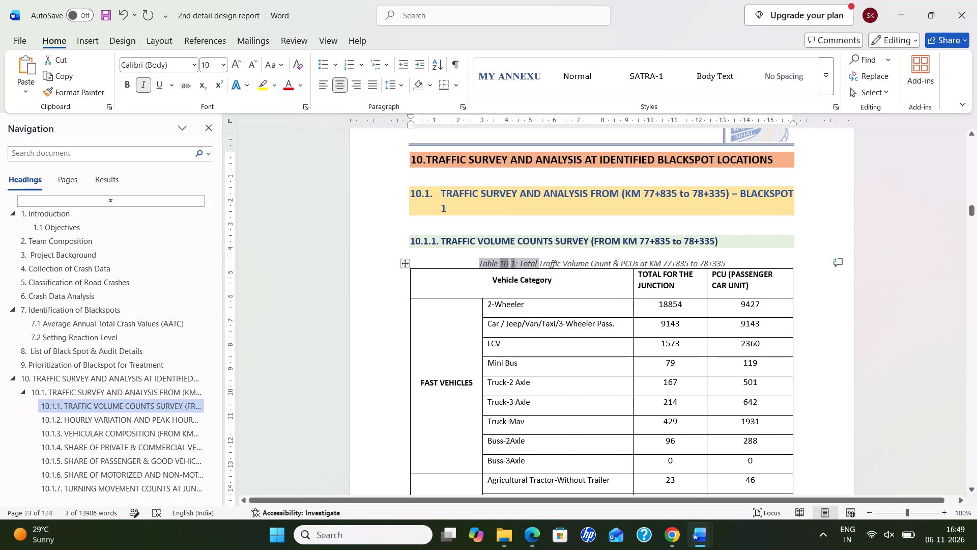
pyautogui.click(687, 310)
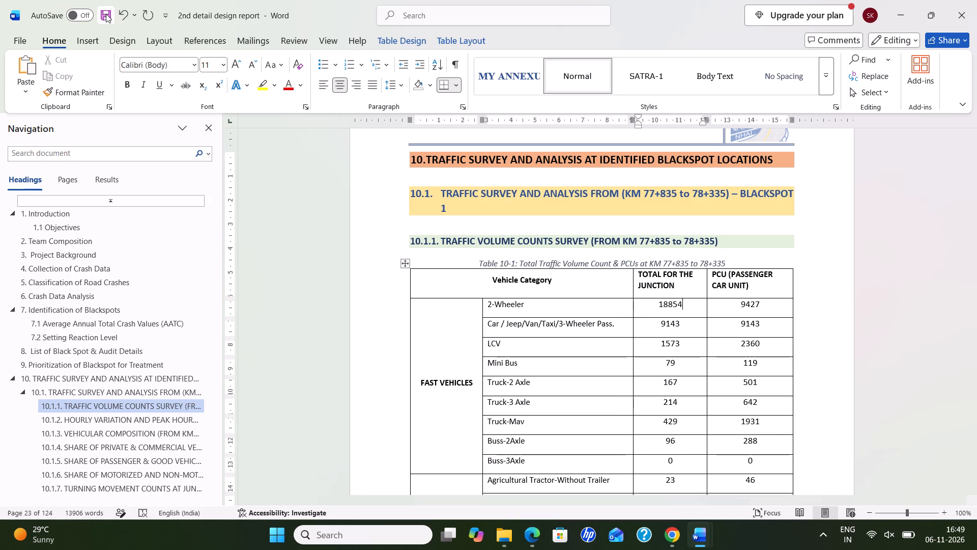
# Save the Ausa to Chakur report while looking over the traffic volume chart and peak hour table in section 10.1.
pyautogui.click(106, 14)
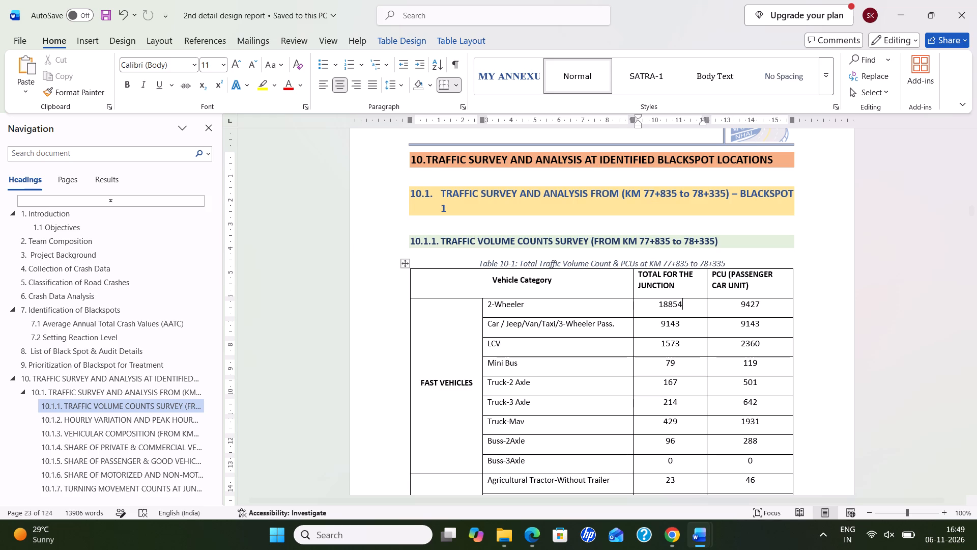
pyautogui.scroll(-4, 725, 308)
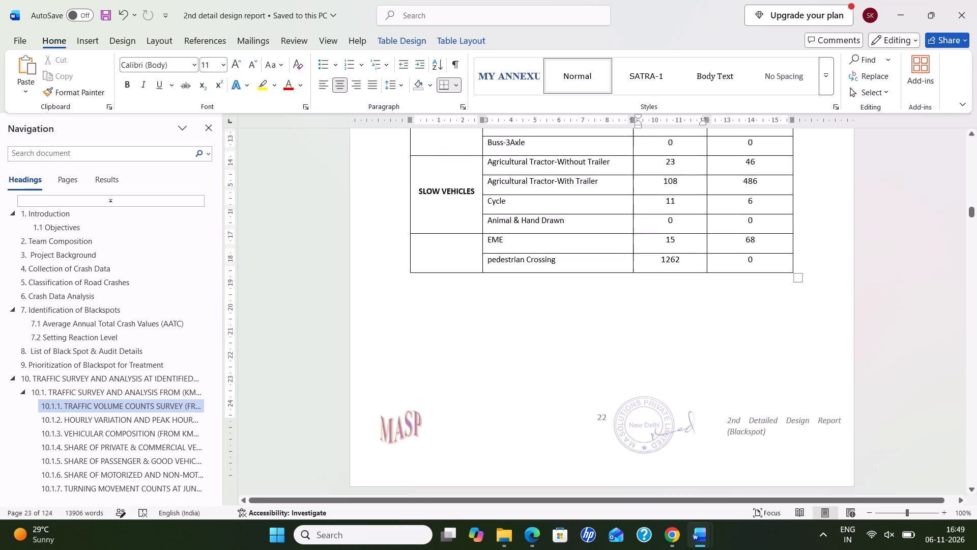
pyautogui.scroll(-5, 732, 311)
pyautogui.click(707, 370)
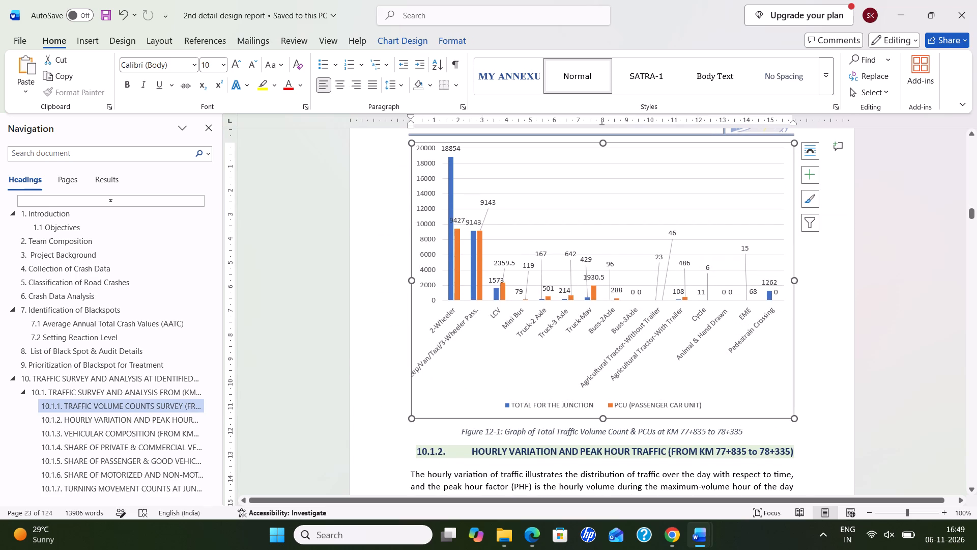
pyautogui.scroll(-1, 731, 340)
pyautogui.scroll(-3, 868, 336)
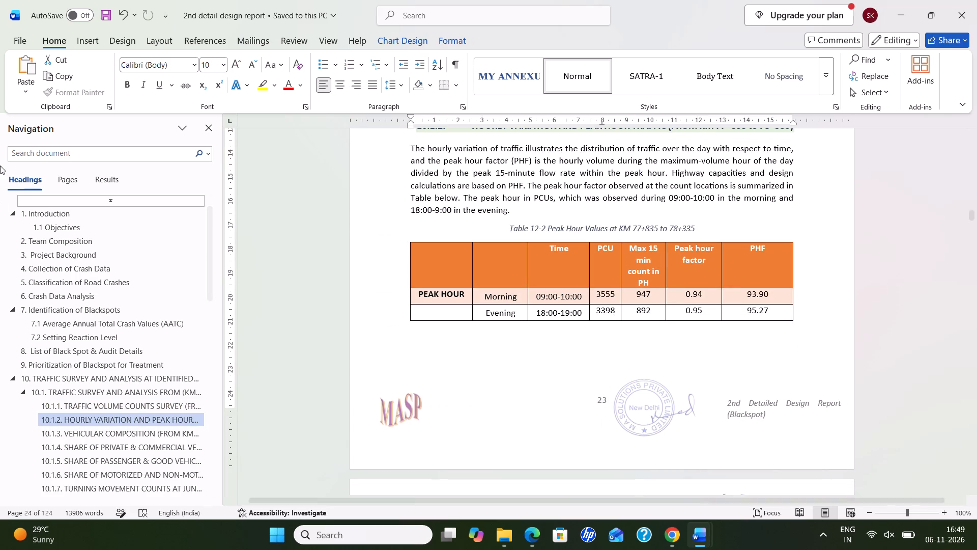
pyautogui.tripleClick(110, 10)
pyautogui.tripleClick(110, 10)
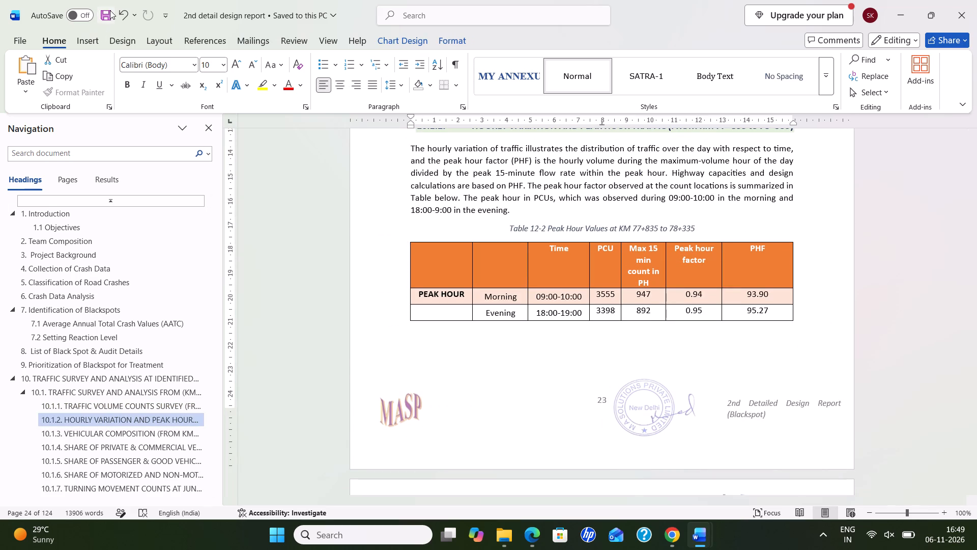
pyautogui.click(110, 10)
# Close the Ausa to Chakur and Chakur to Loha design reports.
pyautogui.click(976, 0)
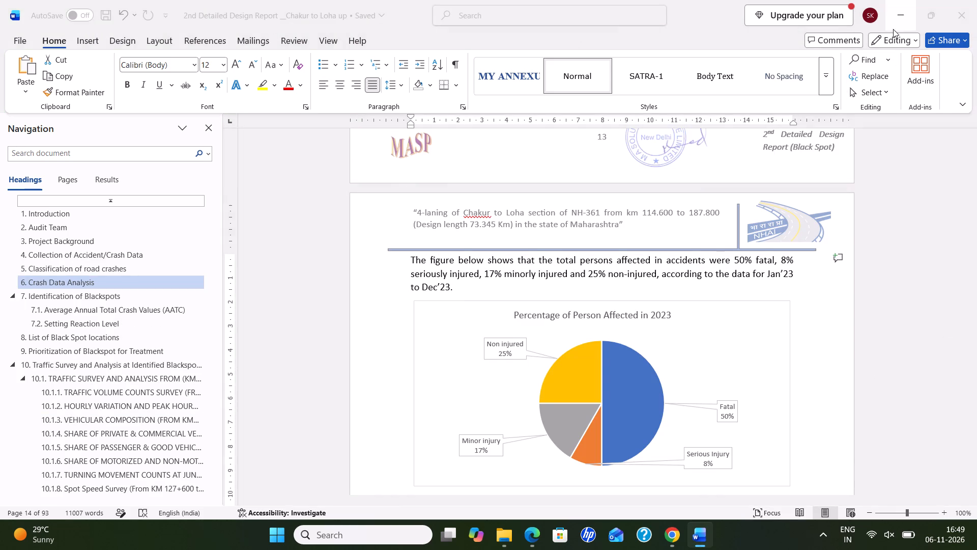
pyautogui.click(869, 394)
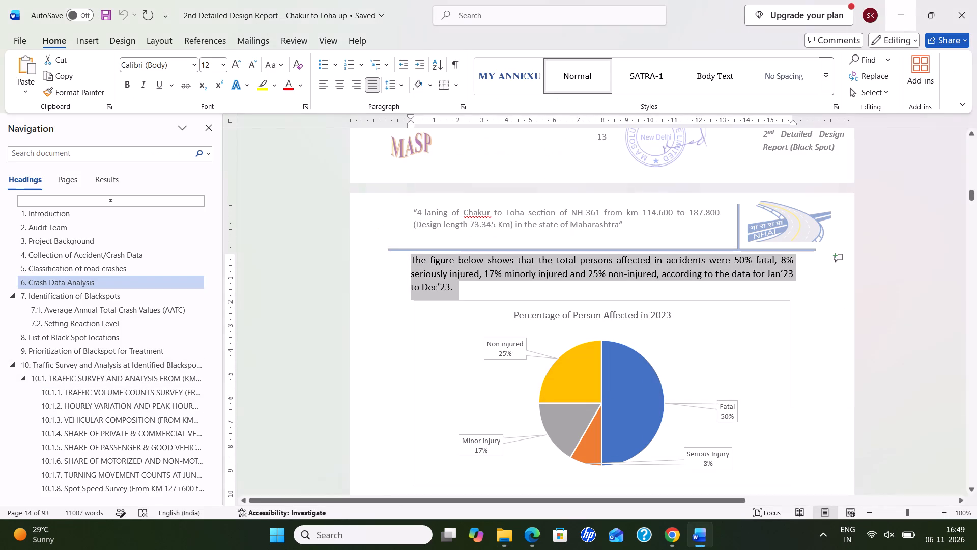
pyautogui.click(976, 0)
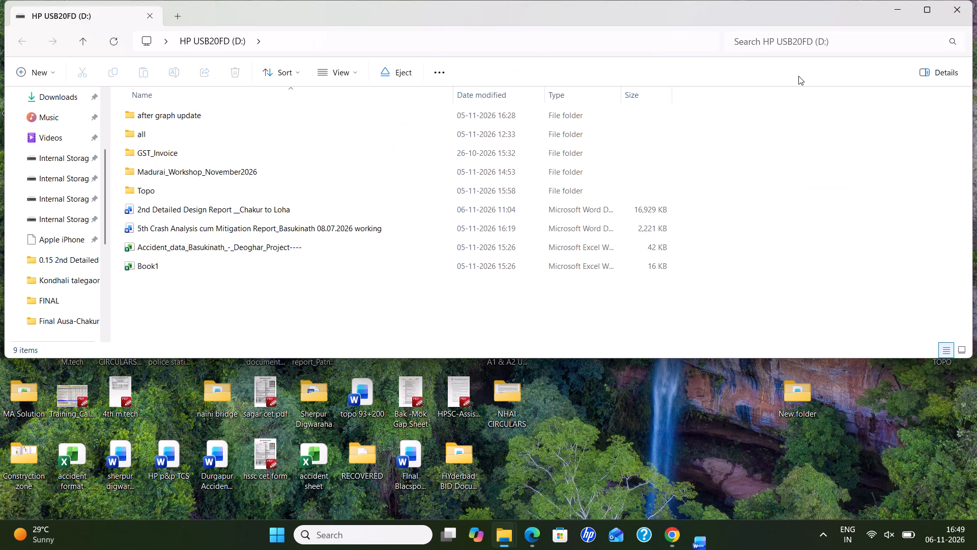
# Copy the 2nd detail design report Word file from the Final Ausa-Chakur folder to the root of the HP USB20FD (D:) drive.
pyautogui.click(503, 539)
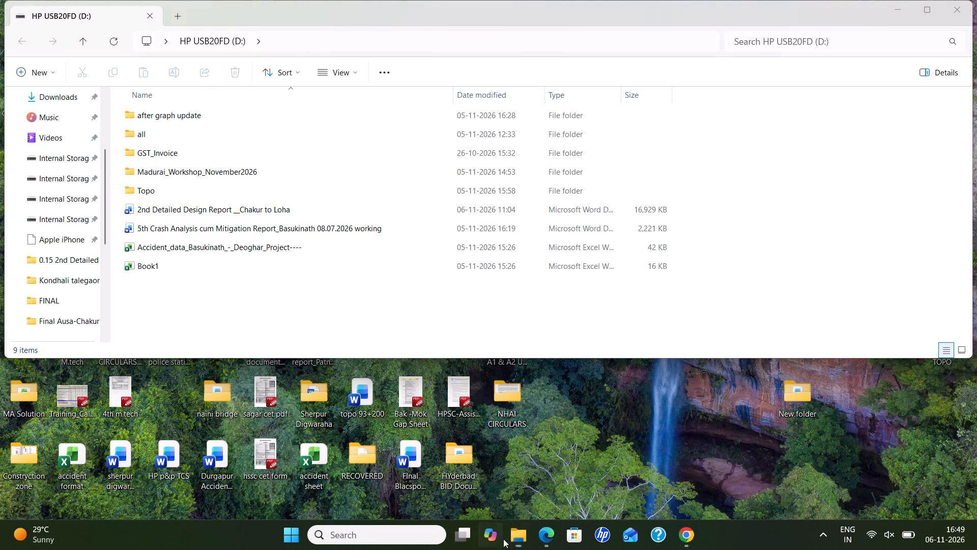
pyautogui.click(513, 531)
pyautogui.click(647, 469)
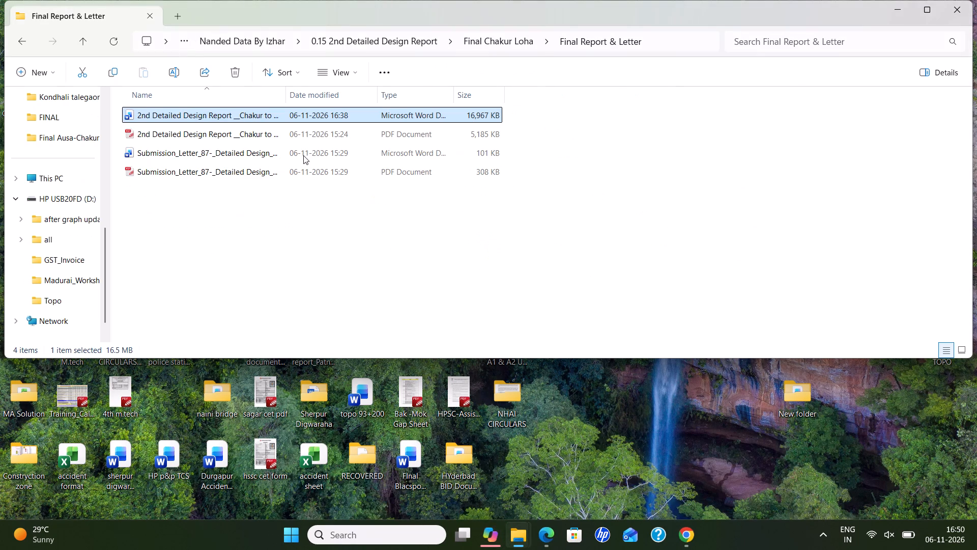
pyautogui.click(486, 41)
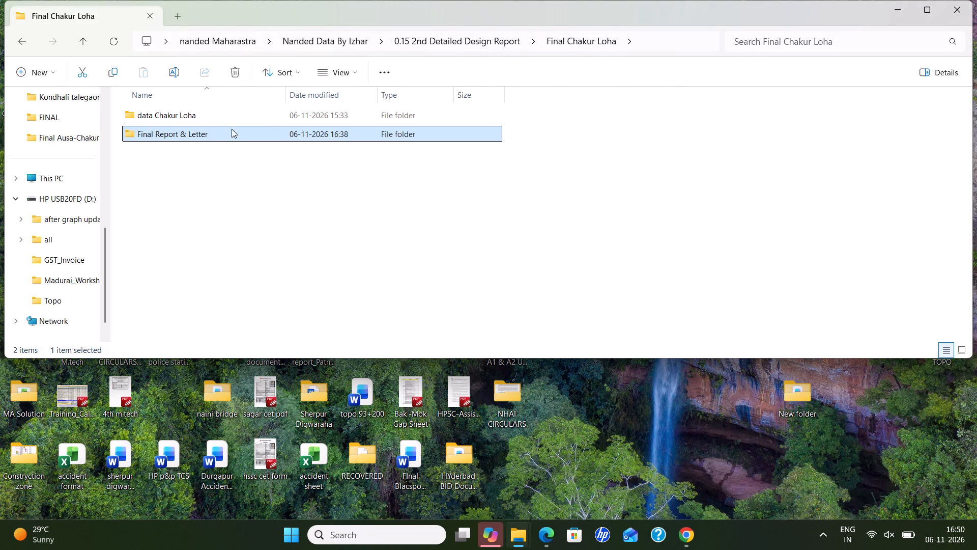
pyautogui.click(453, 32)
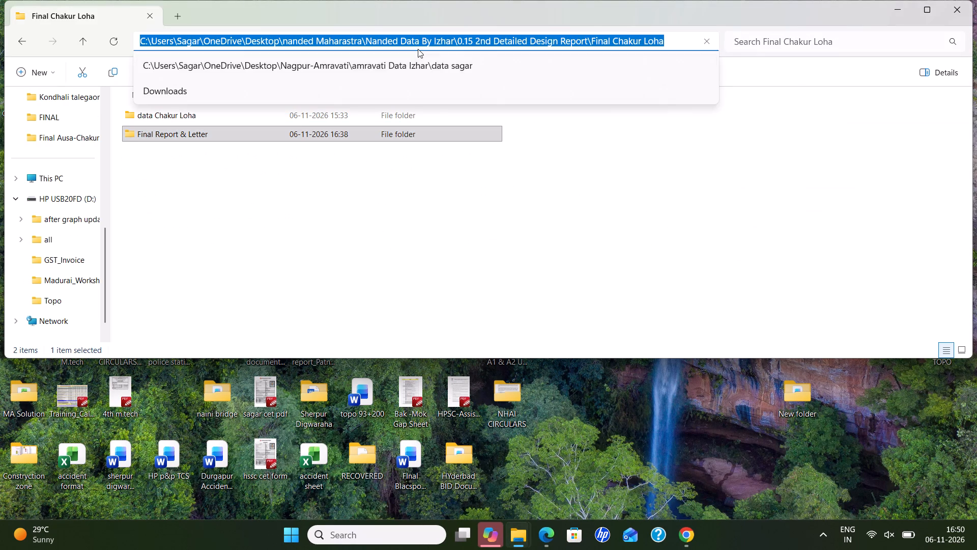
pyautogui.click(523, 180)
pyautogui.click(482, 45)
pyautogui.tripleClick(247, 121)
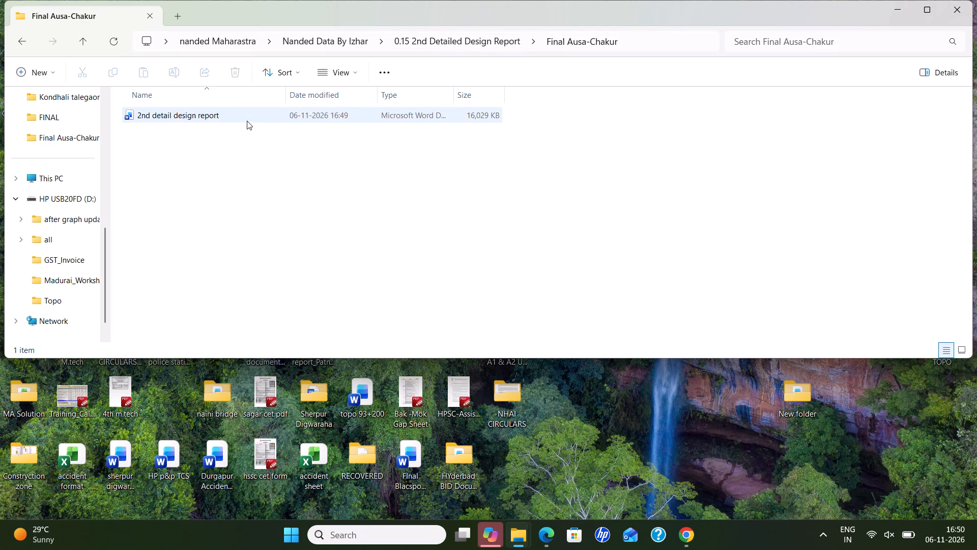
pyautogui.click(242, 113)
pyautogui.hotkey('ctrl', 'c')
pyautogui.hotkey('ctrl', 'c')
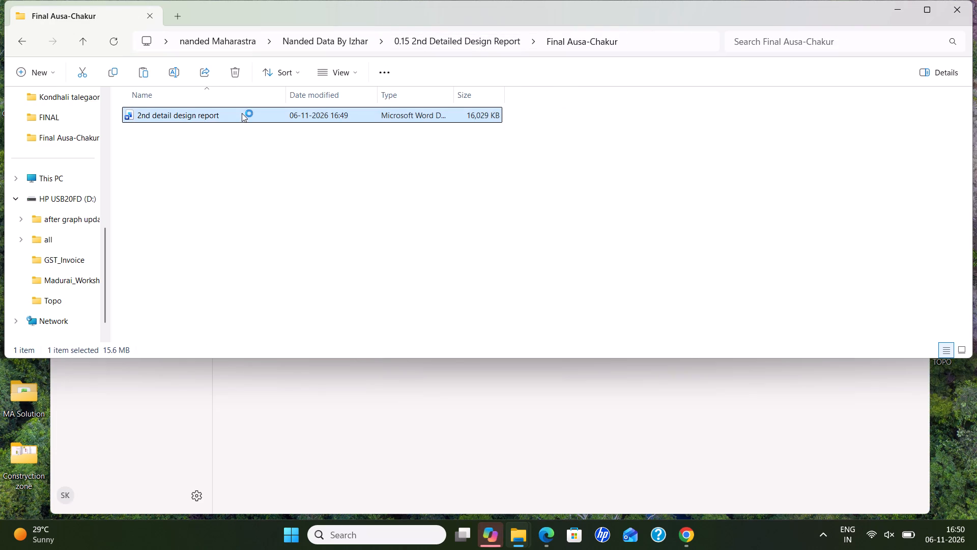
pyautogui.click(61, 189)
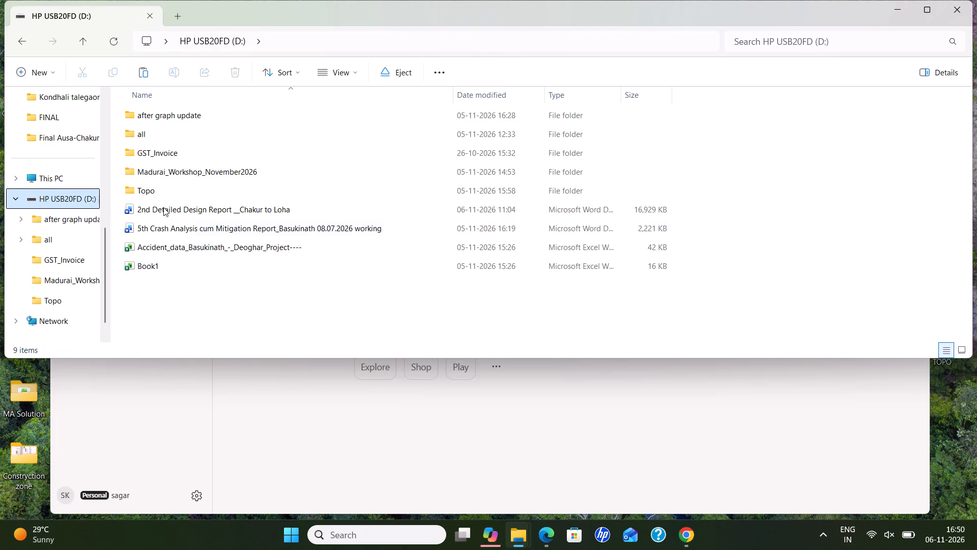
pyautogui.click(210, 287)
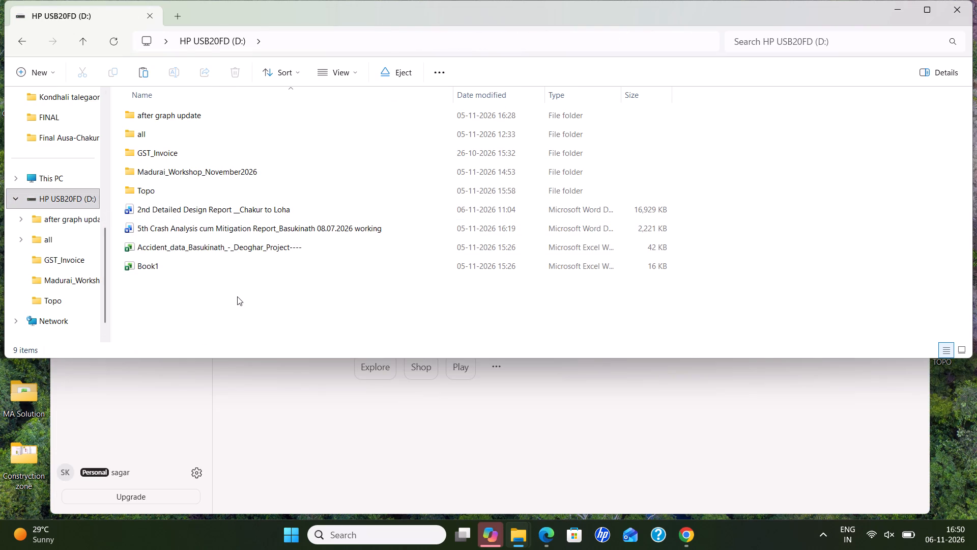
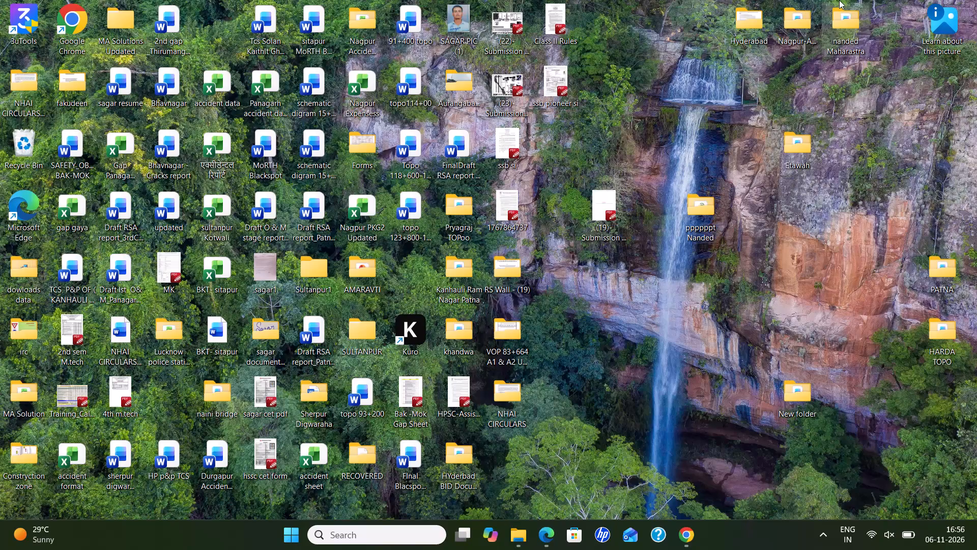
# Open the 0.15 2nd Detailed Design Report folder inside Nanded Data By Izhar, within the desktop folder nanded Maharastra.
pyautogui.doubleClick(847, 15)
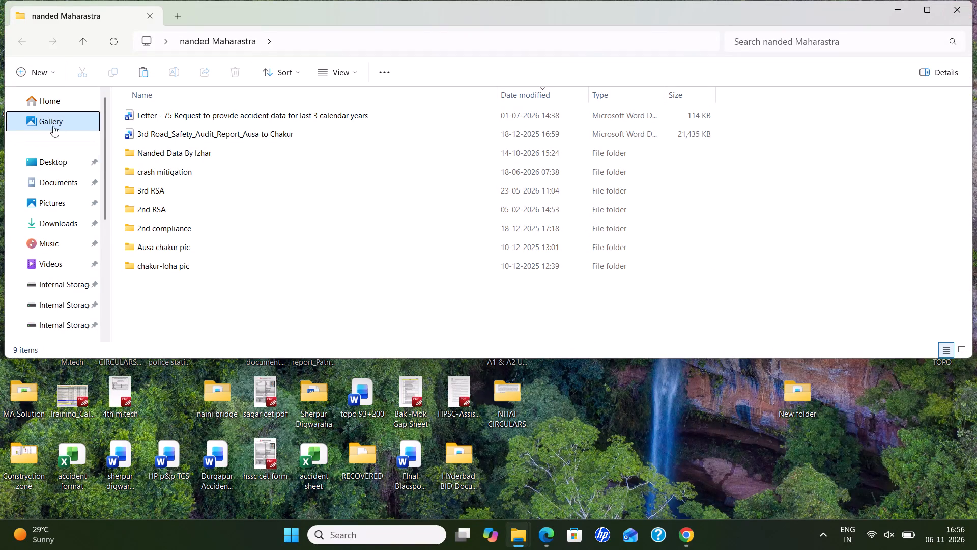
pyautogui.doubleClick(200, 153)
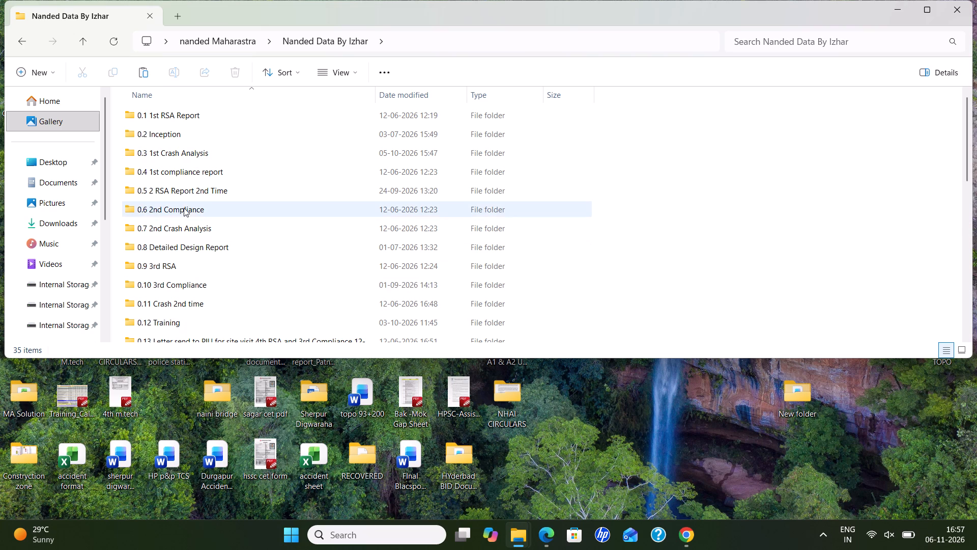
pyautogui.scroll(-3, 188, 237)
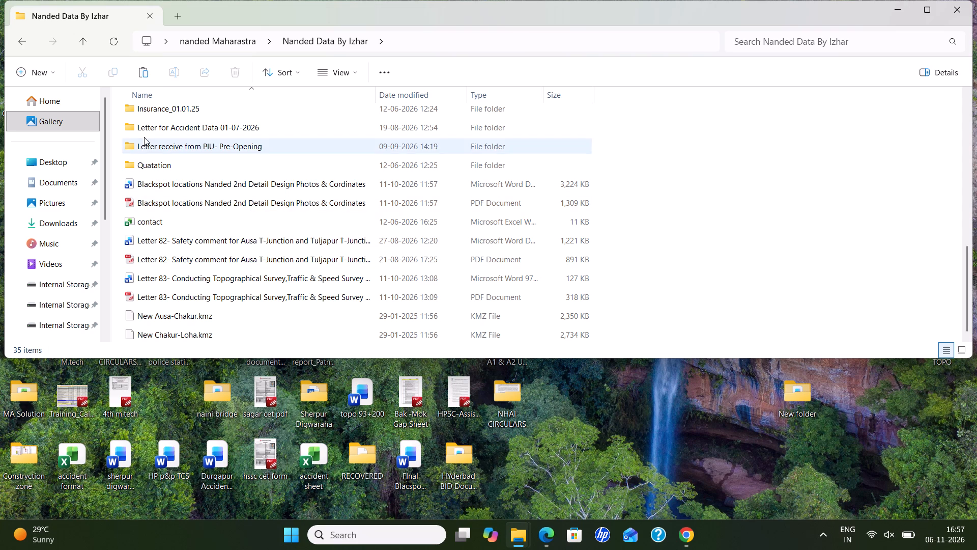
pyautogui.scroll(8, 205, 166)
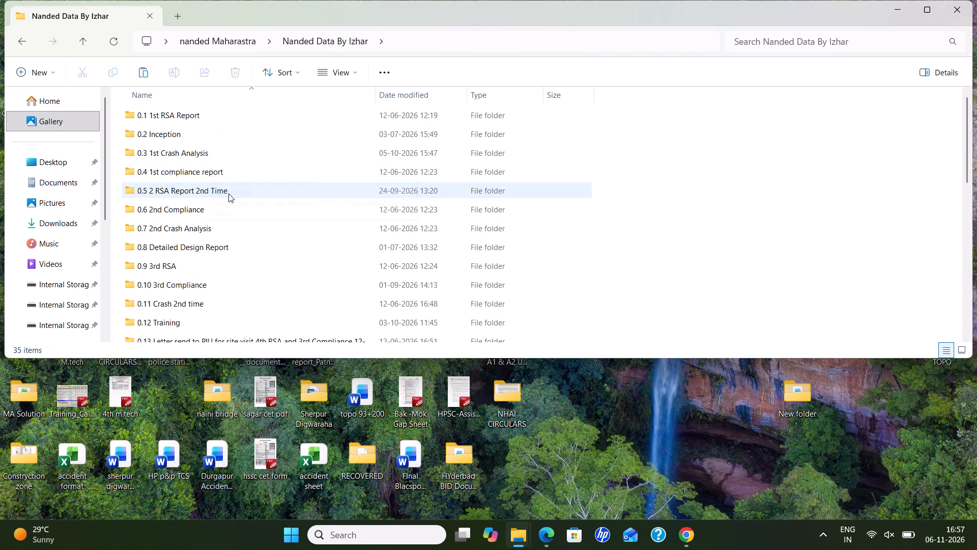
pyautogui.scroll(-2, 221, 279)
pyautogui.scroll(-3, 179, 176)
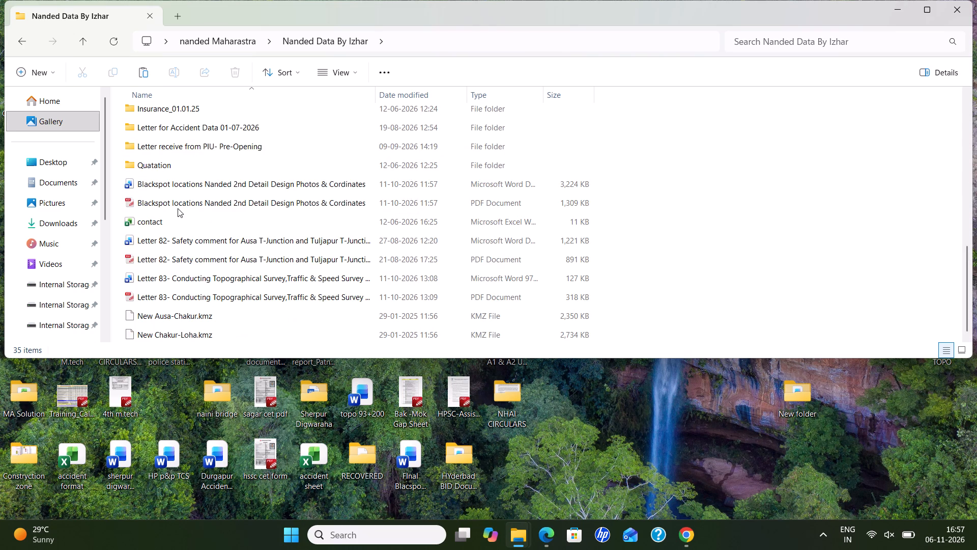
pyautogui.scroll(-1, 202, 269)
pyautogui.scroll(4, 194, 194)
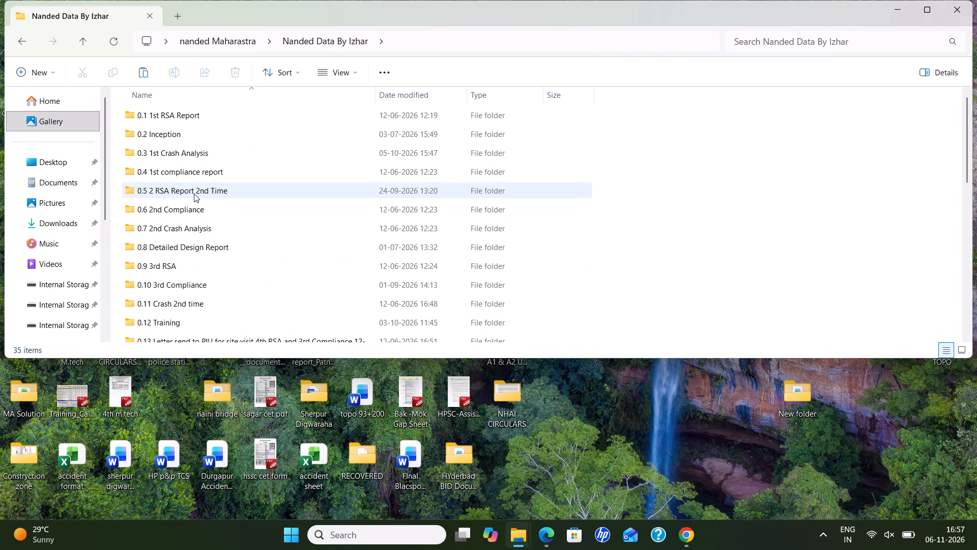
pyautogui.scroll(5, 189, 177)
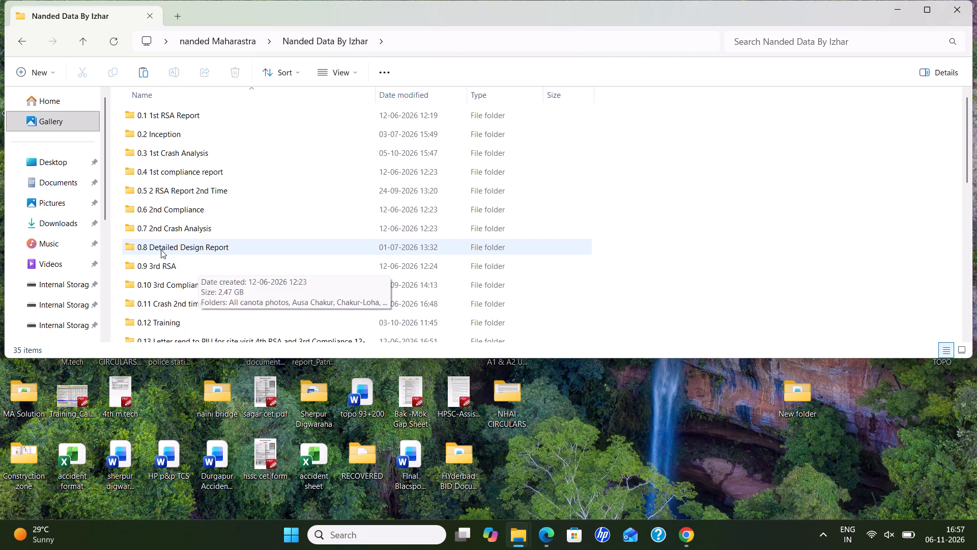
pyautogui.scroll(-1, 202, 249)
pyautogui.doubleClick(191, 234)
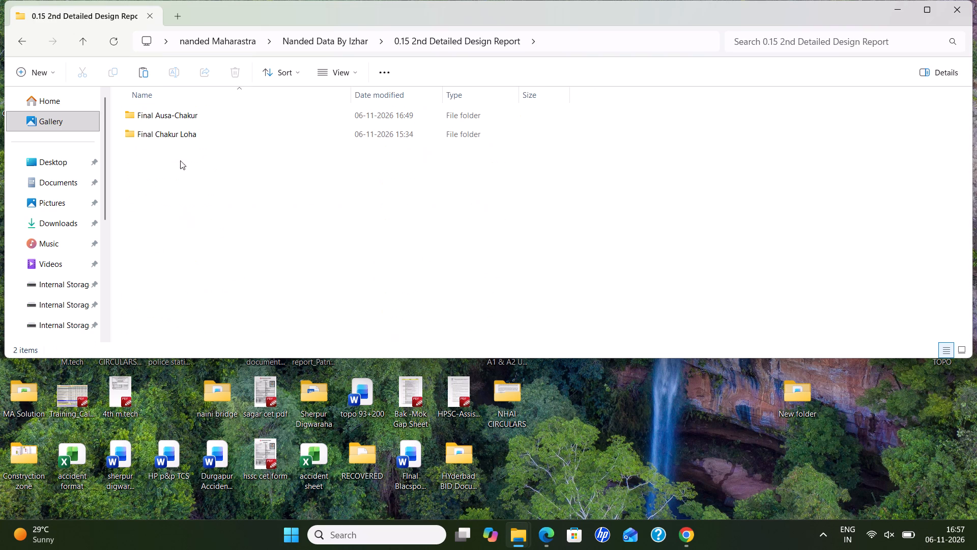
# Open the 2nd Detailed Design Report for Chakur to Loha from Final Chakur Loha's Final Report & Letter folder in Word.
pyautogui.click(173, 138)
pyautogui.doubleClick(173, 138)
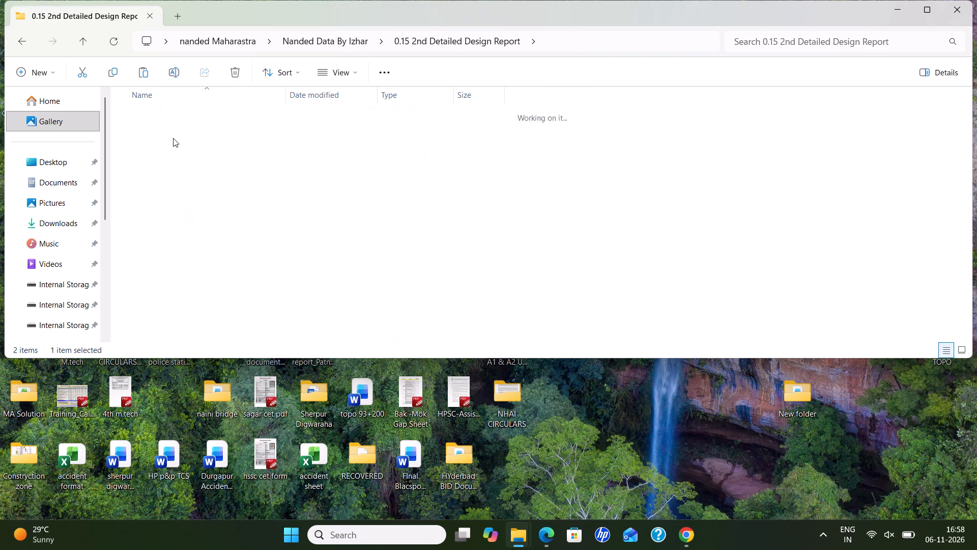
pyautogui.click(169, 120)
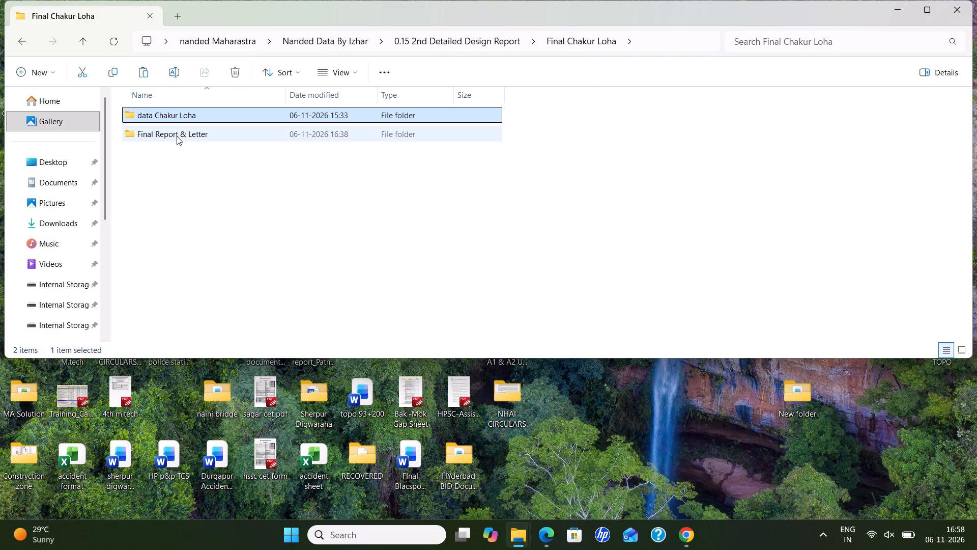
pyautogui.doubleClick(177, 136)
pyautogui.doubleClick(170, 119)
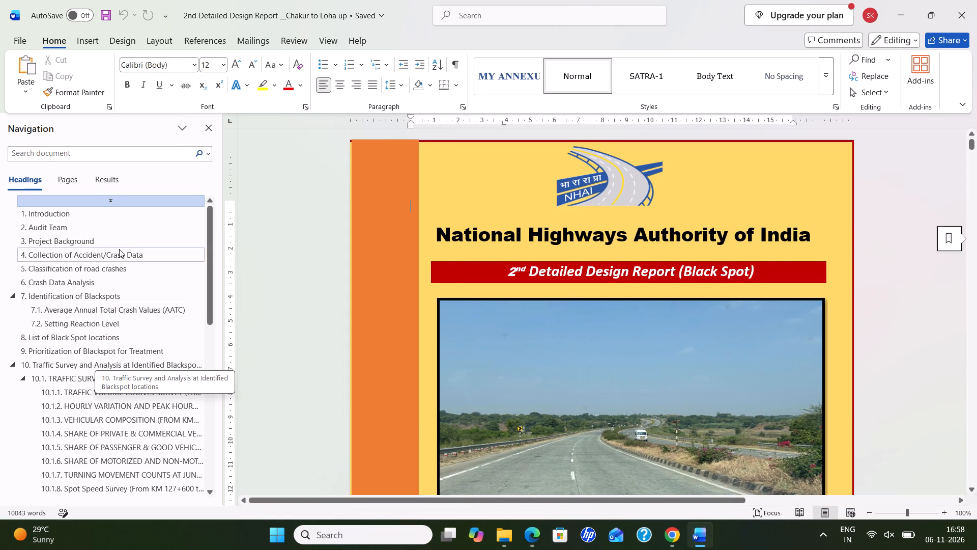
# Review the report's sections by heading, from Introduction through 7.1 Average Annual Total Crash Values (AATC).
pyautogui.click(54, 212)
pyautogui.click(54, 225)
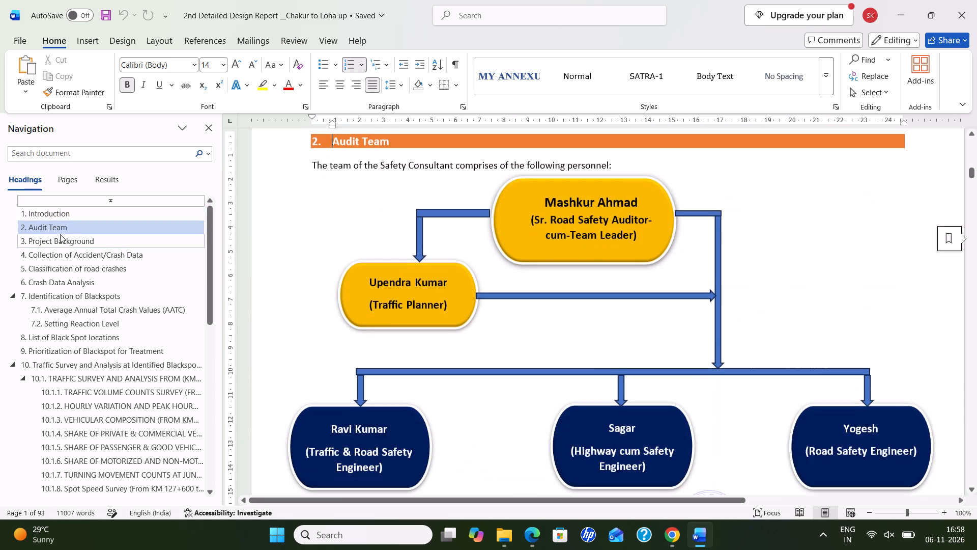
pyautogui.click(62, 240)
pyautogui.click(67, 260)
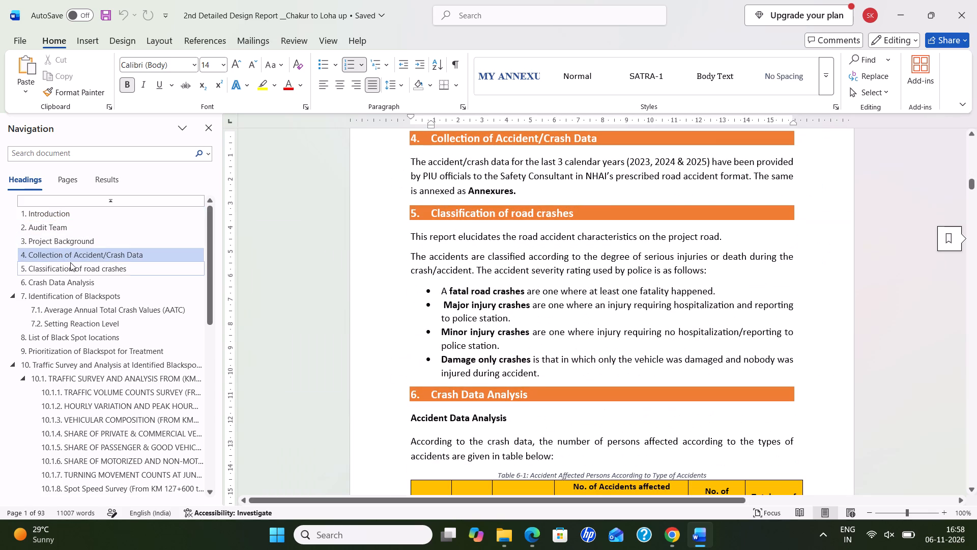
pyautogui.click(70, 262)
pyautogui.scroll(-2, 83, 274)
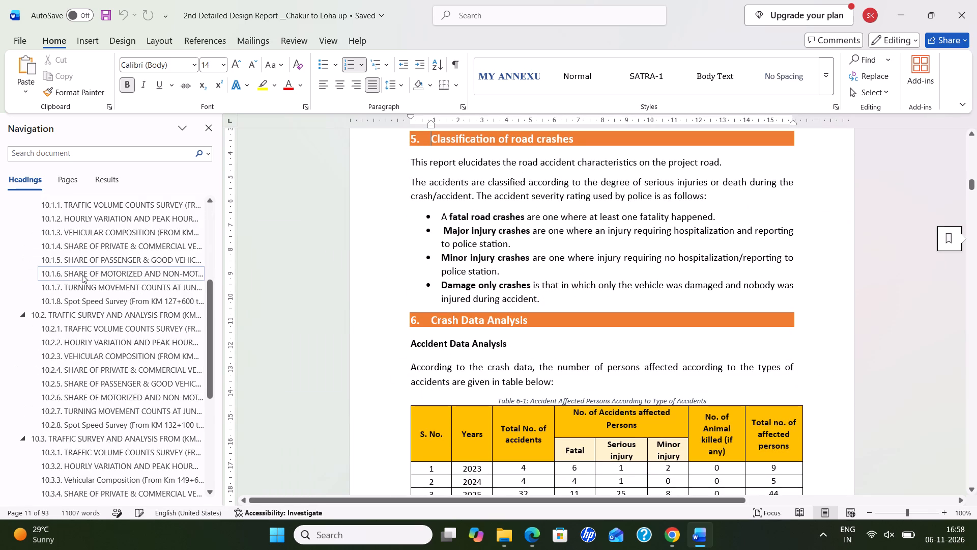
pyautogui.scroll(4, 73, 265)
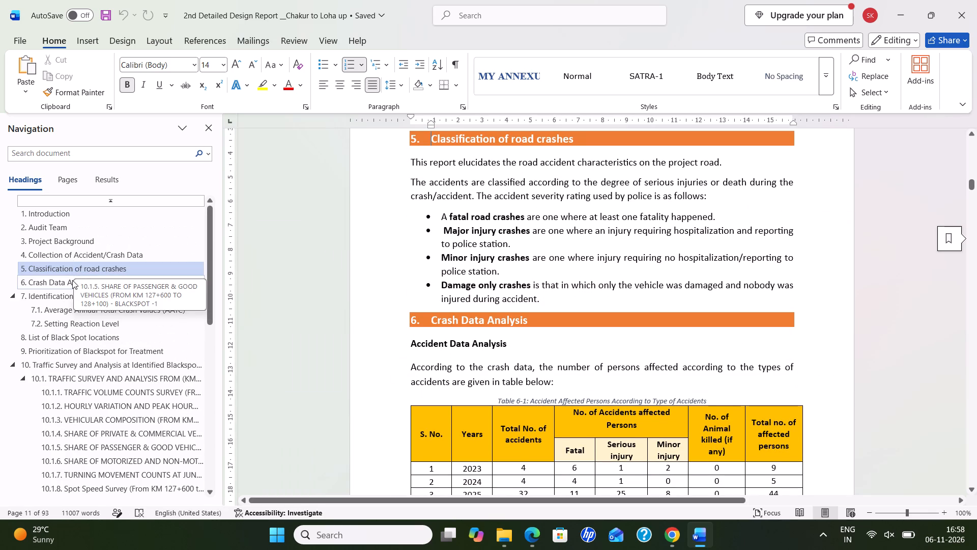
pyautogui.click(72, 280)
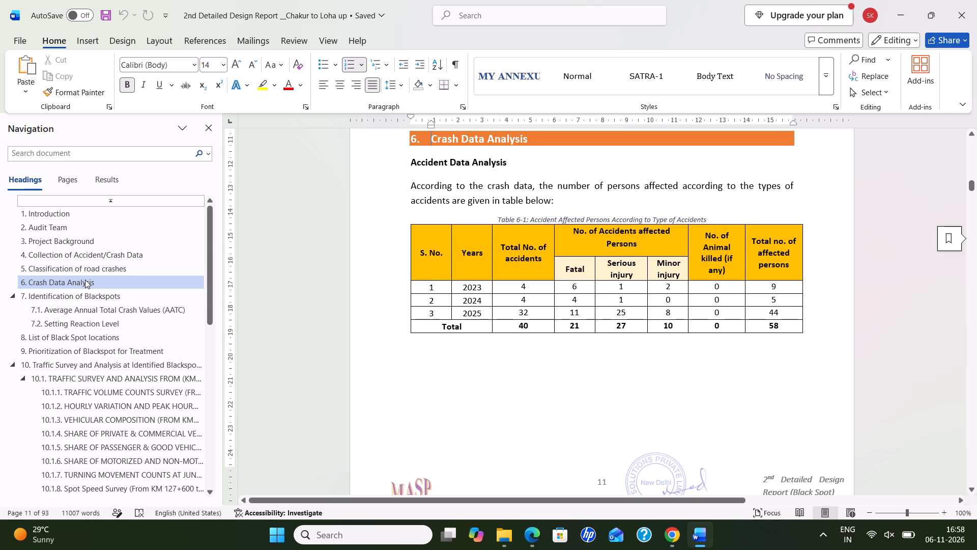
pyautogui.click(74, 296)
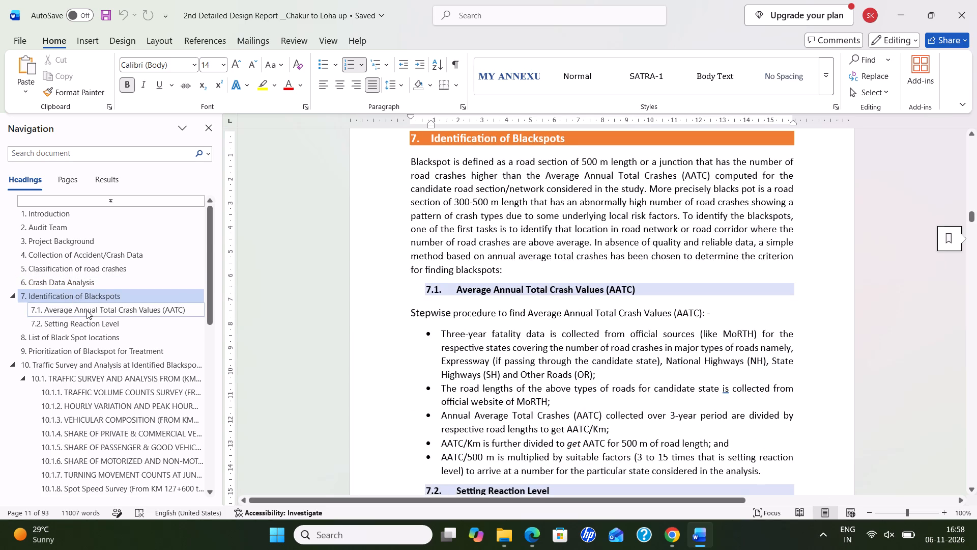
pyautogui.click(87, 310)
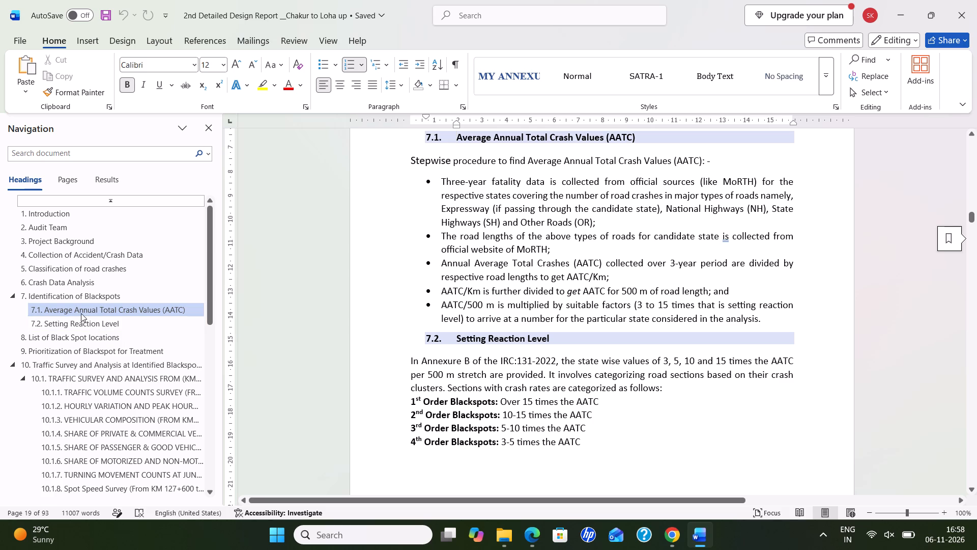
pyautogui.click(63, 294)
# Examine the tables, graphs and notes in section 6, Crash Data Analysis, through the 2023 accidents versus persons affected graph.
pyautogui.click(60, 282)
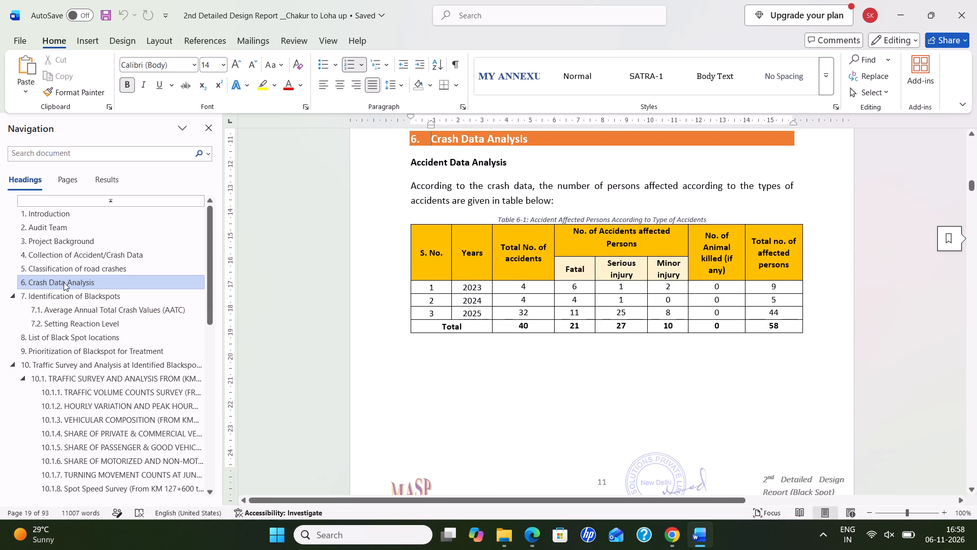
pyautogui.scroll(-6, 512, 299)
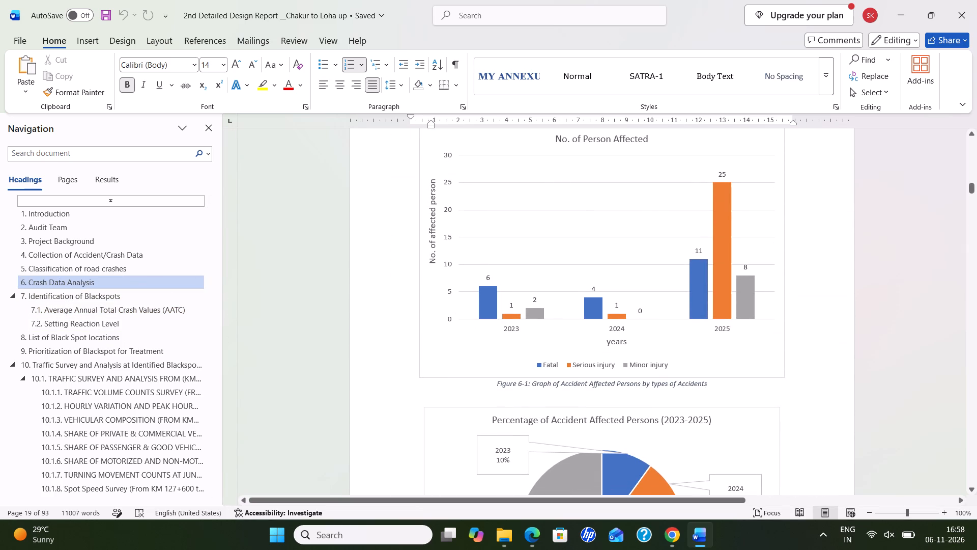
pyautogui.scroll(-15, 512, 299)
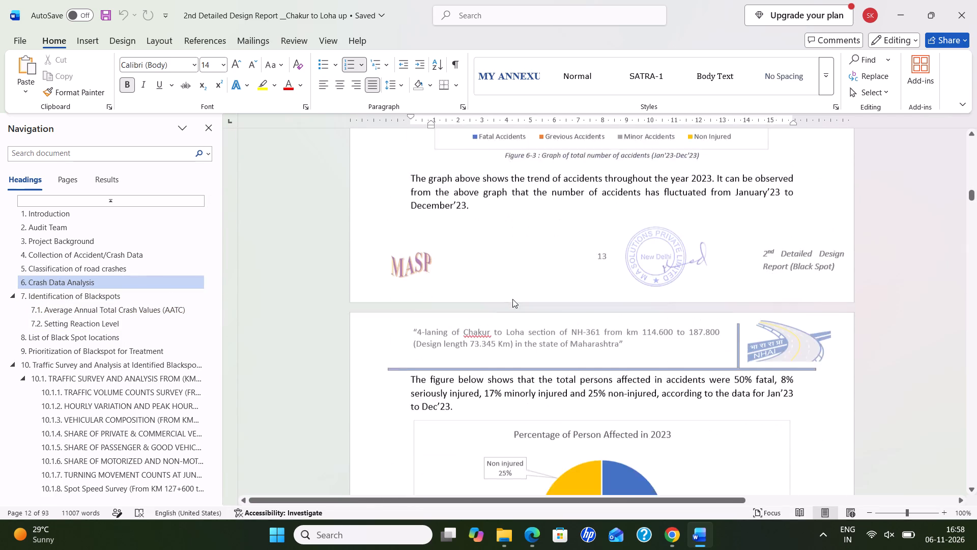
pyautogui.scroll(-8, 512, 299)
pyautogui.scroll(4, 512, 299)
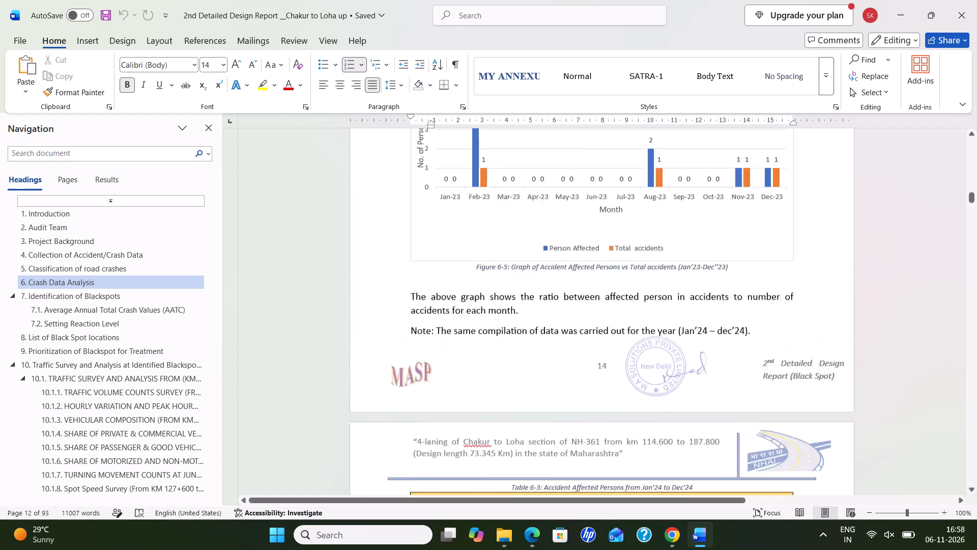
pyautogui.scroll(-2, 512, 299)
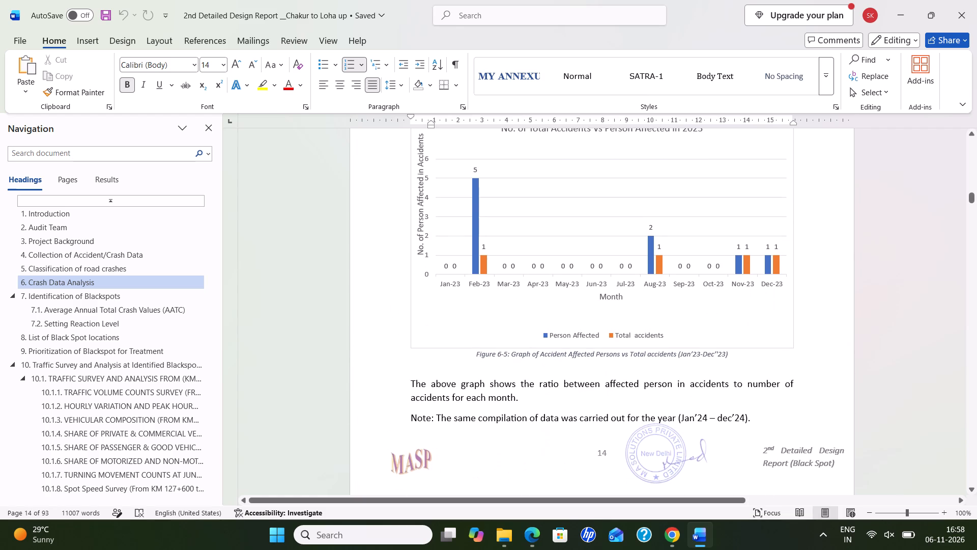
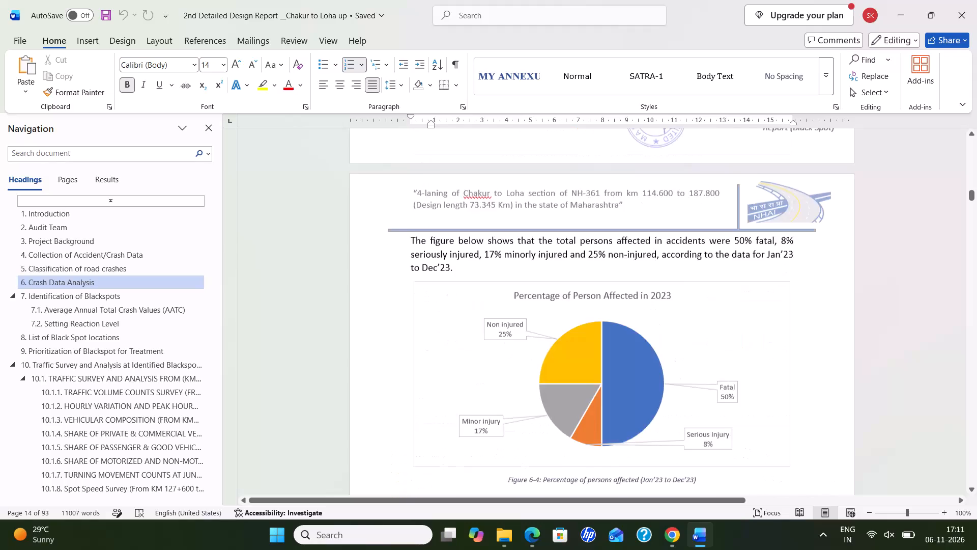
# Examine the remaining 2023 to 2025 crash tables and graphs in section 6, continuing to 7.1 Average Annual Total Crash Values (AATC).
pyautogui.scroll(3, 609, 304)
pyautogui.scroll(-10, 596, 253)
pyautogui.scroll(1, 621, 287)
pyautogui.scroll(-2, 621, 287)
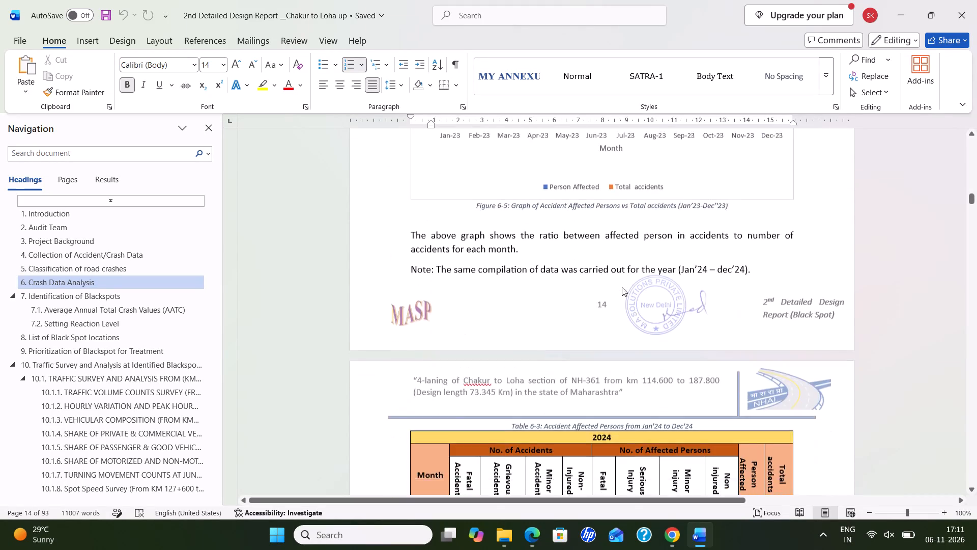
pyautogui.scroll(-3, 622, 287)
pyautogui.scroll(1, 622, 287)
pyautogui.scroll(-7, 625, 287)
pyautogui.scroll(1, 632, 288)
pyautogui.scroll(-10, 634, 287)
pyautogui.scroll(1, 640, 290)
pyautogui.scroll(-4, 640, 292)
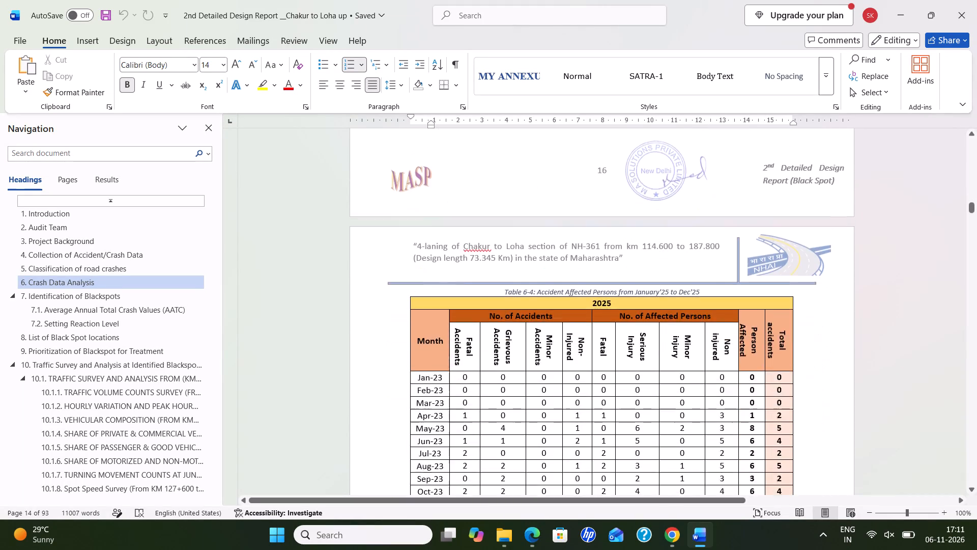
pyautogui.scroll(-11, 645, 300)
pyautogui.scroll(1, 657, 320)
pyautogui.scroll(-11, 657, 320)
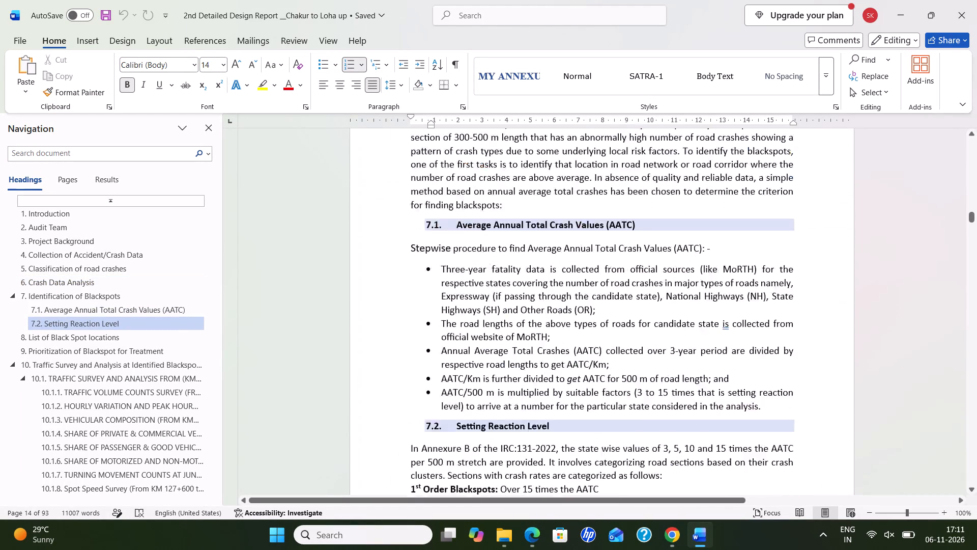
# Review the report from 7.2 Setting Reaction Level through the blackspot treatment priority table to the start of 10.1.3 Vehicular Composition.
pyautogui.scroll(-11, 658, 324)
pyautogui.scroll(1, 699, 319)
pyautogui.scroll(-5, 699, 319)
pyautogui.scroll(-14, 744, 338)
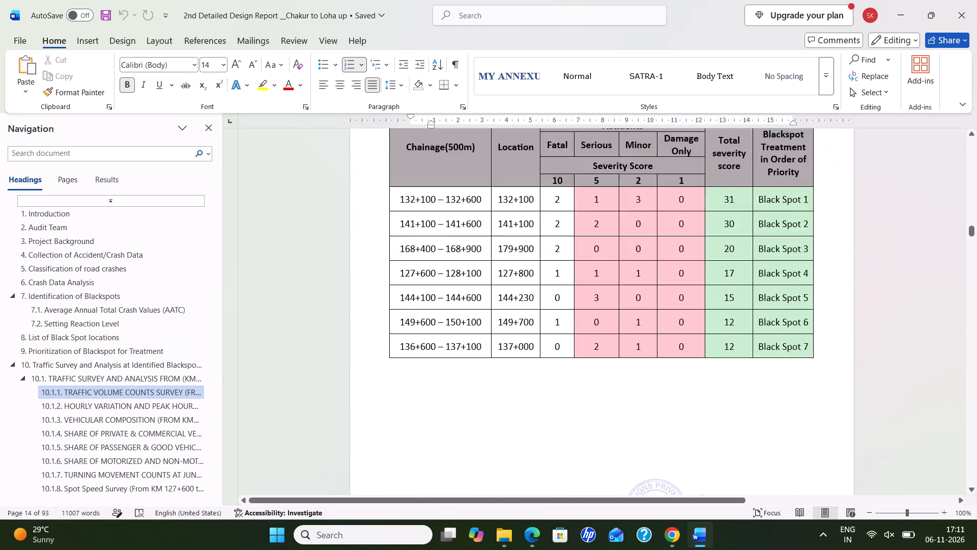
pyautogui.scroll(-11, 701, 401)
pyautogui.scroll(1, 710, 434)
pyautogui.scroll(-17, 710, 436)
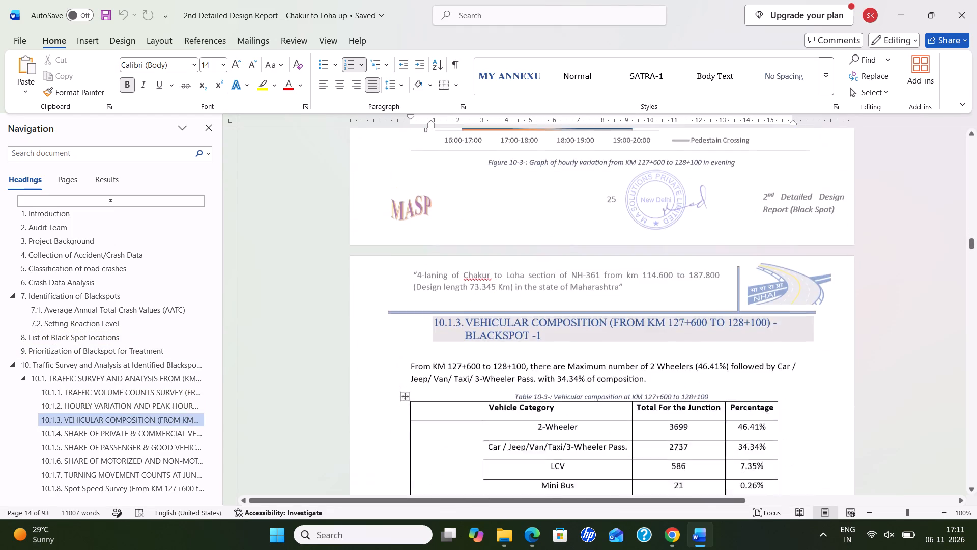
# Review the section 10.1 traffic survey tables and charts for KM 127+600 to 128+100, through 10.1.8 Spot Speed Survey.
pyautogui.scroll(-1, 663, 450)
pyautogui.scroll(1, 656, 450)
pyautogui.scroll(-1, 655, 450)
pyautogui.scroll(-8, 666, 376)
pyautogui.scroll(1, 656, 382)
pyautogui.scroll(-17, 656, 383)
pyautogui.scroll(1, 645, 385)
pyautogui.scroll(-4, 645, 385)
pyautogui.scroll(1, 645, 396)
pyautogui.scroll(-12, 645, 396)
pyautogui.scroll(-18, 652, 418)
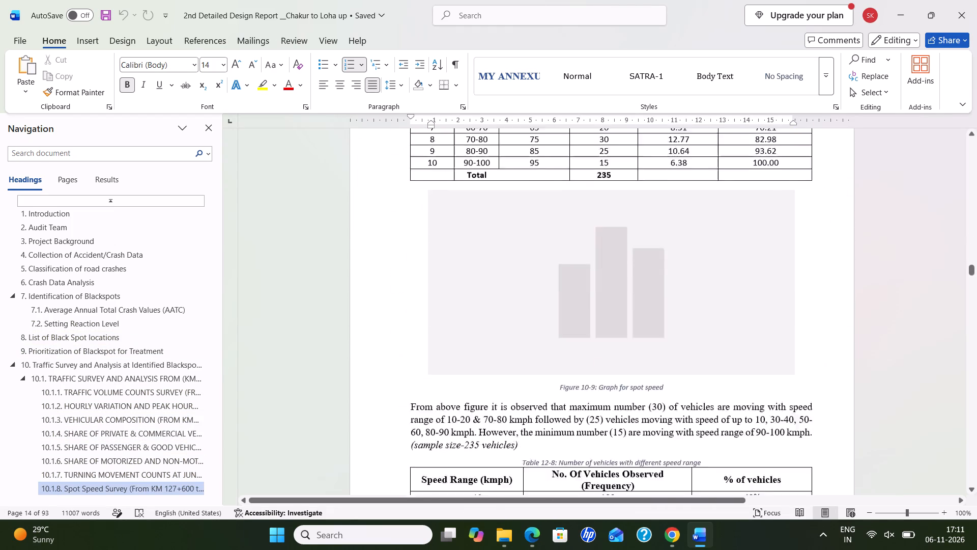
# Review the section 10.2 traffic survey and analysis for Blackspot 2, from vehicular composition through 10.2.8 Spot Speed Survey.
pyautogui.scroll(-20, 657, 370)
pyautogui.scroll(-9, 657, 370)
pyautogui.scroll(-7, 755, 384)
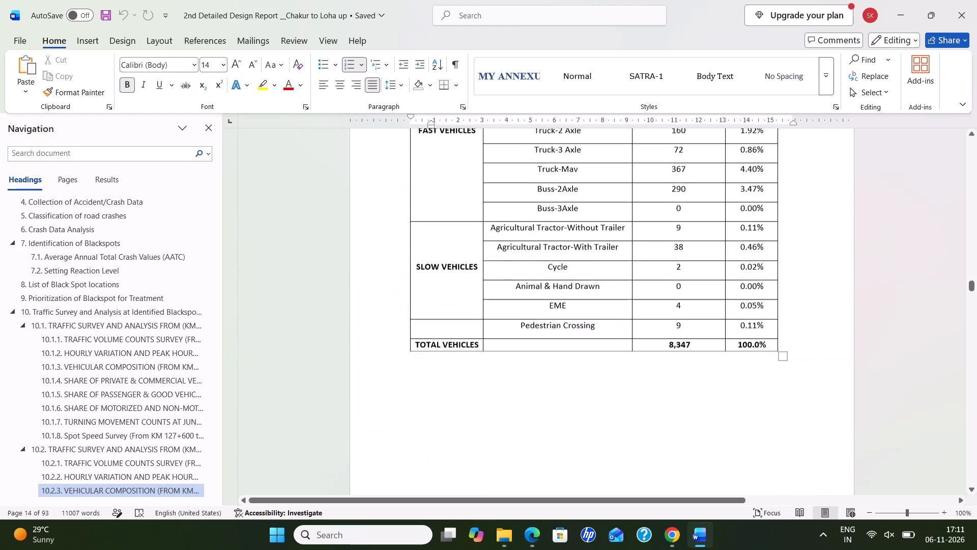
pyautogui.scroll(-2, 761, 376)
pyautogui.scroll(1, 755, 381)
pyautogui.scroll(-9, 755, 381)
pyautogui.scroll(-14, 777, 389)
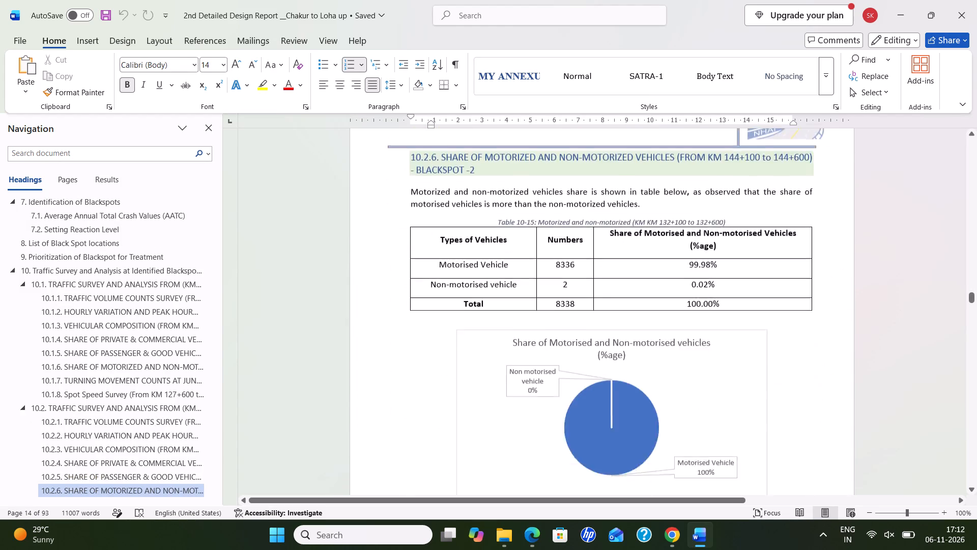
pyautogui.scroll(-10, 782, 386)
pyautogui.scroll(1, 781, 389)
pyautogui.scroll(-4, 781, 389)
pyautogui.scroll(1, 782, 390)
pyautogui.scroll(-1, 782, 390)
pyautogui.scroll(1, 782, 390)
pyautogui.scroll(-15, 782, 390)
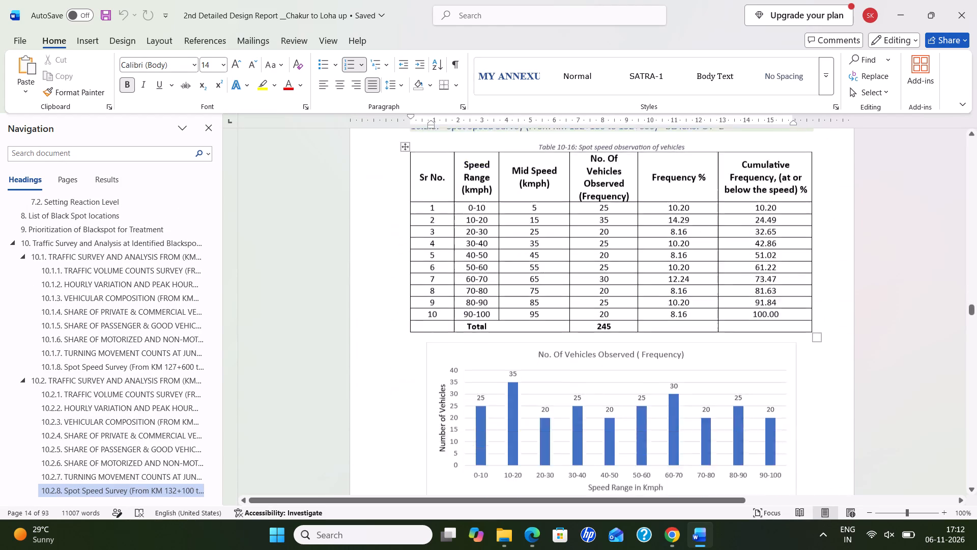
pyautogui.scroll(-2, 785, 382)
pyautogui.scroll(1, 785, 381)
pyautogui.scroll(-8, 785, 381)
pyautogui.scroll(1, 789, 381)
pyautogui.scroll(-4, 789, 382)
pyautogui.scroll(1, 791, 386)
pyautogui.scroll(-6, 791, 386)
pyautogui.scroll(1, 794, 394)
# Review the section 10.3 traffic survey and analysis for Blackspot 3, including vehicular composition and turning movement counts.
pyautogui.scroll(-16, 794, 394)
pyautogui.scroll(-13, 811, 417)
pyautogui.scroll(-8, 803, 384)
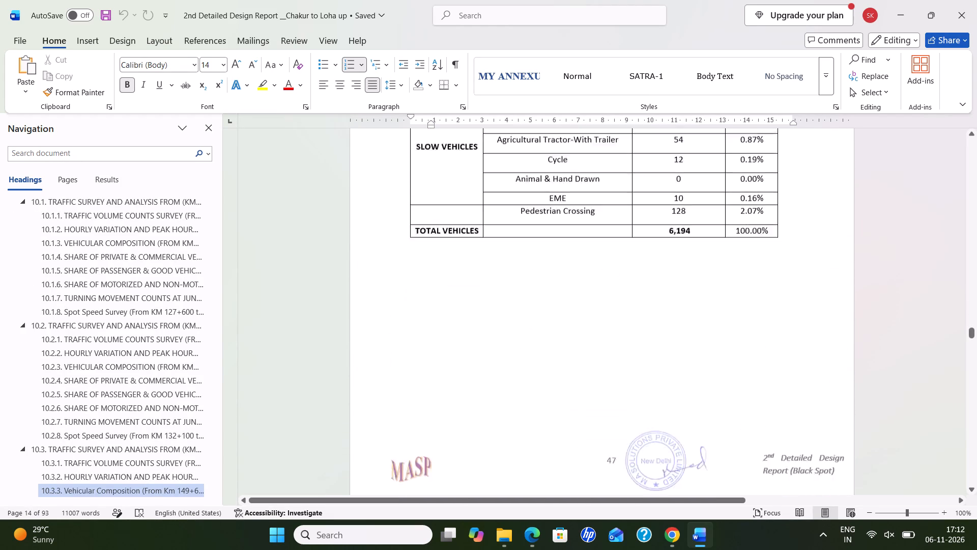
pyautogui.scroll(-13, 801, 387)
pyautogui.scroll(-15, 801, 387)
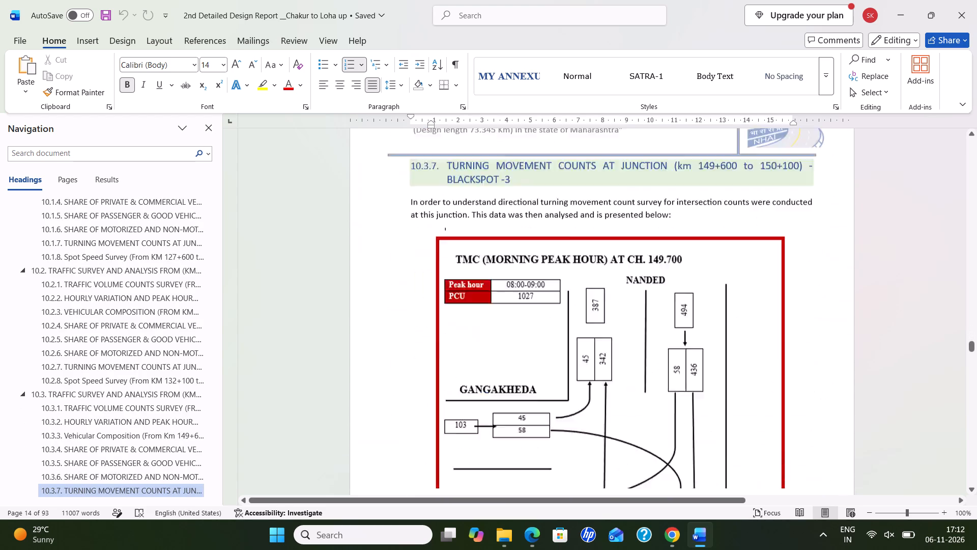
pyautogui.scroll(-19, 801, 387)
pyautogui.scroll(-16, 801, 387)
# Review the blackspot details and recommendations in section 13, Mitigation Measures of Blackspot Locations, and continue to the sign drawings in section 15, Annexures.
pyautogui.scroll(-3, 800, 387)
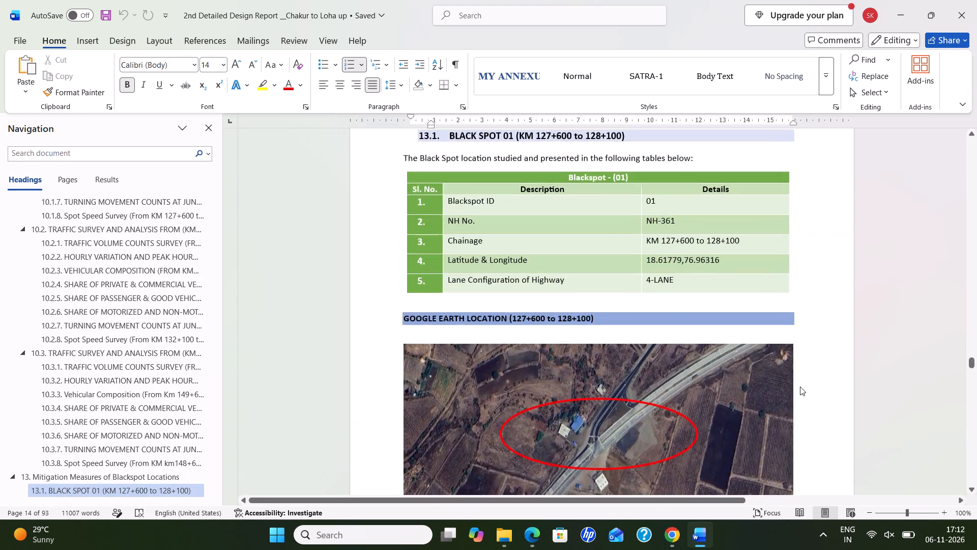
pyautogui.scroll(-3, 800, 387)
pyautogui.scroll(1, 800, 387)
pyautogui.scroll(-13, 800, 387)
pyautogui.scroll(-9, 800, 387)
pyautogui.scroll(-7, 821, 341)
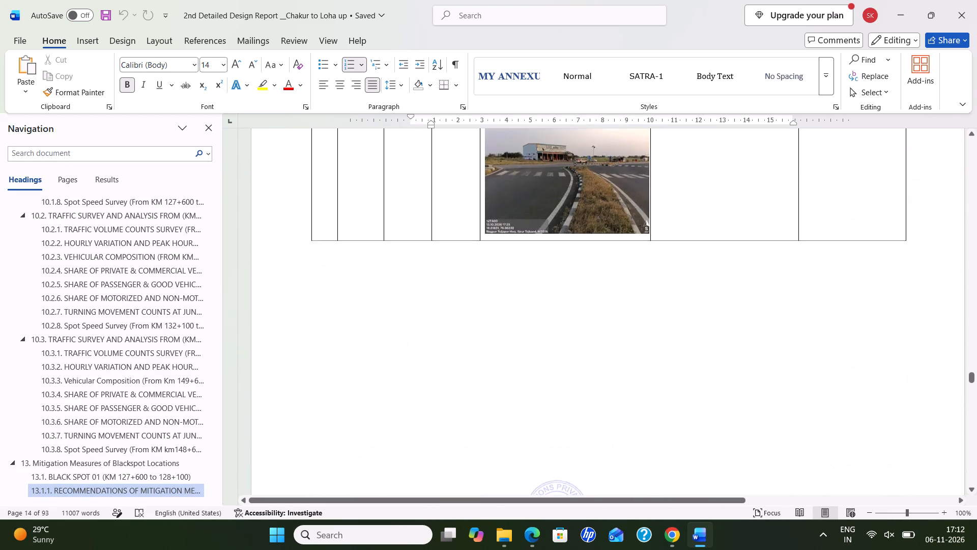
pyautogui.scroll(-9, 821, 341)
pyautogui.scroll(-4, 878, 392)
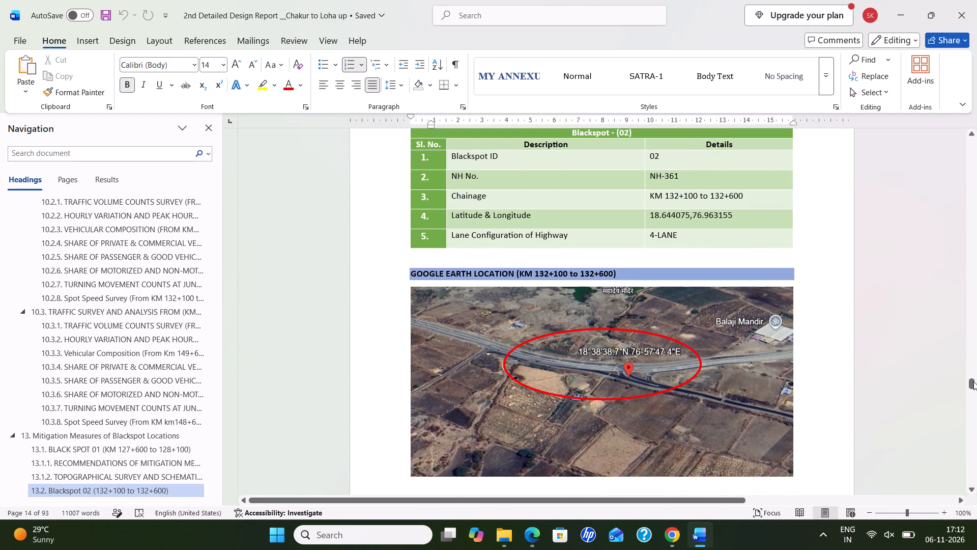
pyautogui.moveTo(971, 380); pyautogui.dragTo(964, 462)
# Save the 2nd Detailed Design Report for Chakur to Loha and close the document.
pyautogui.hotkey('ctrl', 's')
pyautogui.hotkey('ctrl', 's')
pyautogui.hotkey('ctrl', 's')
pyautogui.hotkey('ctrl', 's')
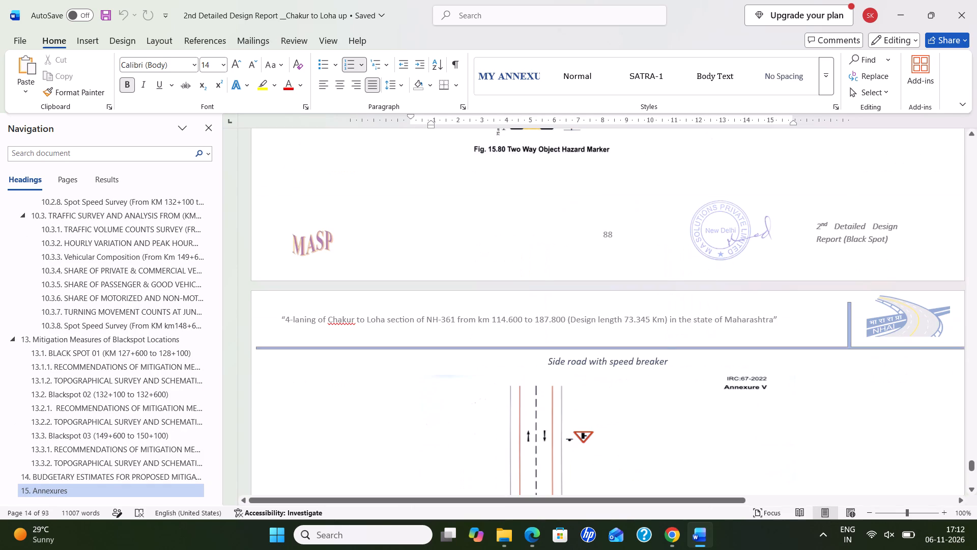
pyautogui.hotkey('ctrl', 's')
pyautogui.hotkey('ctrl', 's')
pyautogui.hotkey('ctrl', 's')
pyautogui.hotkey('ctrl', 's')
pyautogui.hotkey('ctrl', 's')
pyautogui.click(974, 19)
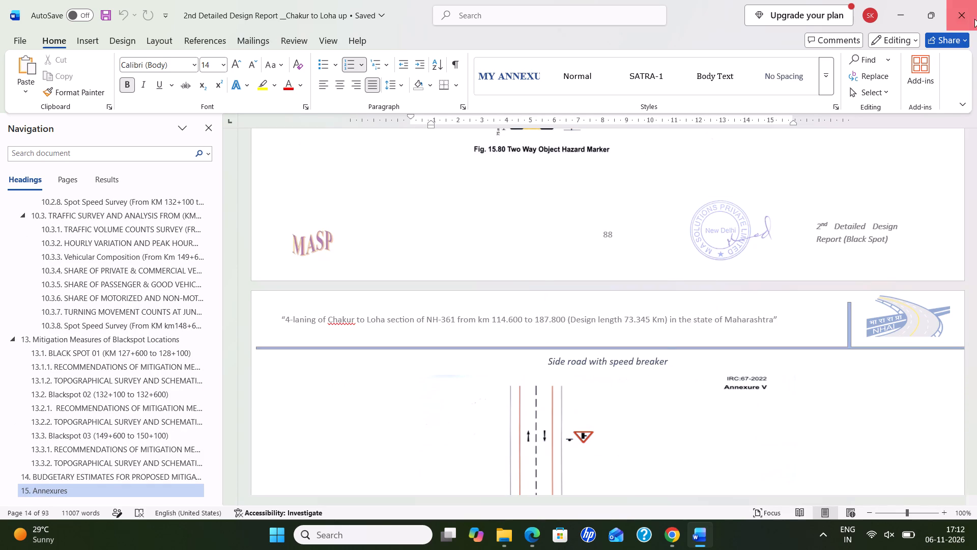